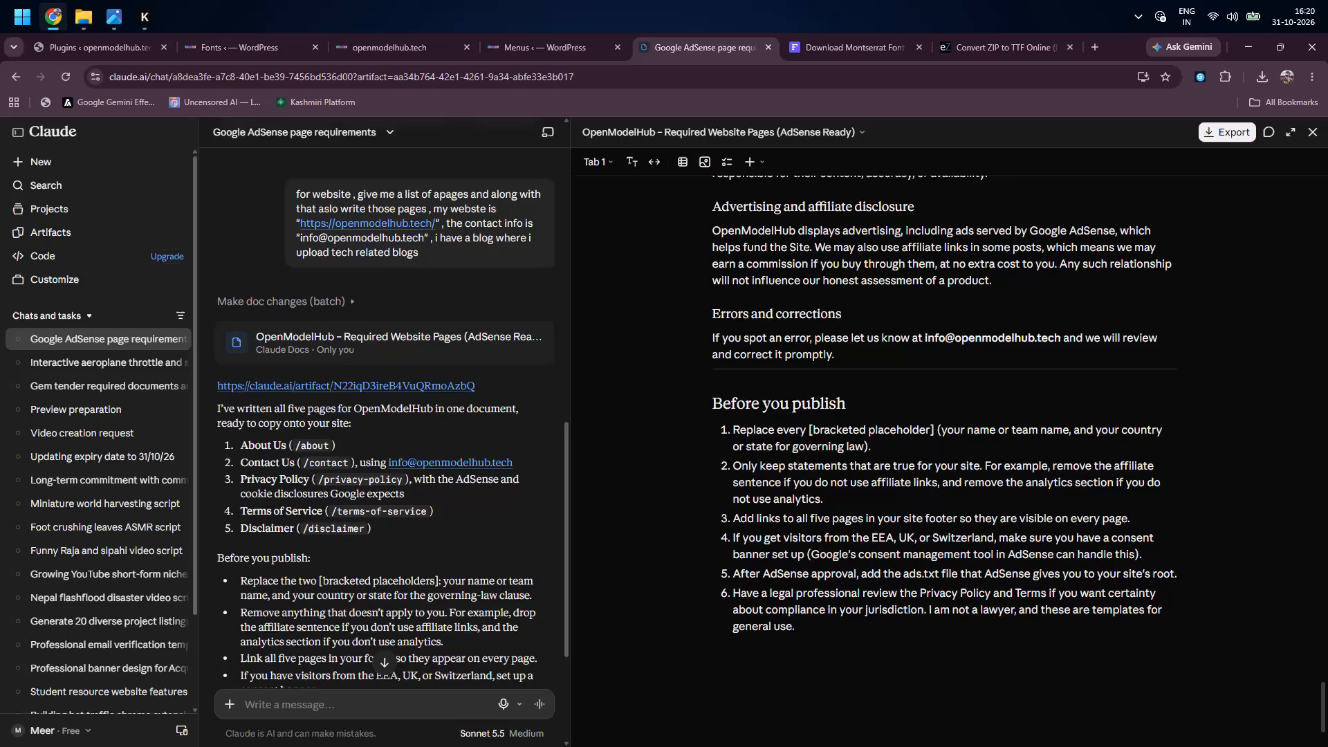
Close the ezyZip ZIP-to-TTF converter page and the Fontsource Montserrat download page.
left_click(1009, 44)
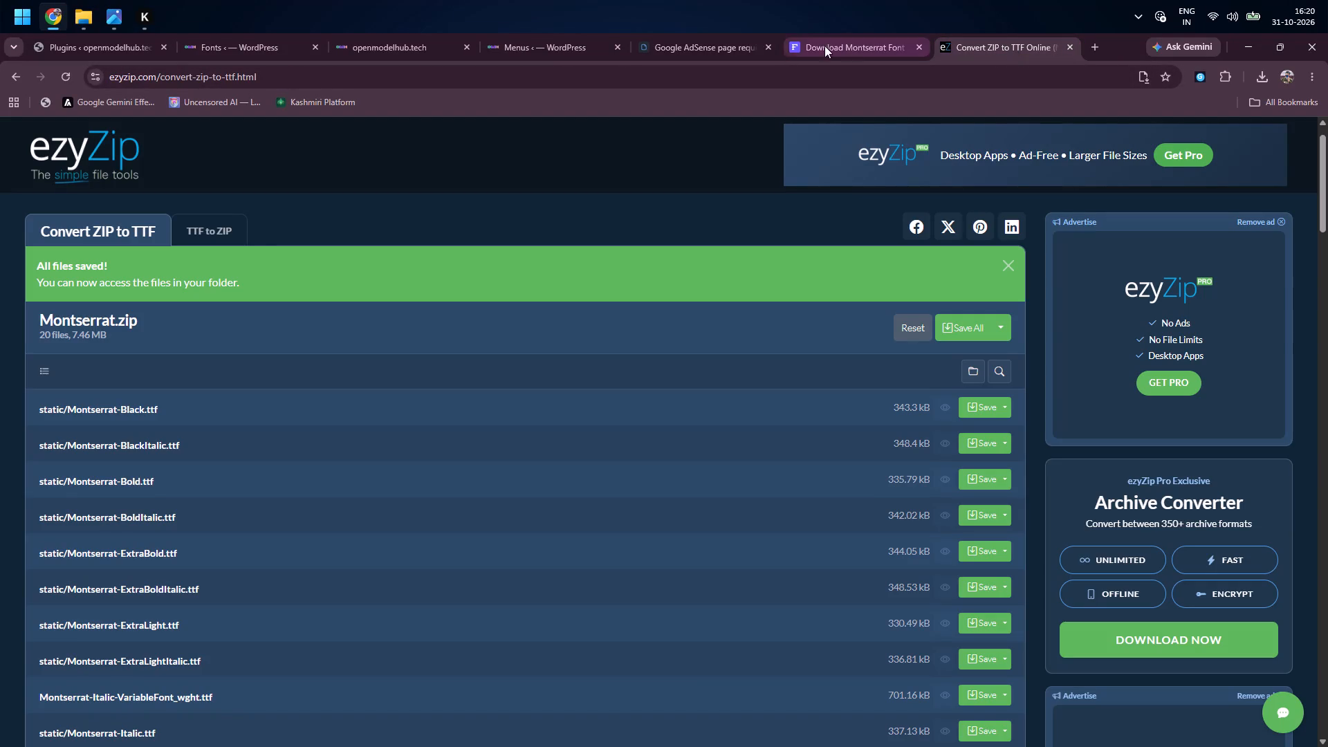
left_click(845, 30)
left_click(845, 48)
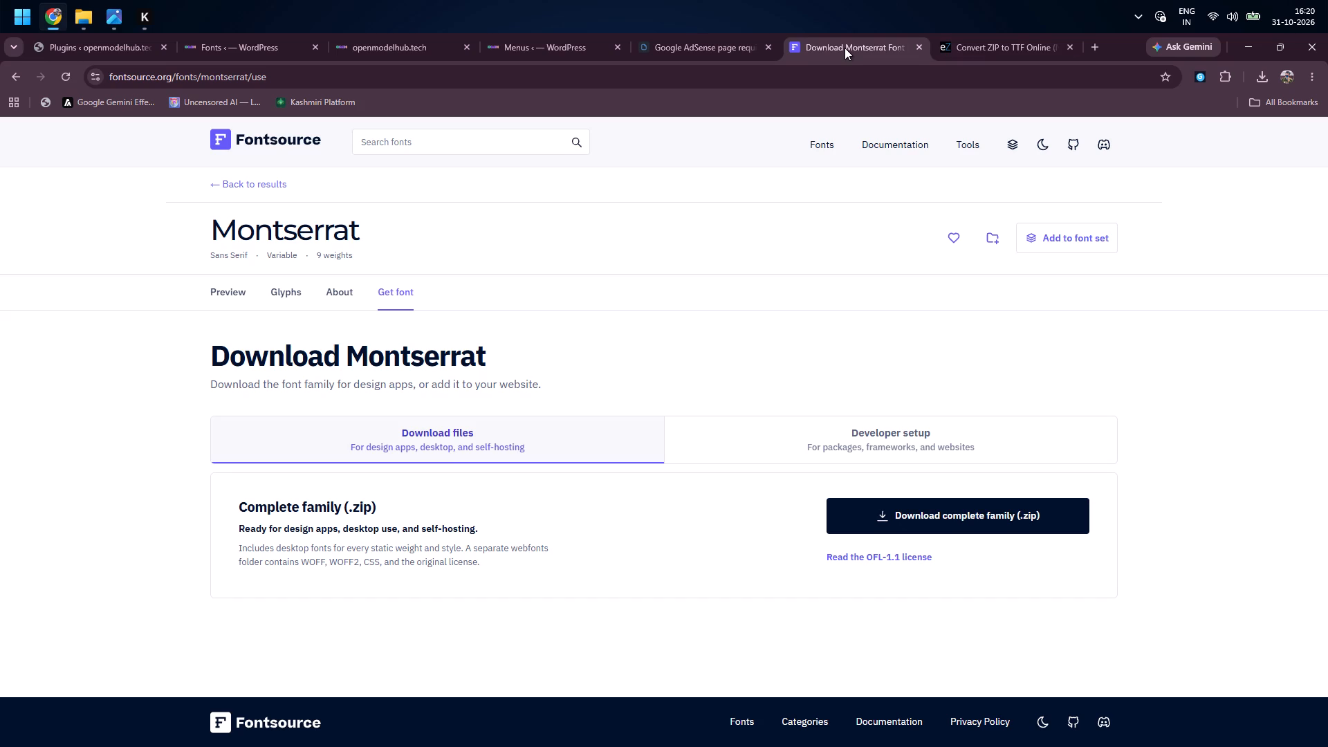
left_click(1070, 45)
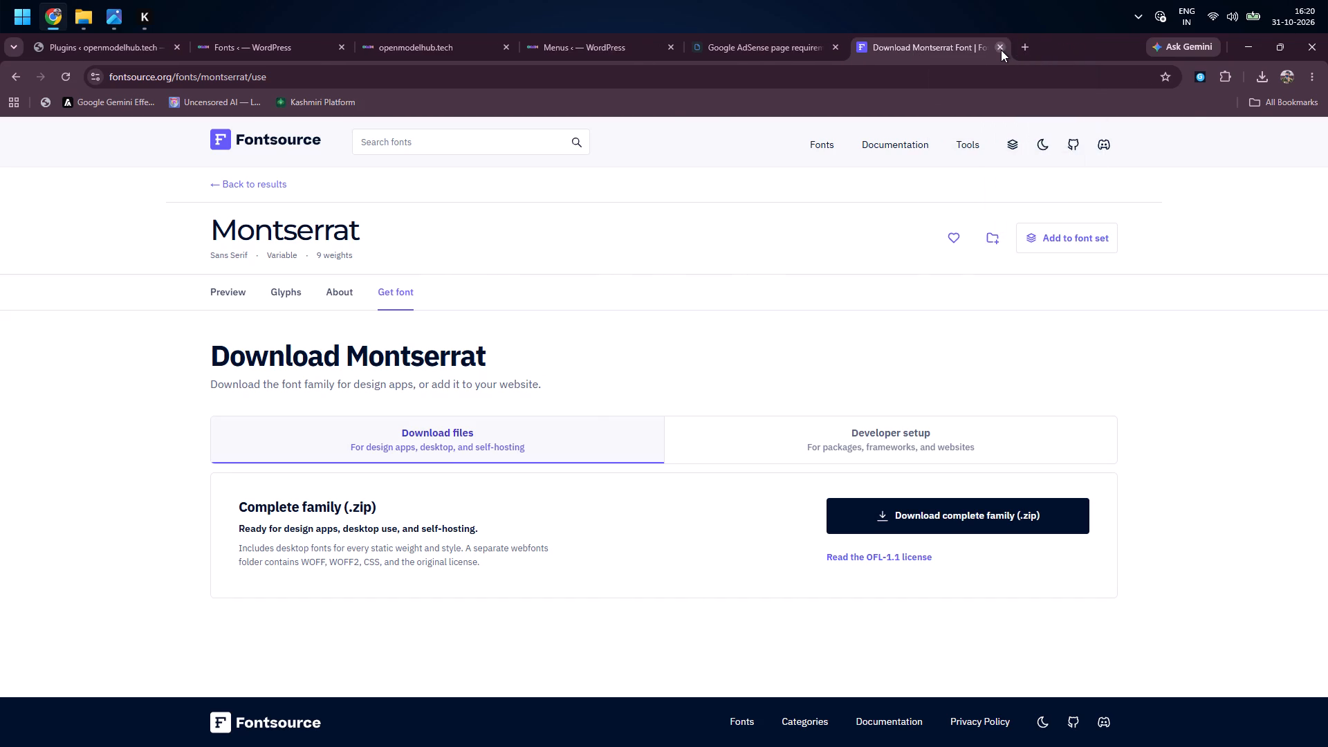
left_click(1001, 50)
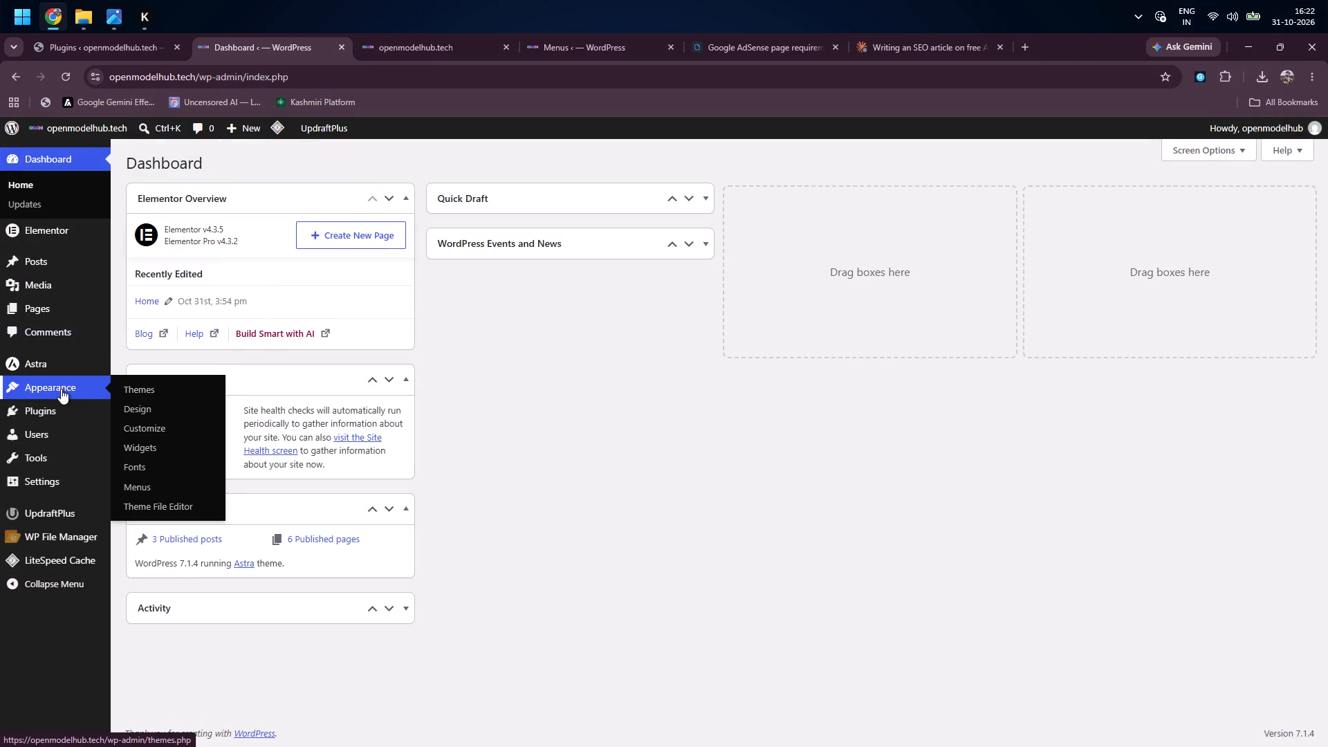
left_click(56, 403)
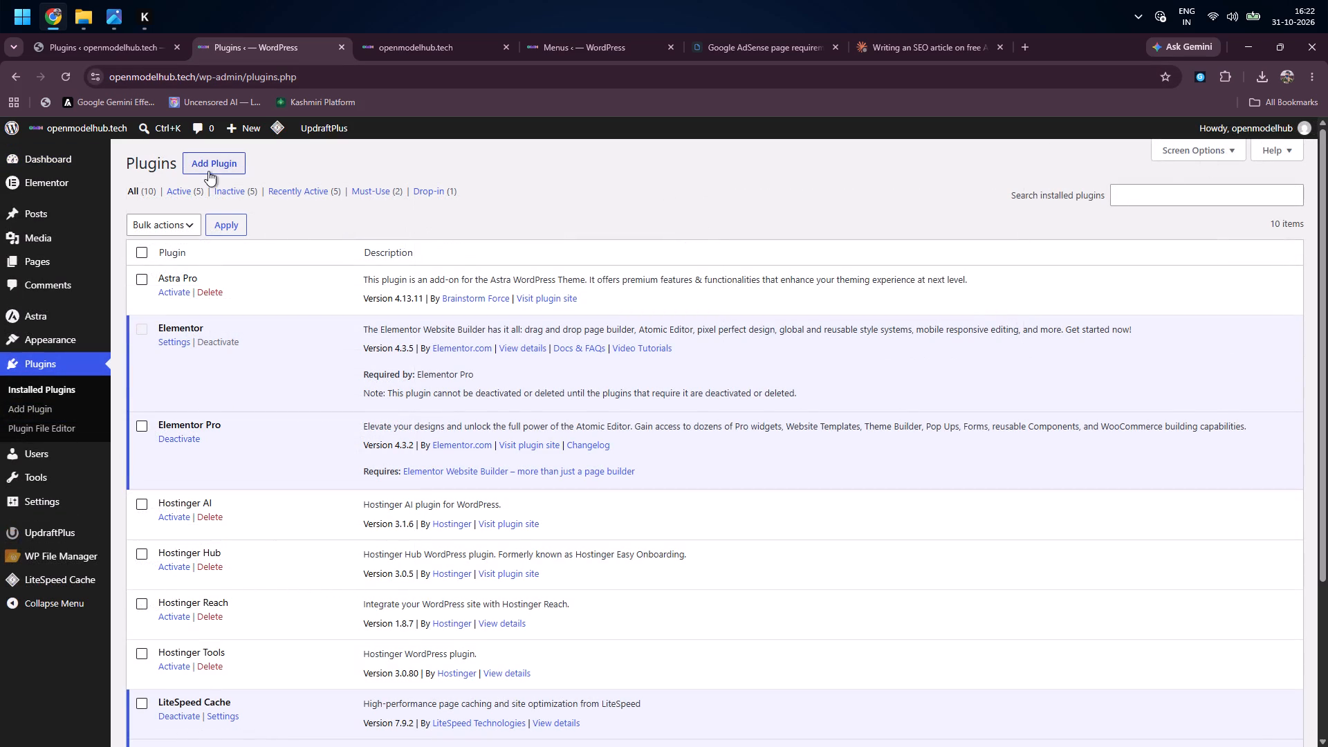
left_click(208, 171)
left_click(1047, 235)
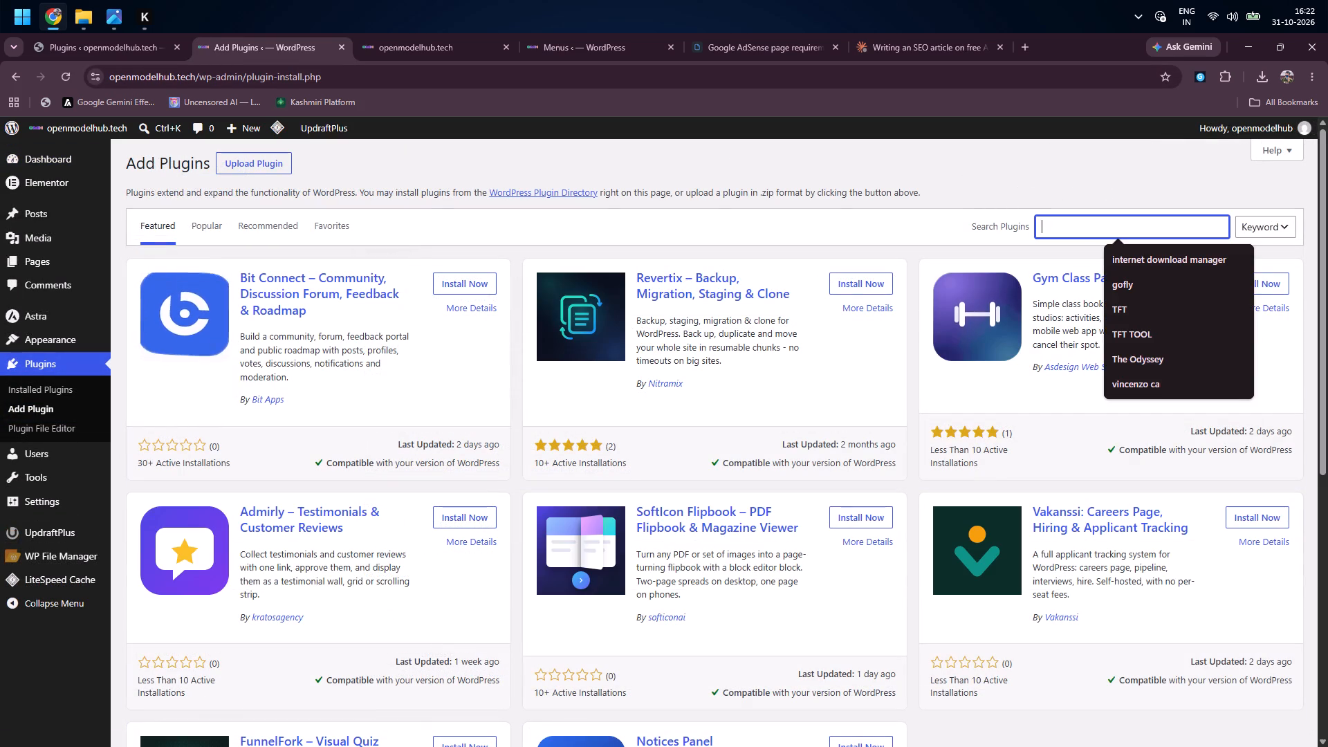
type("SITEMAP")
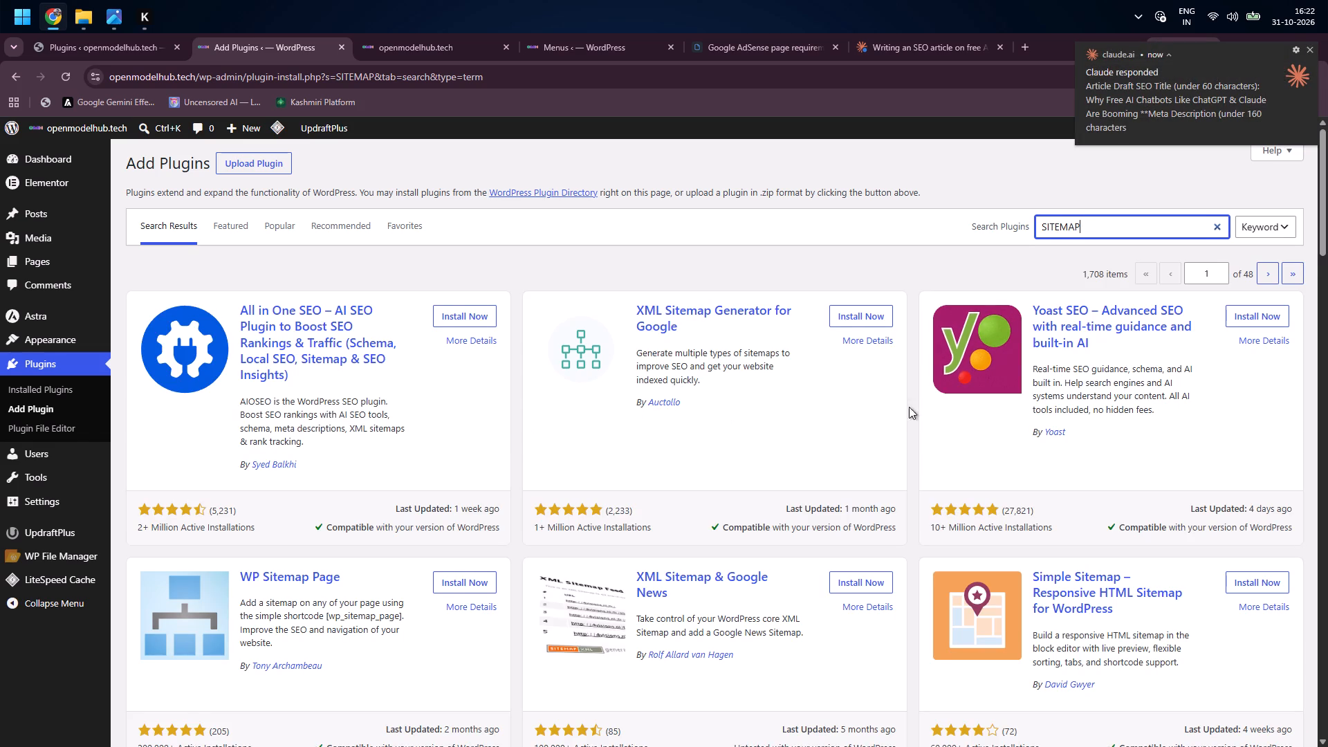
Choose the WP Sitemap Page plugin from the SITEMAP results, install it and activate it.
scroll(888, 399, "down", 3)
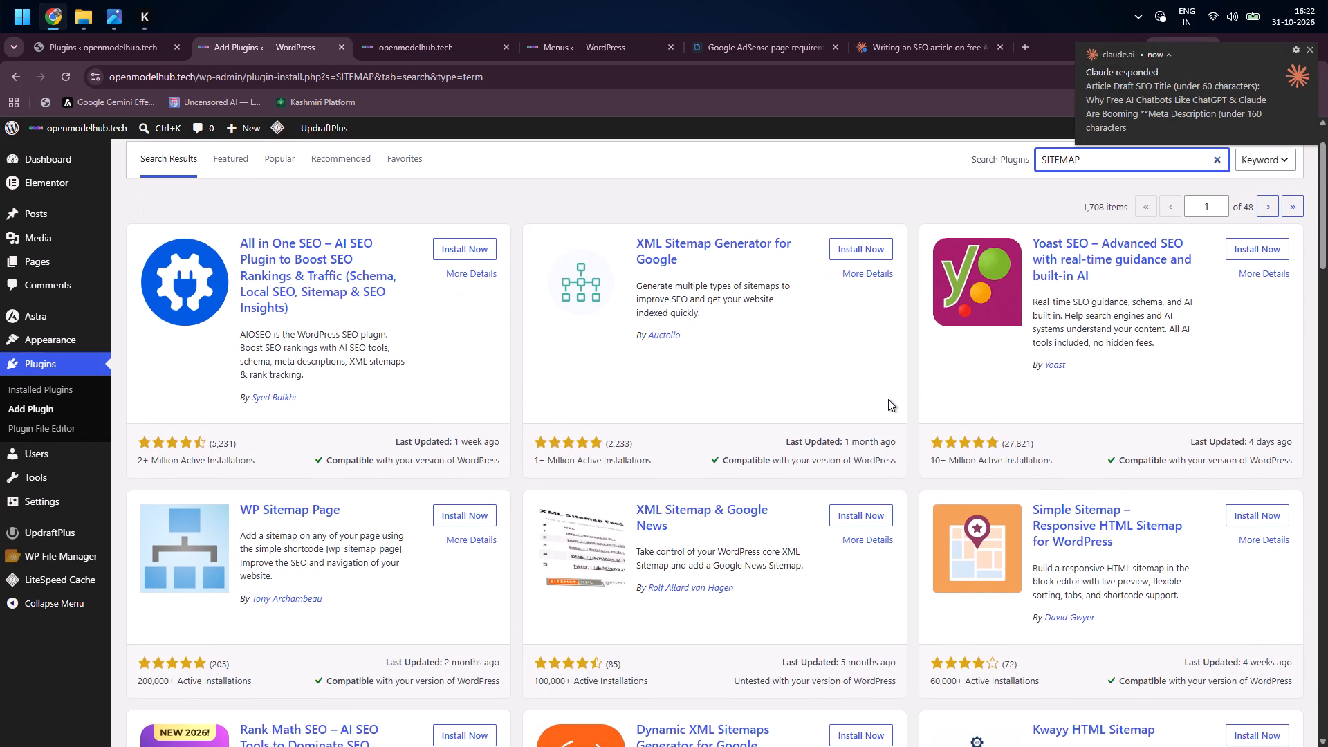
scroll(888, 399, "down", 1)
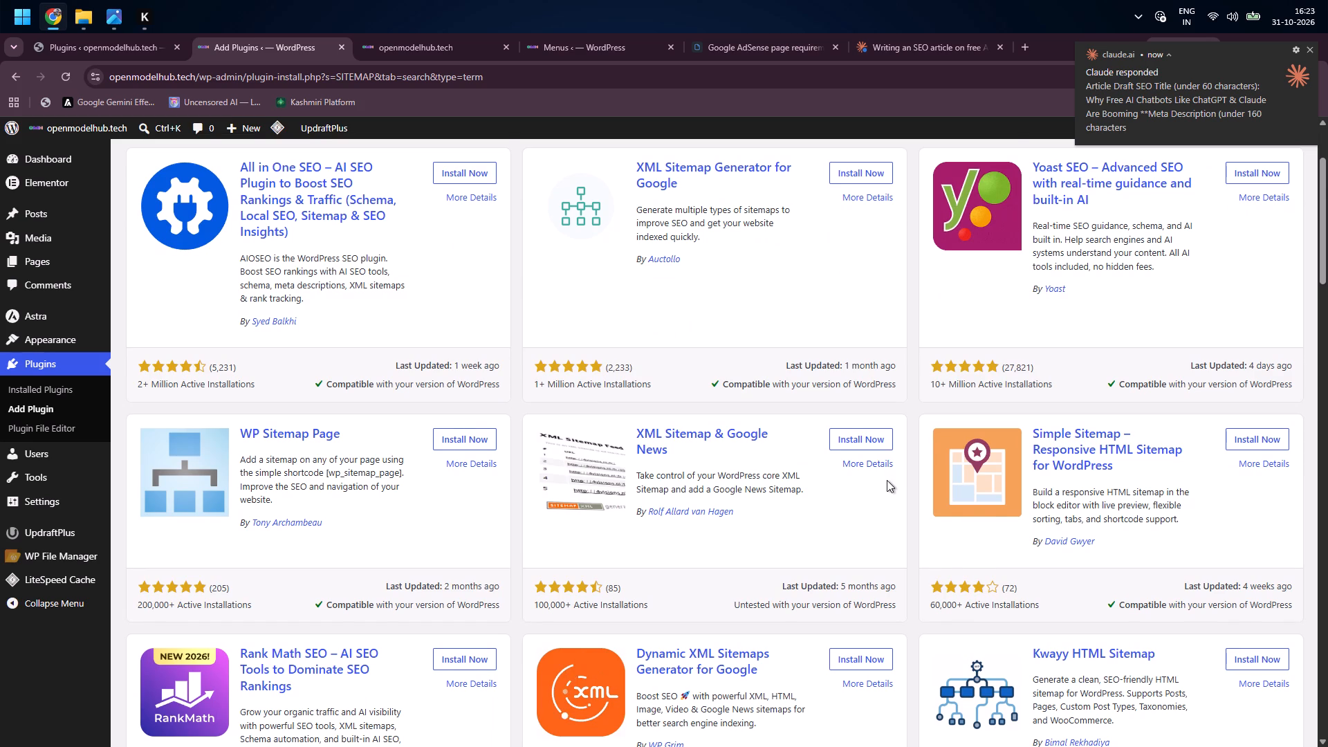
scroll(887, 480, "down", 3)
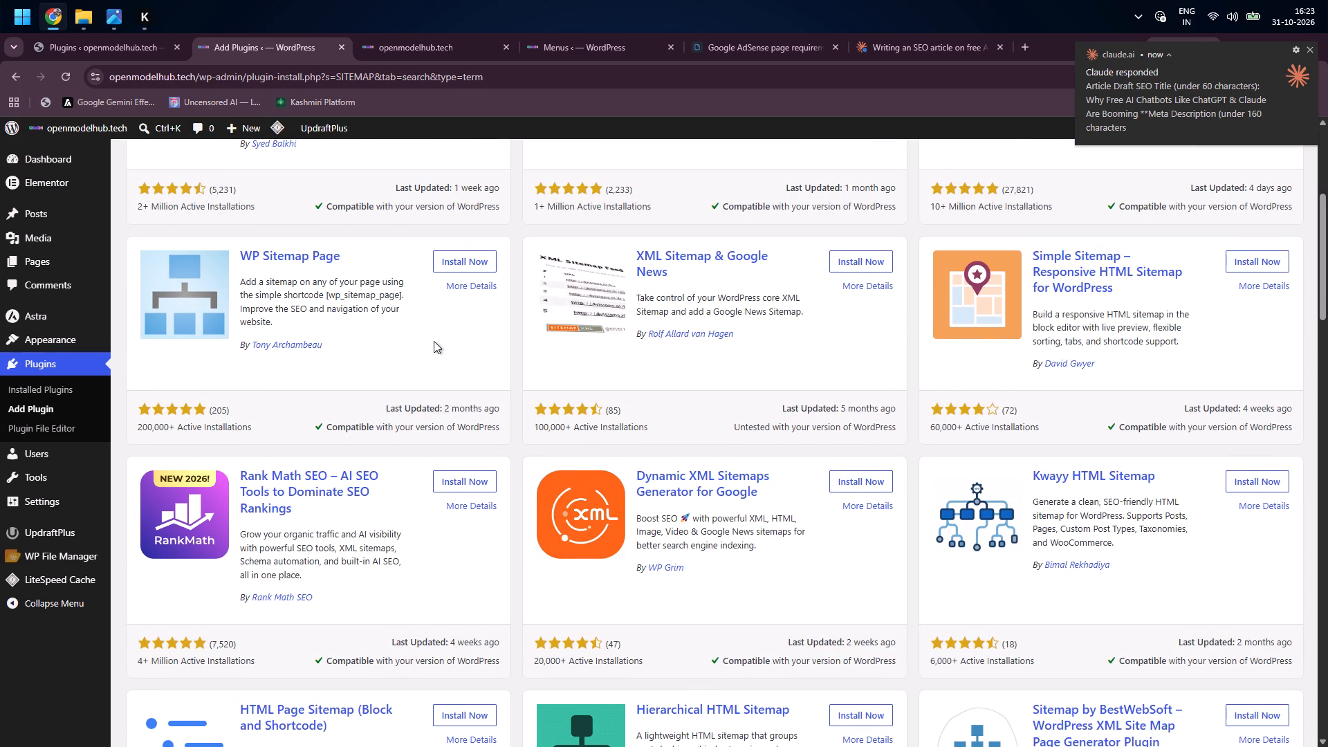
scroll(434, 341, "down", 2)
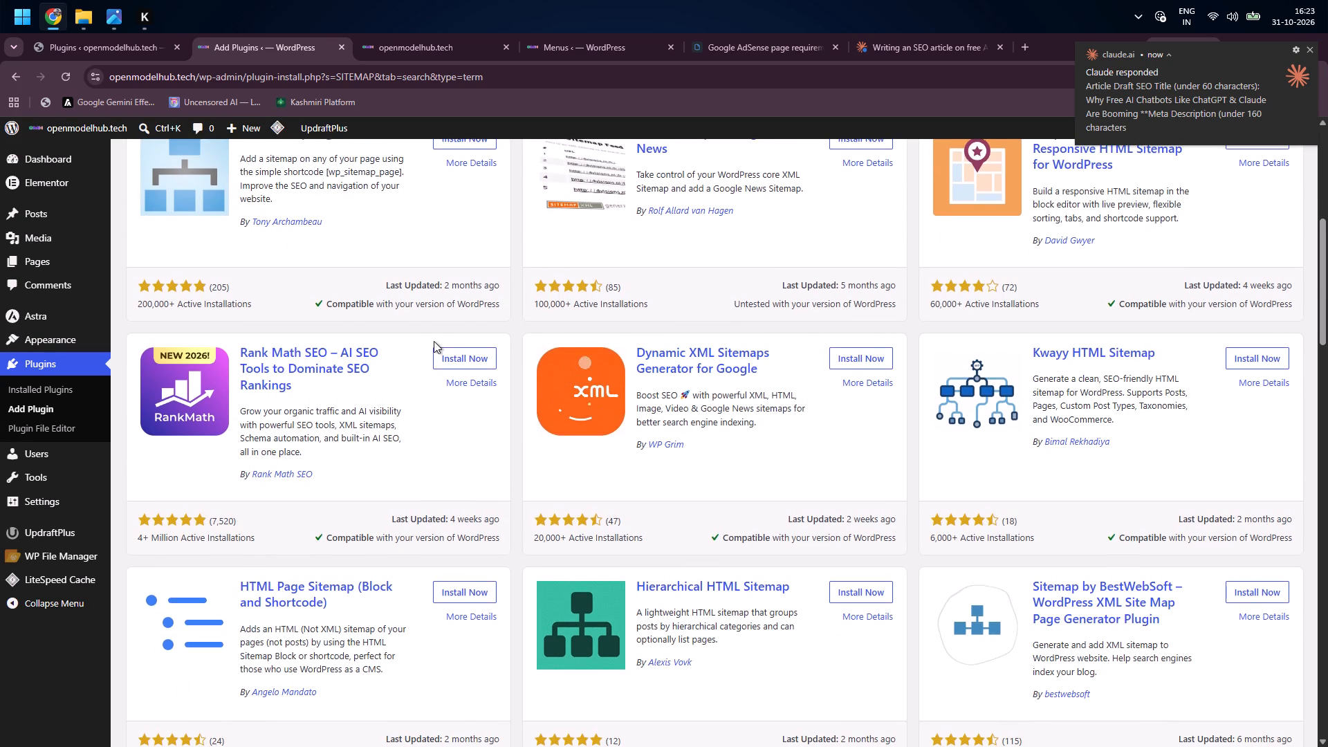
scroll(434, 341, "up", 2)
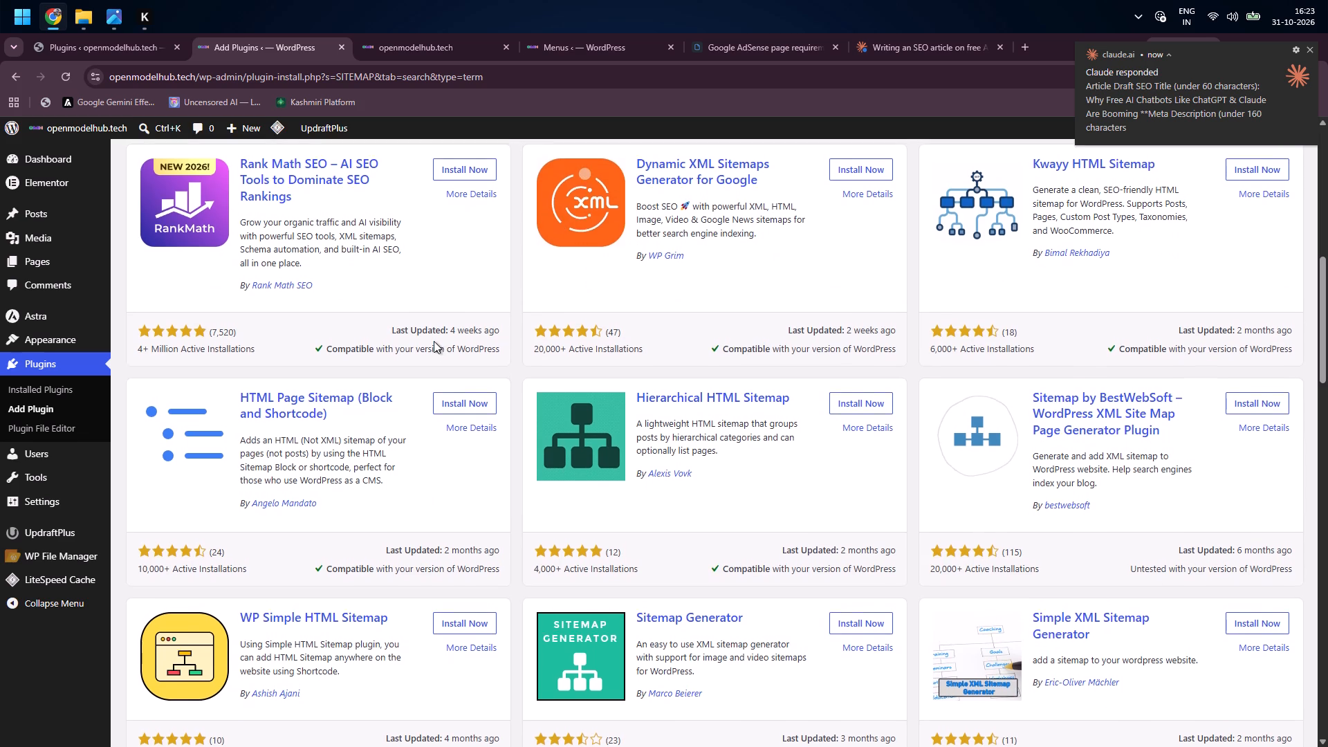
scroll(434, 341, "up", 1)
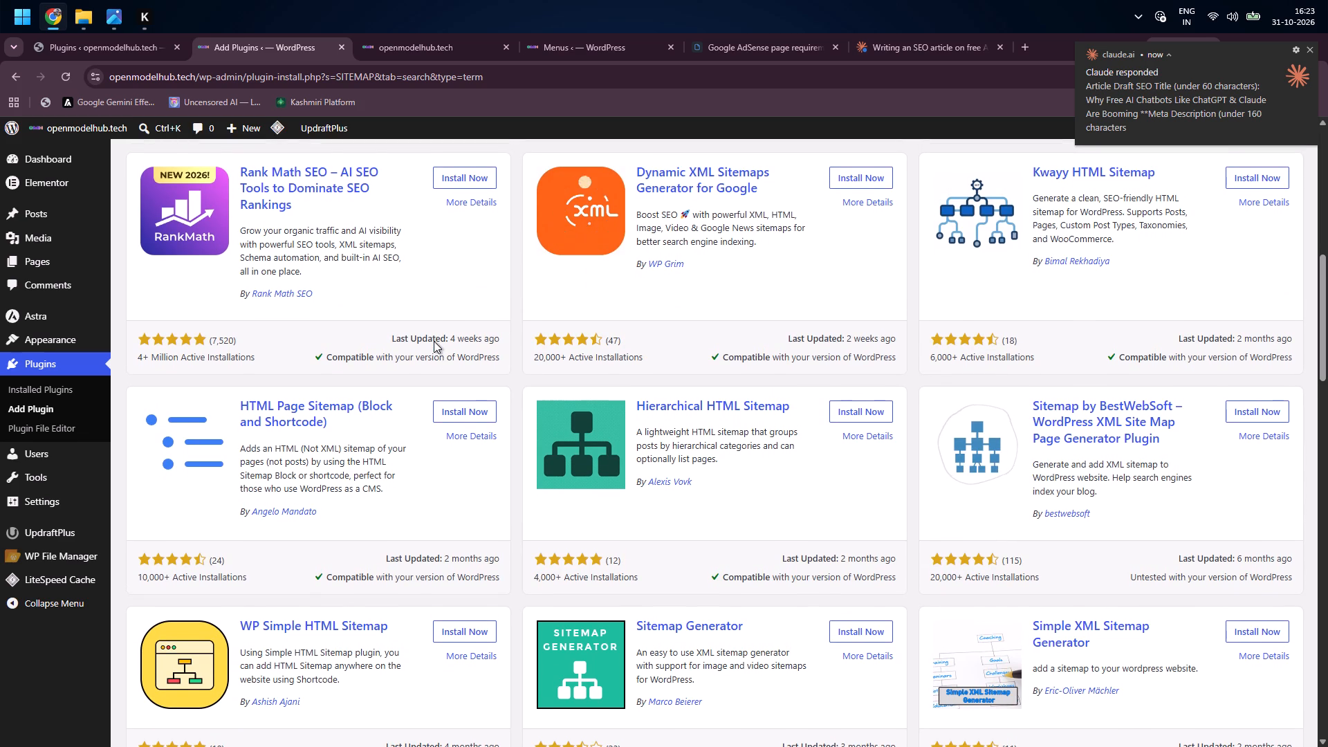
scroll(434, 341, "up", 2)
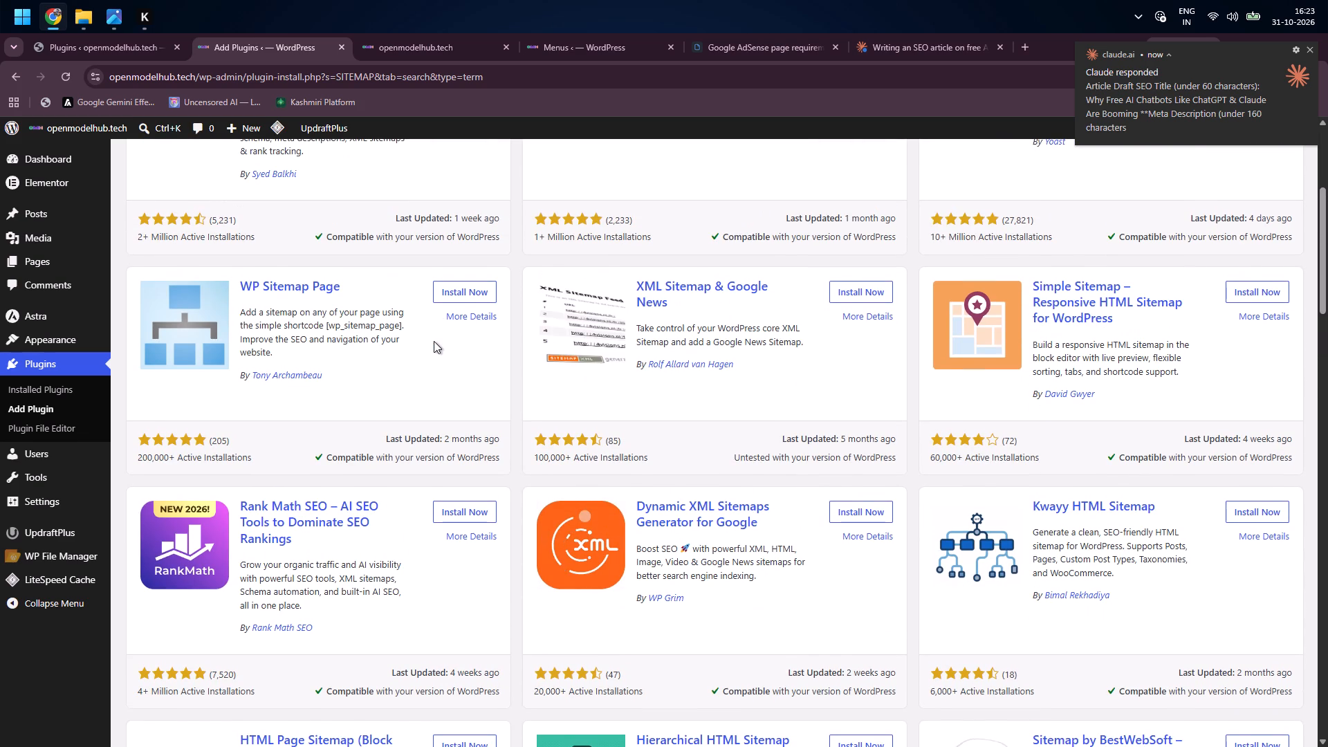
scroll(434, 341, "up", 2)
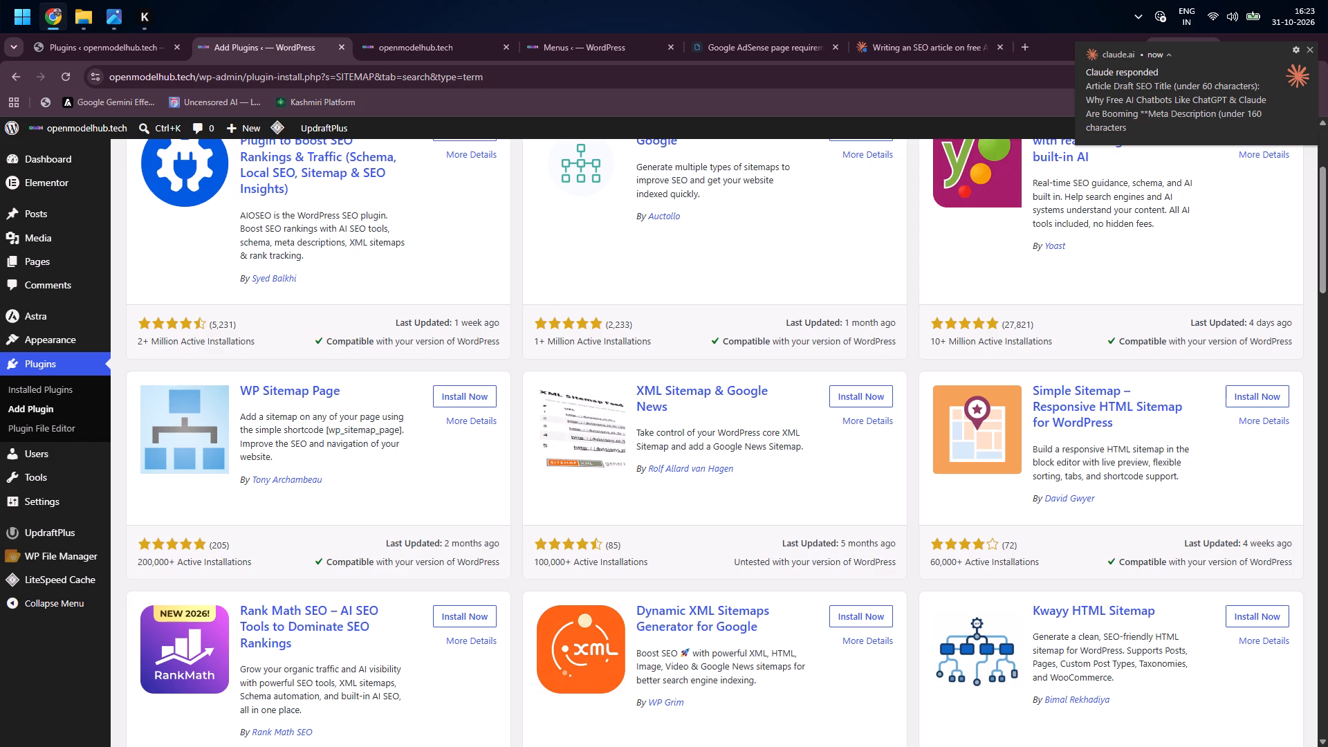
left_click(461, 400)
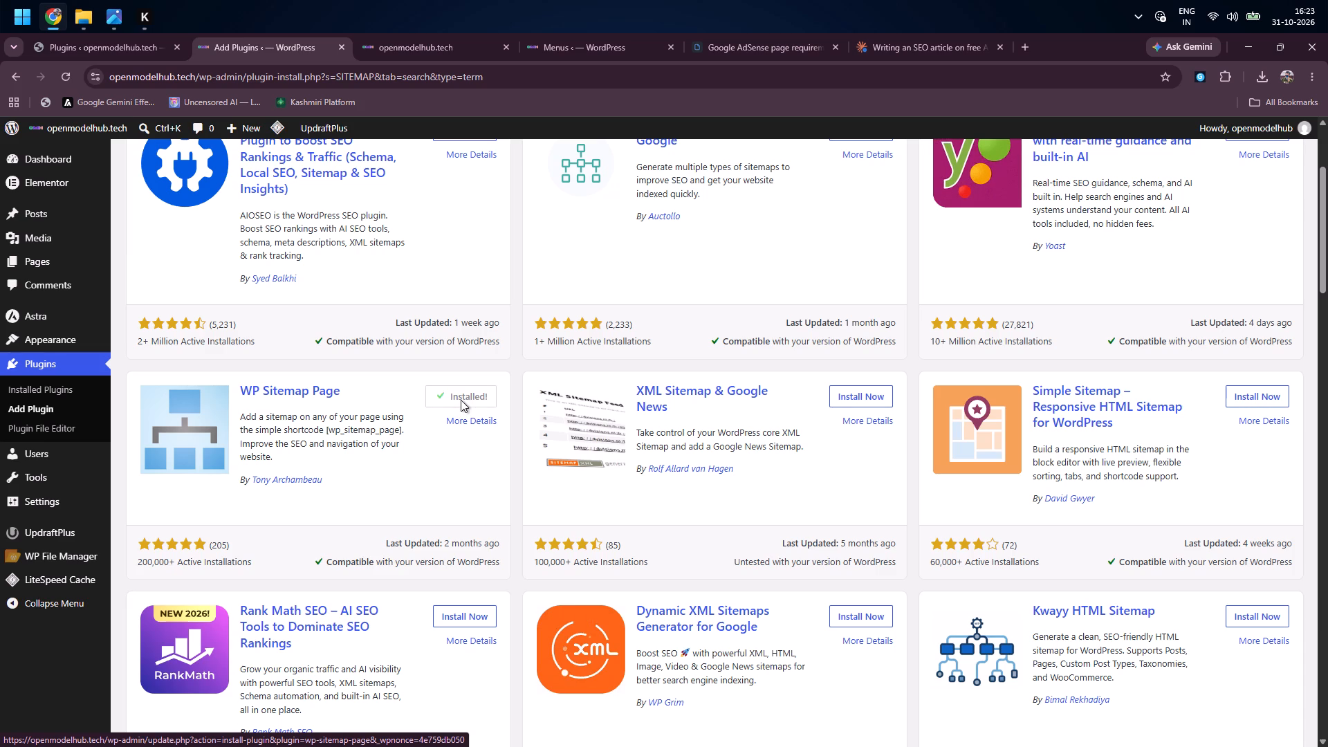
left_click(461, 400)
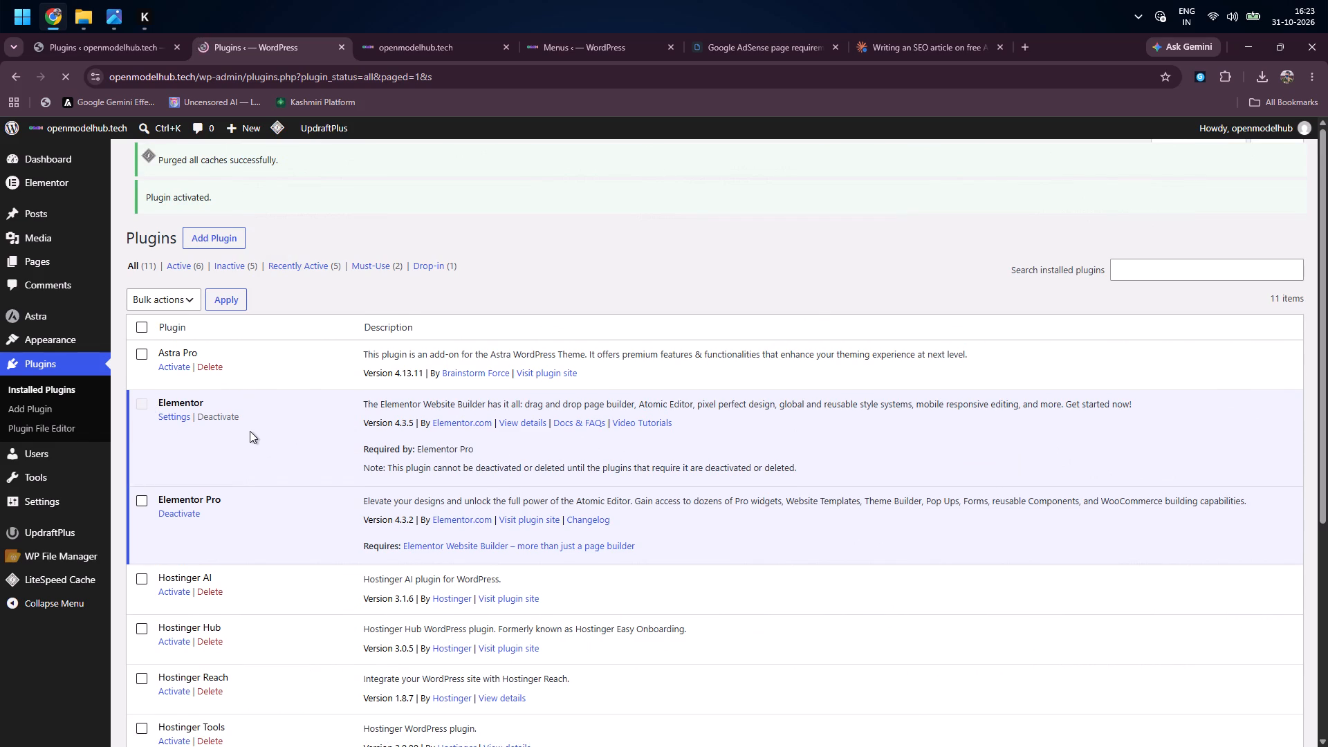
scroll(250, 431, "down", 4)
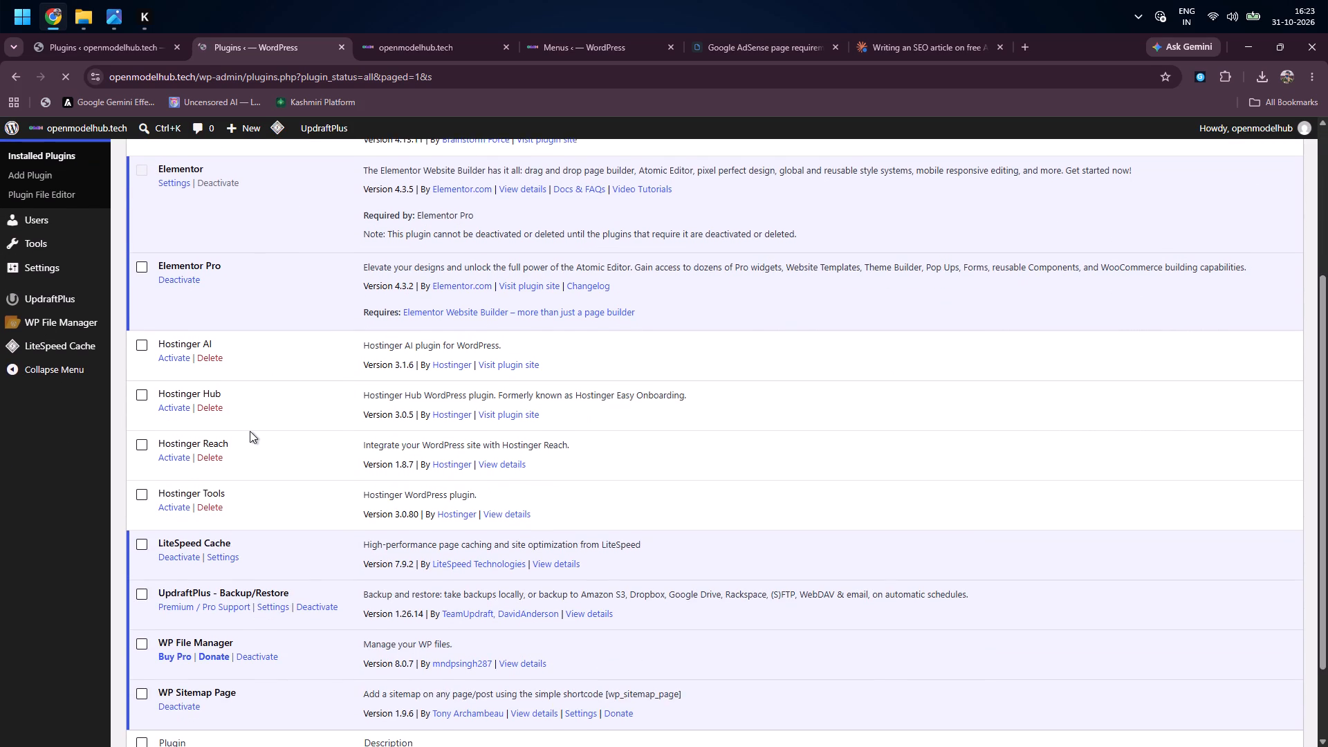
scroll(250, 431, "down", 1)
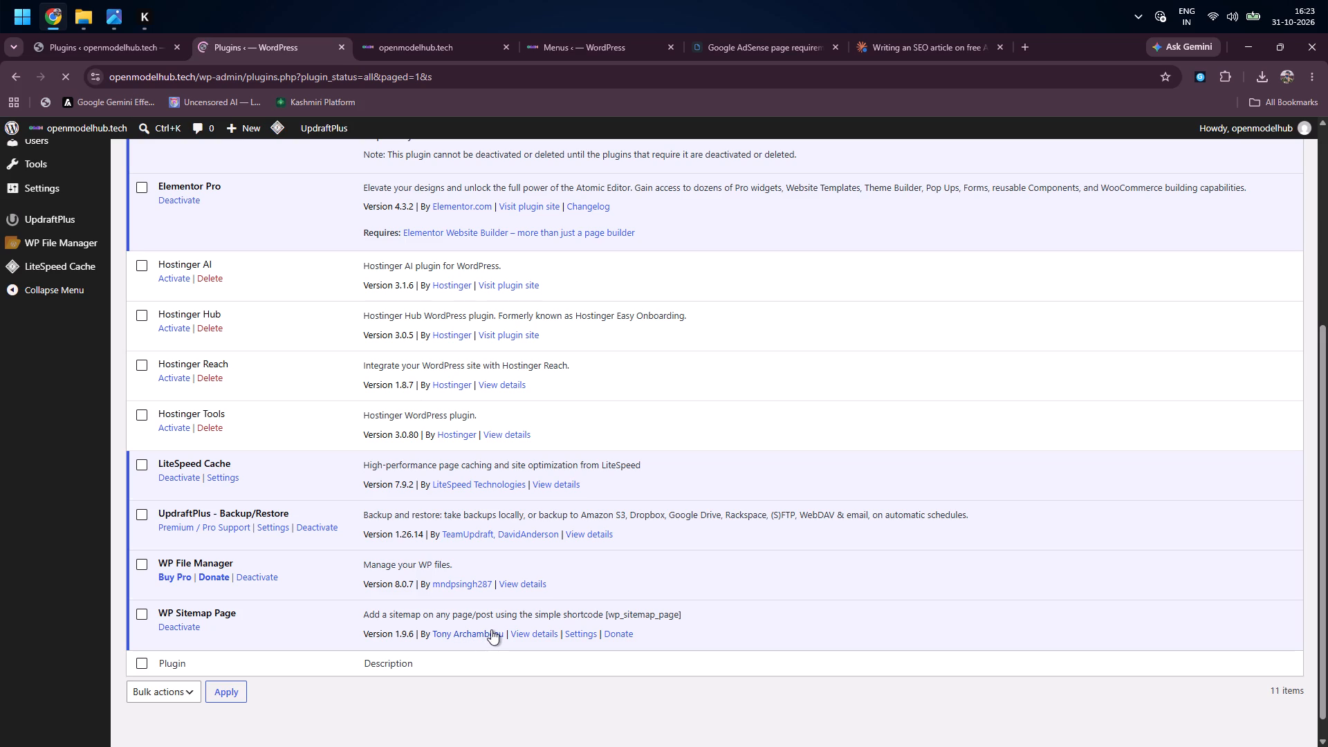
scroll(297, 410, "up", 5)
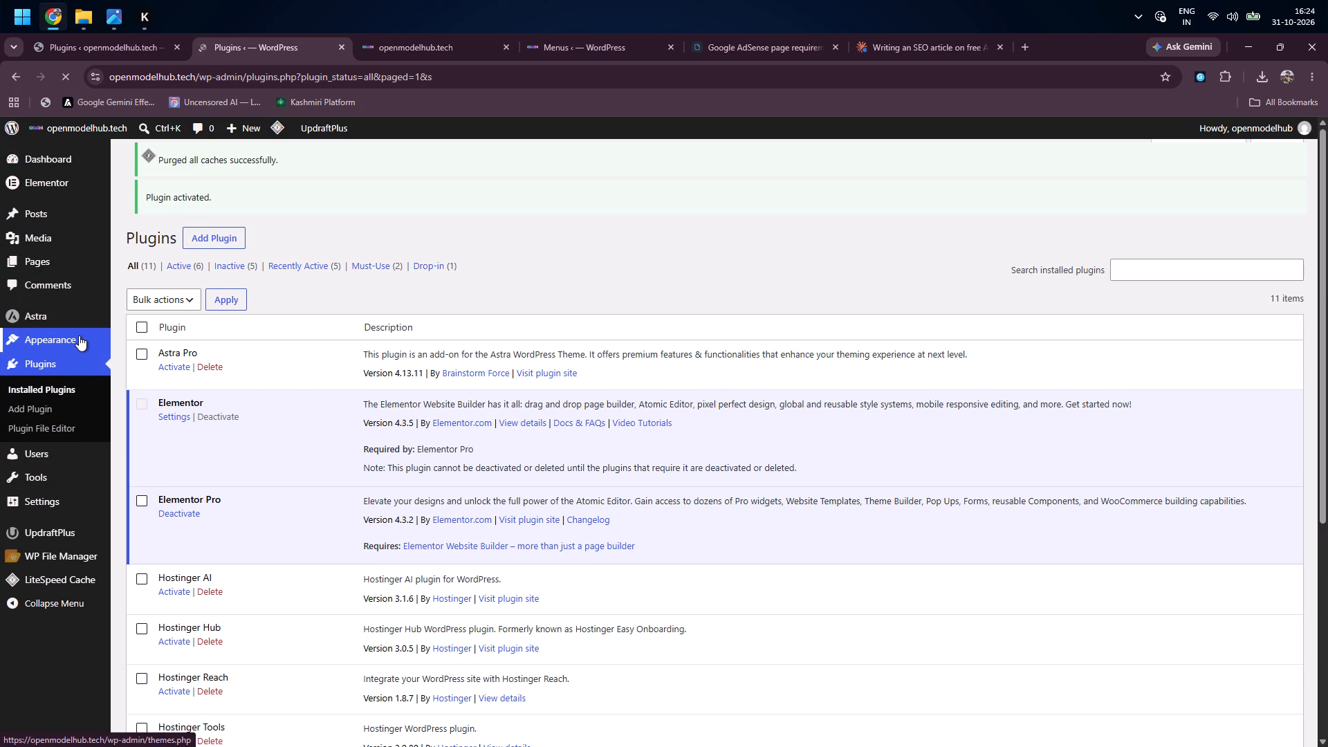
scroll(71, 403, "right", 1)
scroll(71, 403, "down", 4)
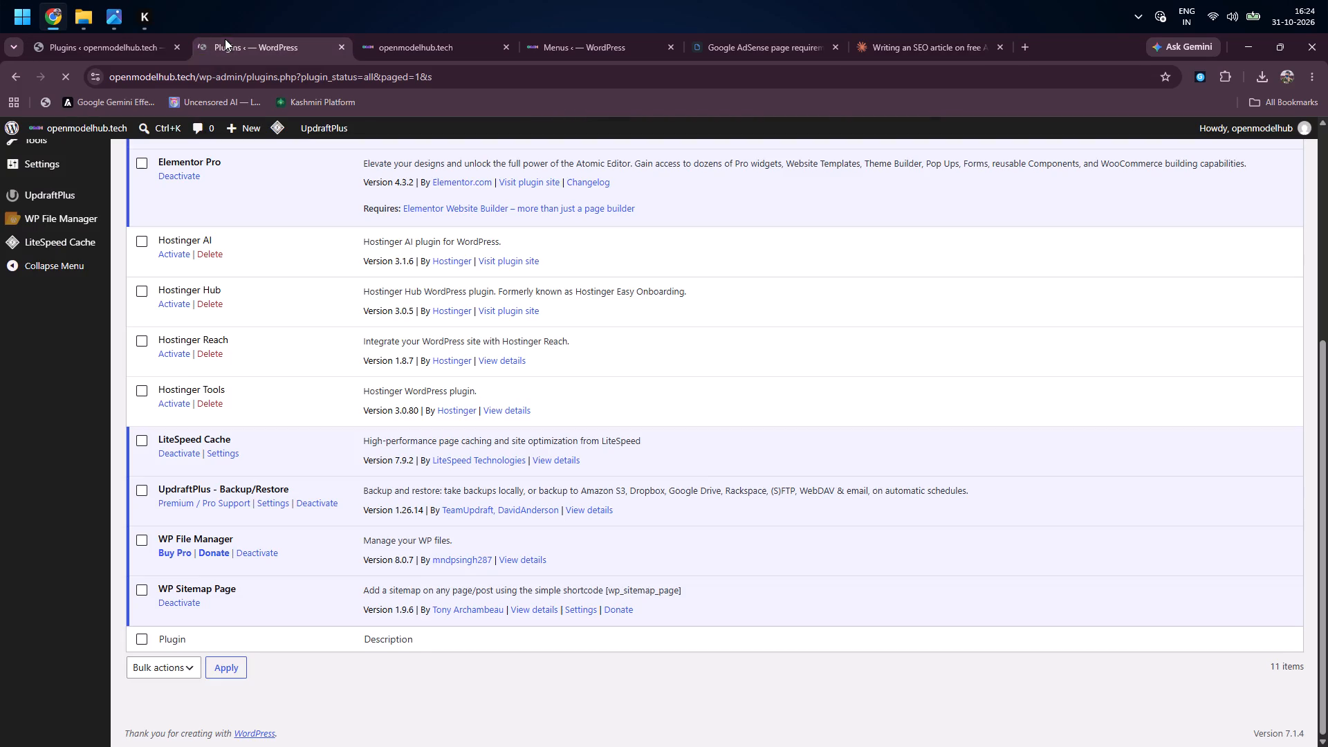
scroll(191, 271, "up", 5)
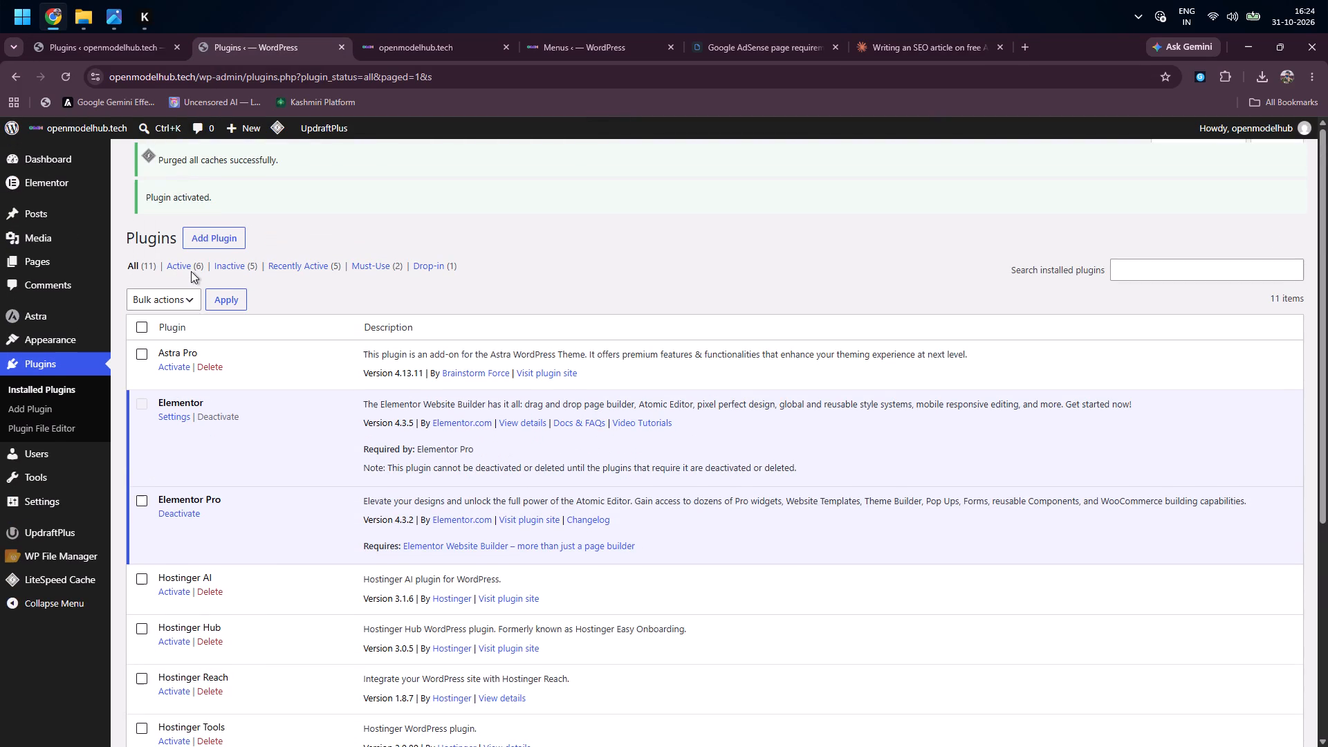
scroll(191, 271, "down", 5)
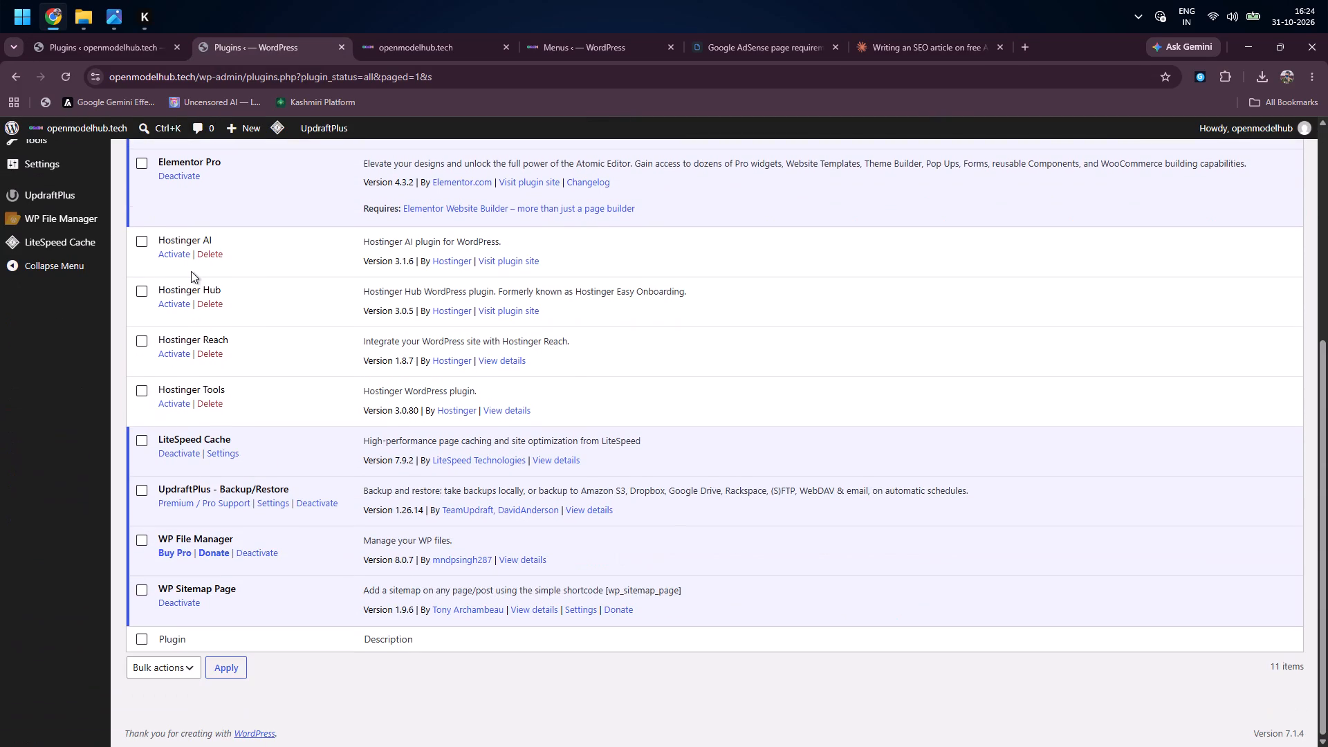
left_click(177, 602)
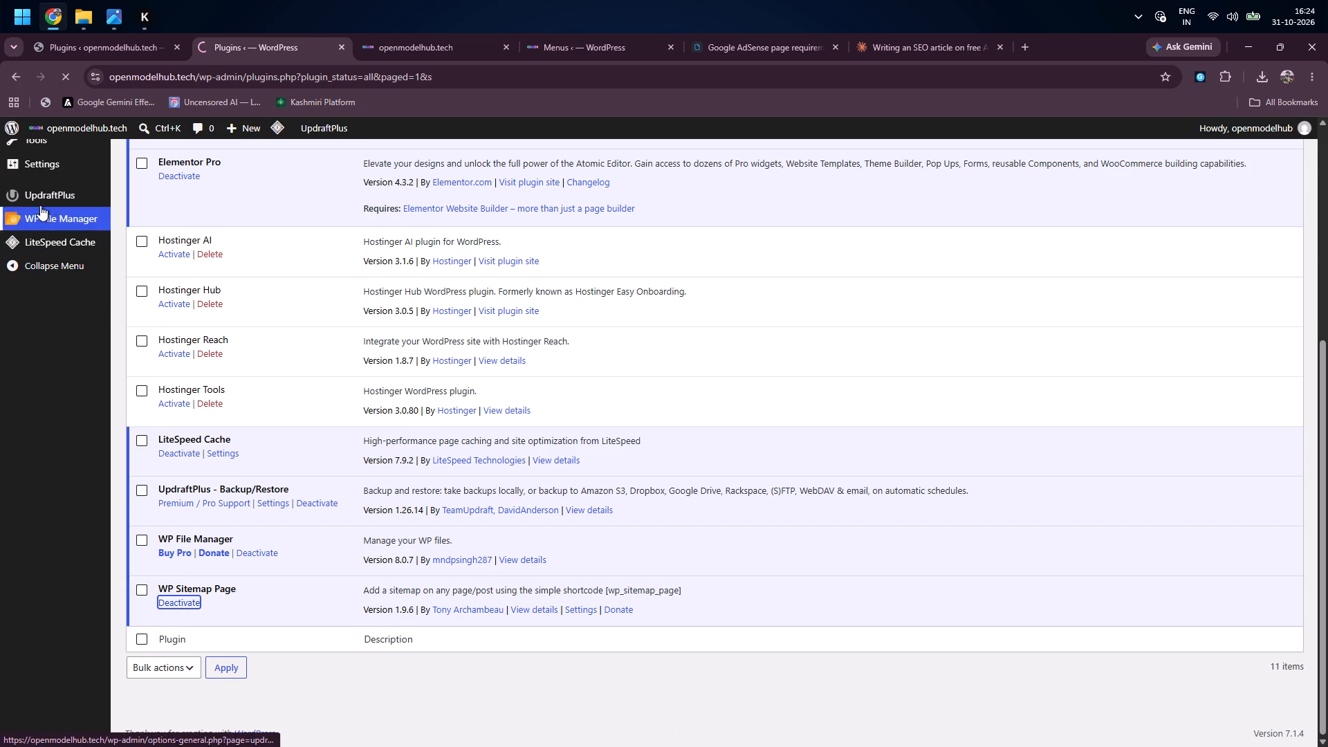
Search the plugins that can be added for SITEMAP again and look through the alternatives.
scroll(39, 205, "up", 5)
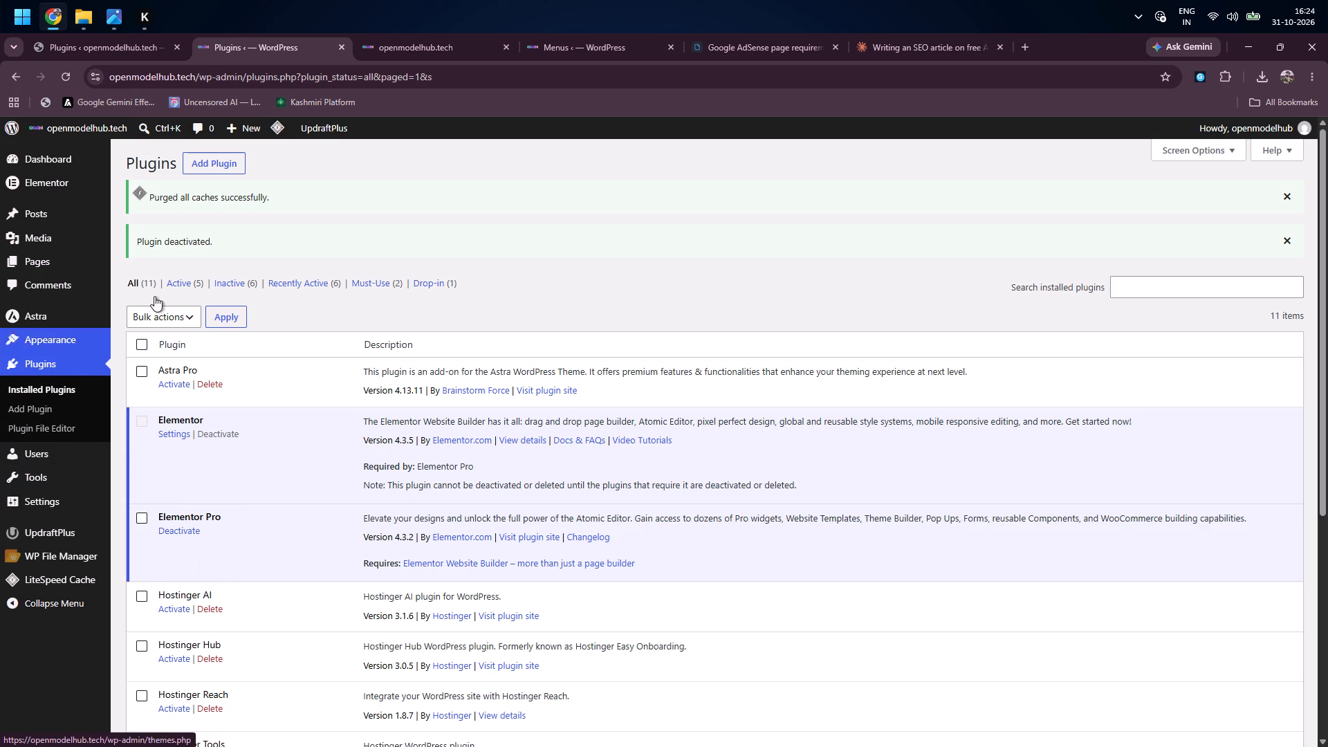
left_click(215, 160)
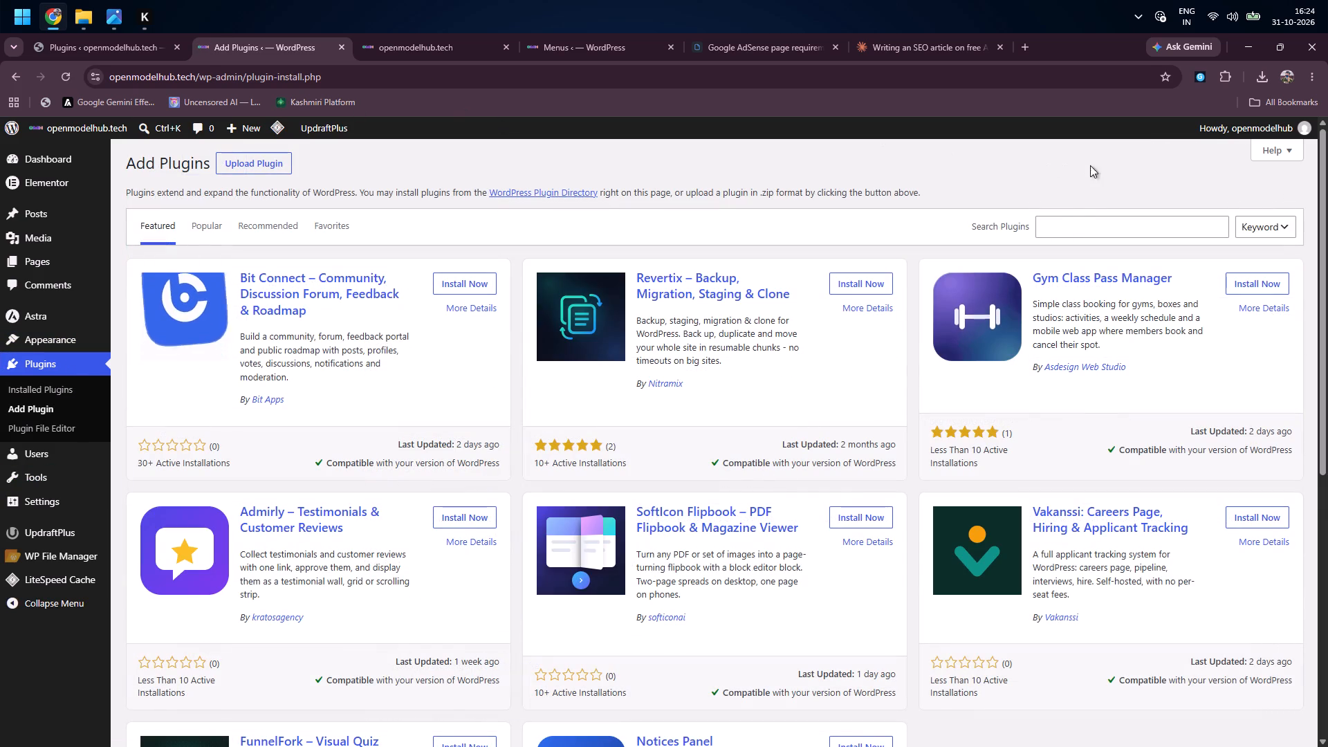
left_click(1073, 214)
left_click(1064, 227)
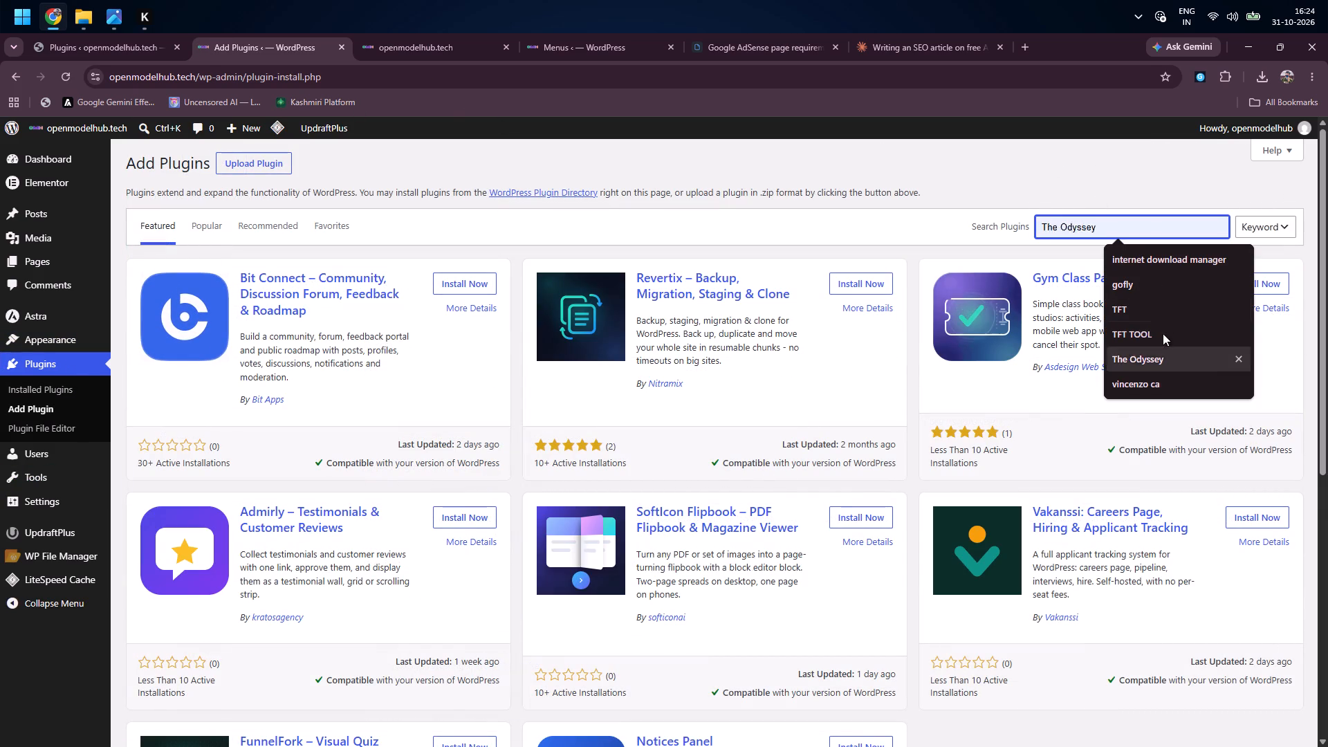
key("s")
type("ITE")
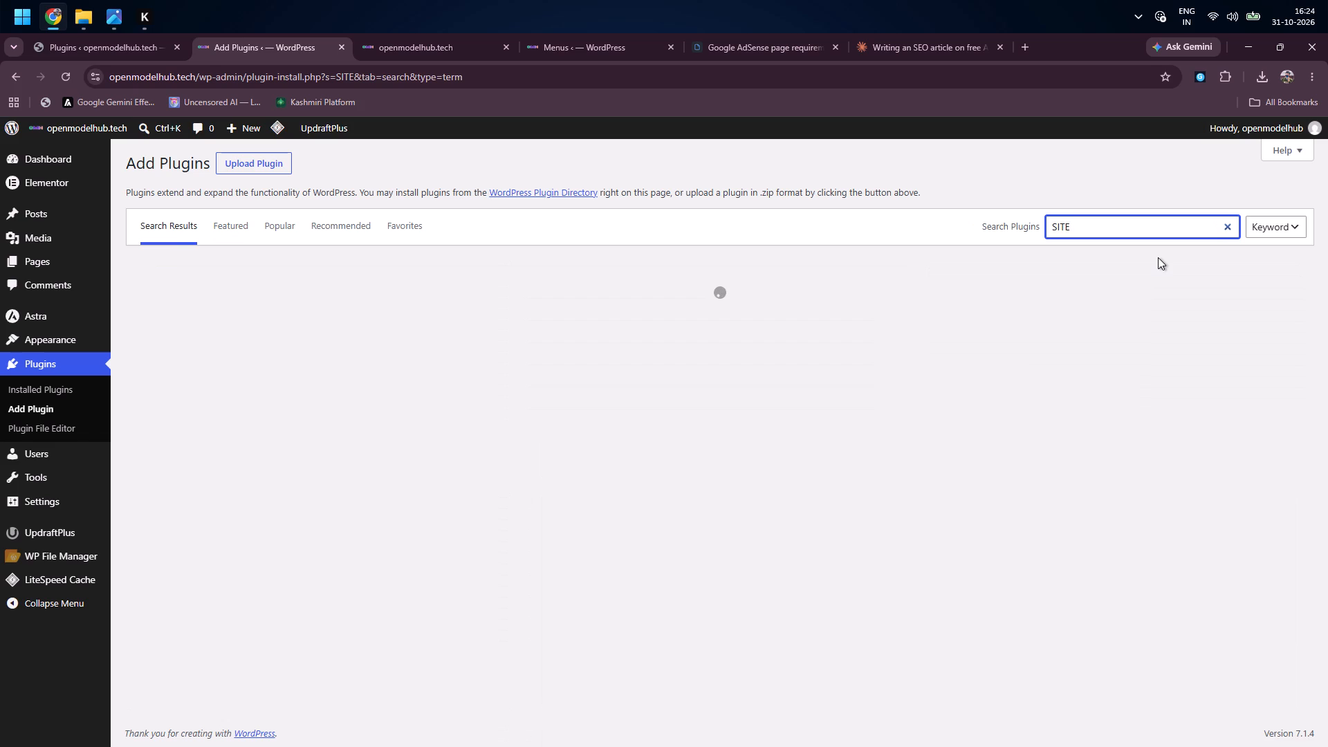
type("MAP")
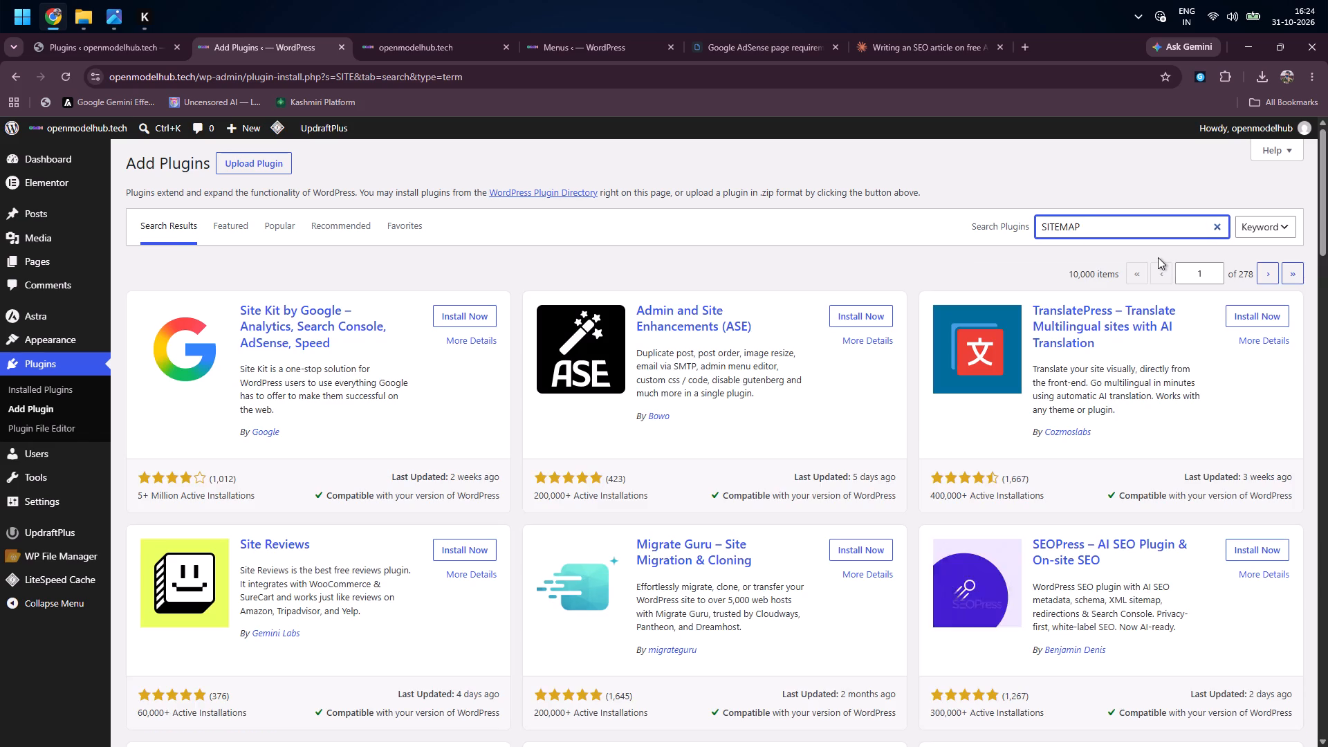
scroll(793, 456, "down", 2)
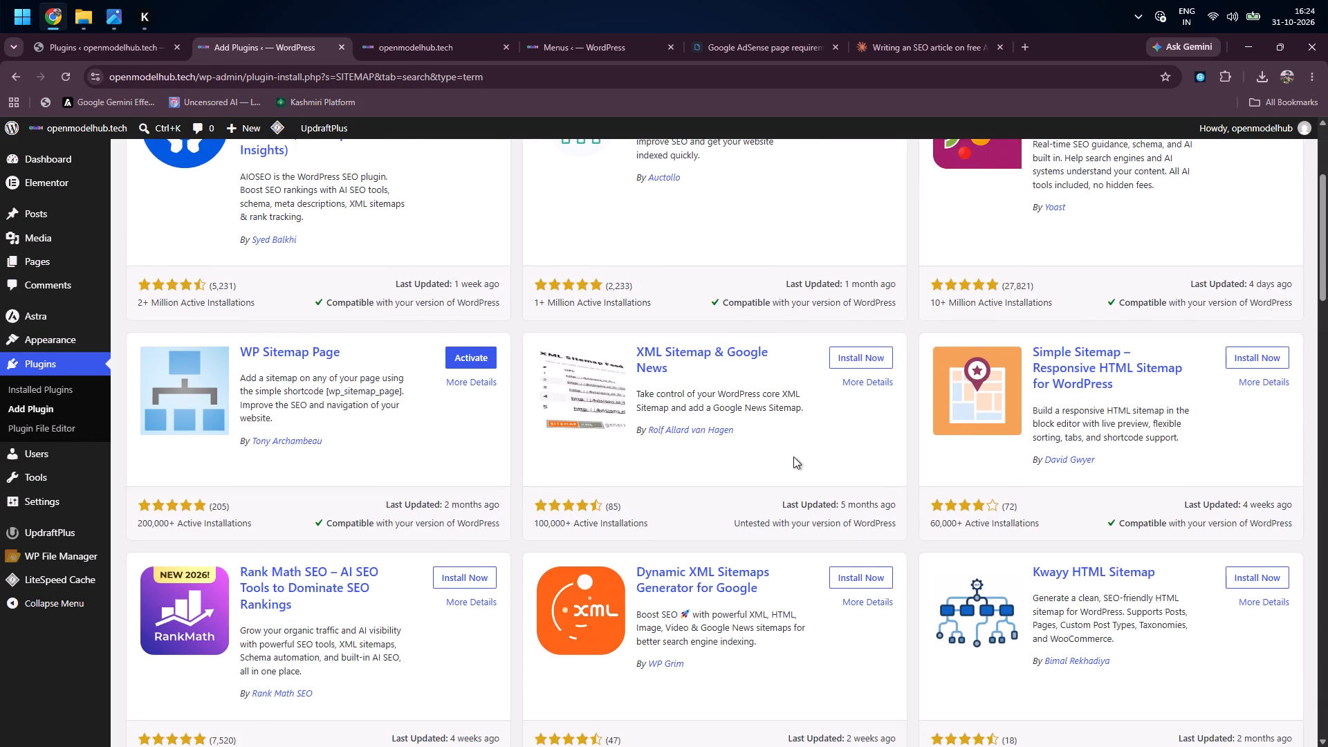
scroll(793, 456, "down", 2)
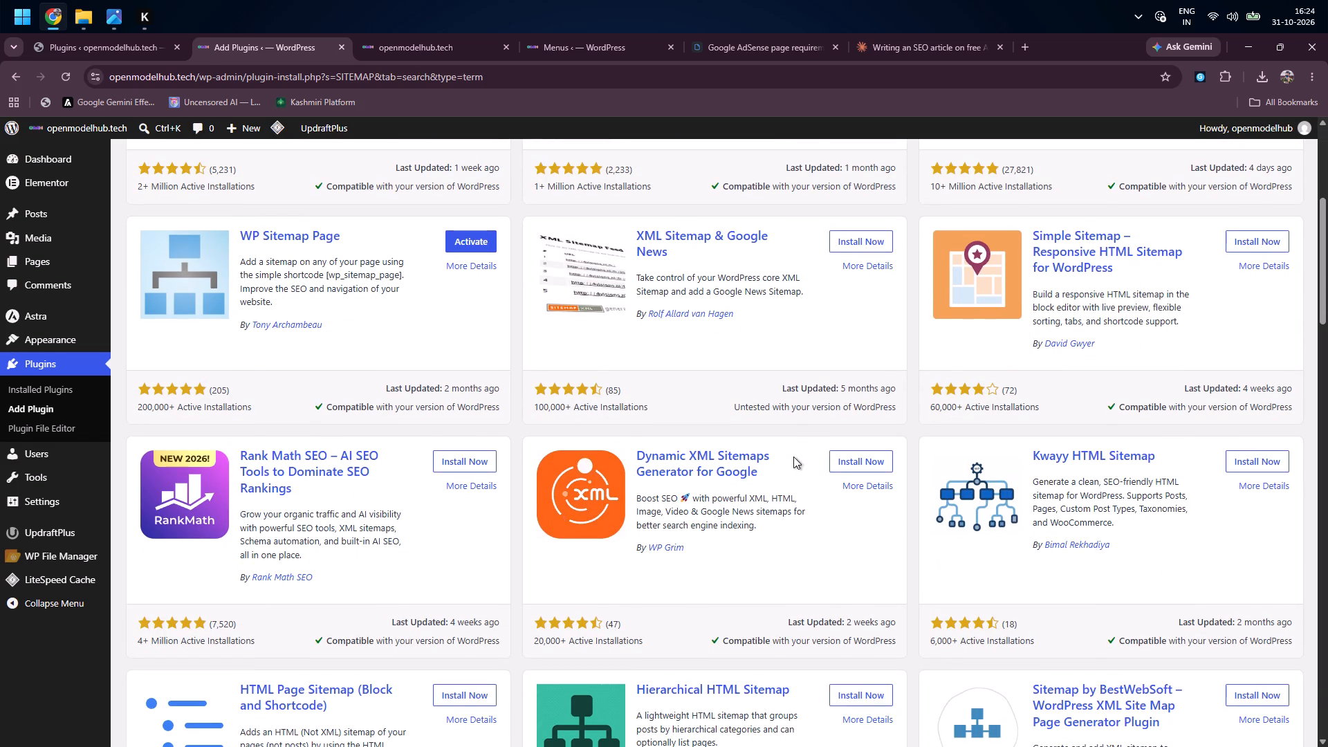
scroll(793, 456, "down", 2)
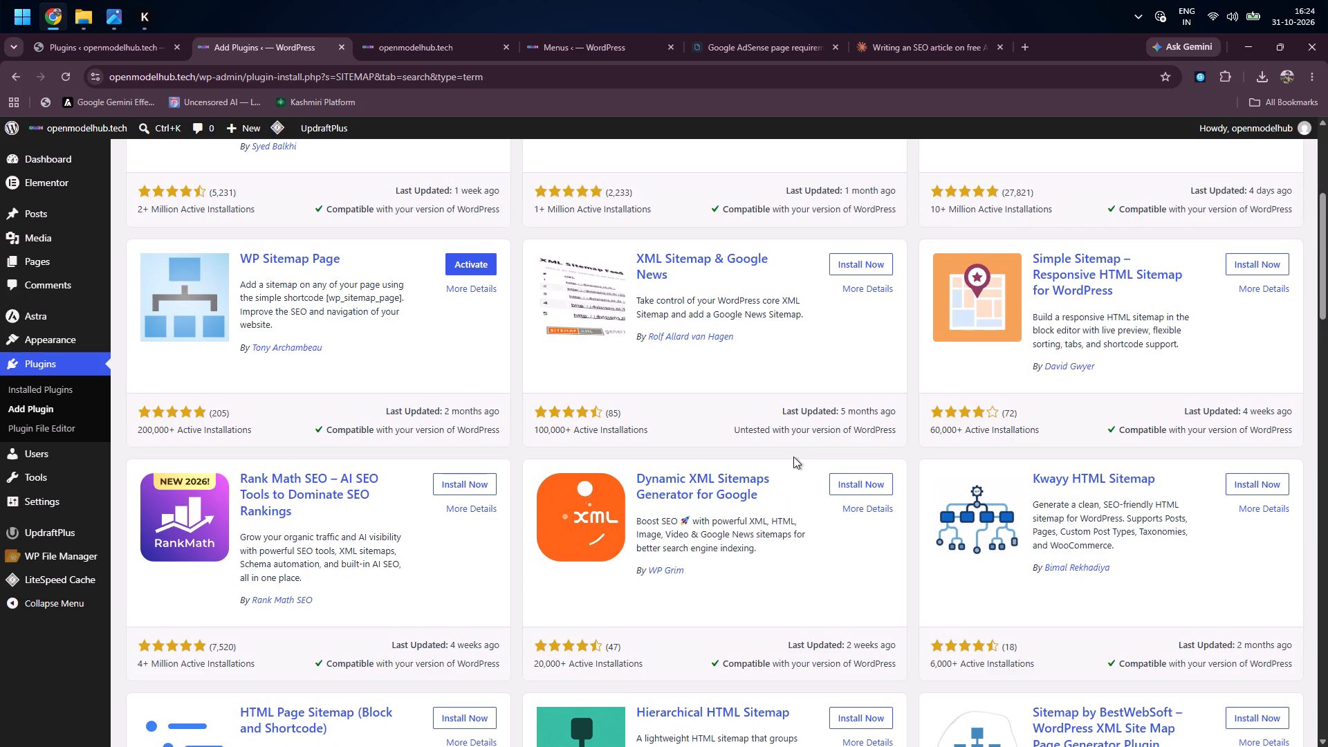
scroll(793, 456, "down", 1)
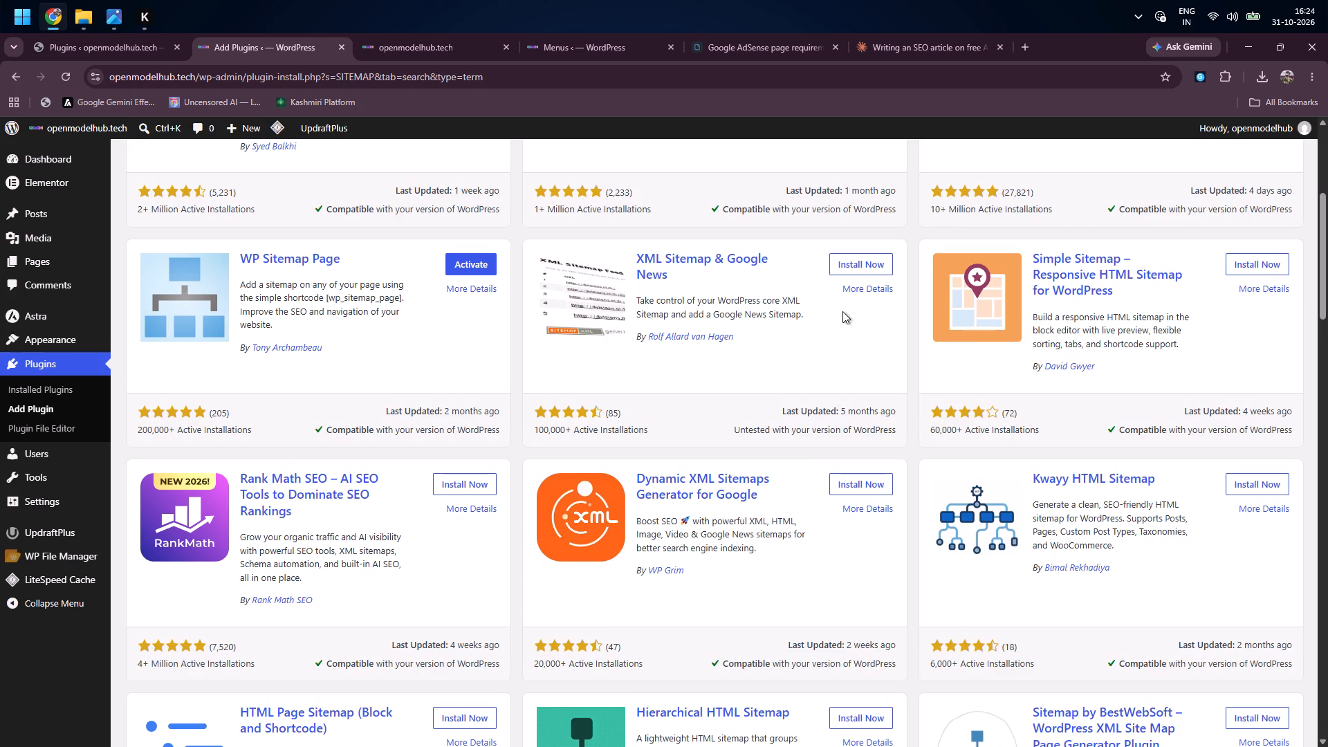
Search the web in a new tab for RANKMATH SEO PLUGIN NULLED LATEST VERSION and open WeaDown's Rank Math Pro 3.0.124 result.
left_click(1021, 47)
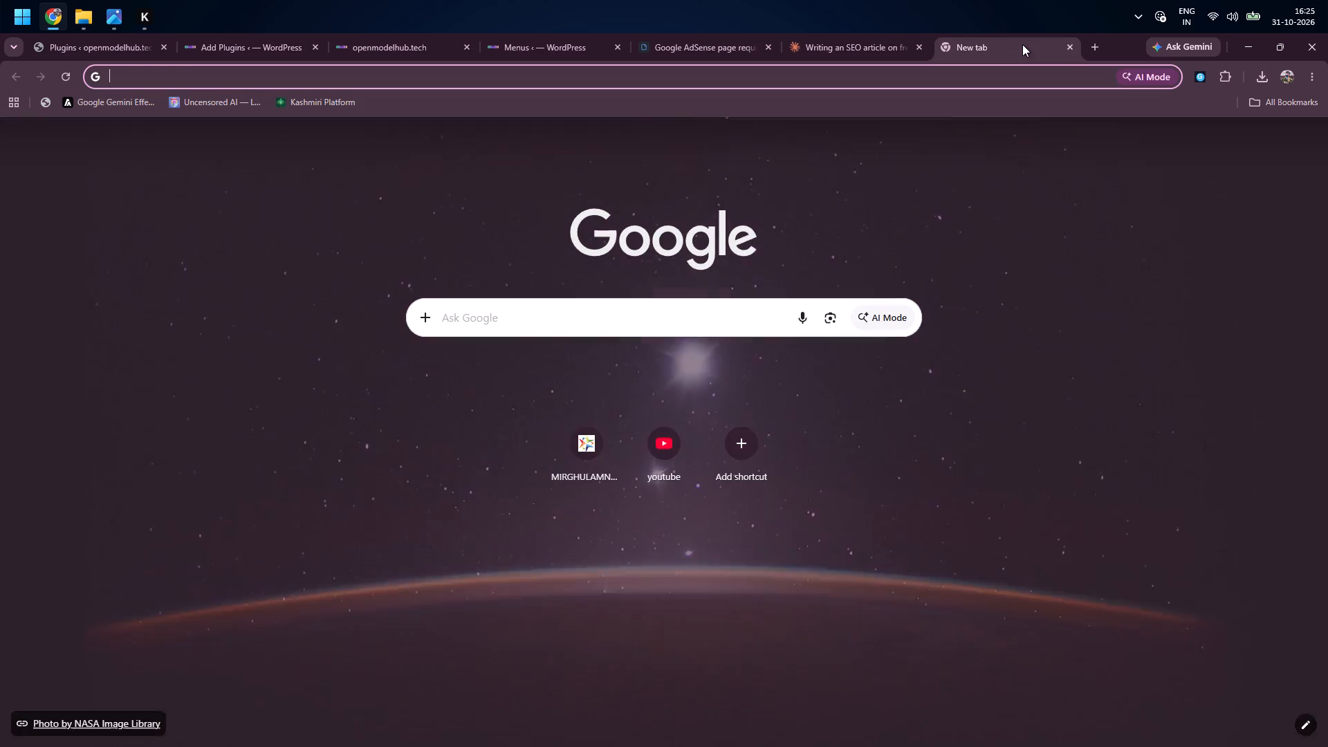
type("RN")
key("BackSpace")
type("ANKMATH SEO PL")
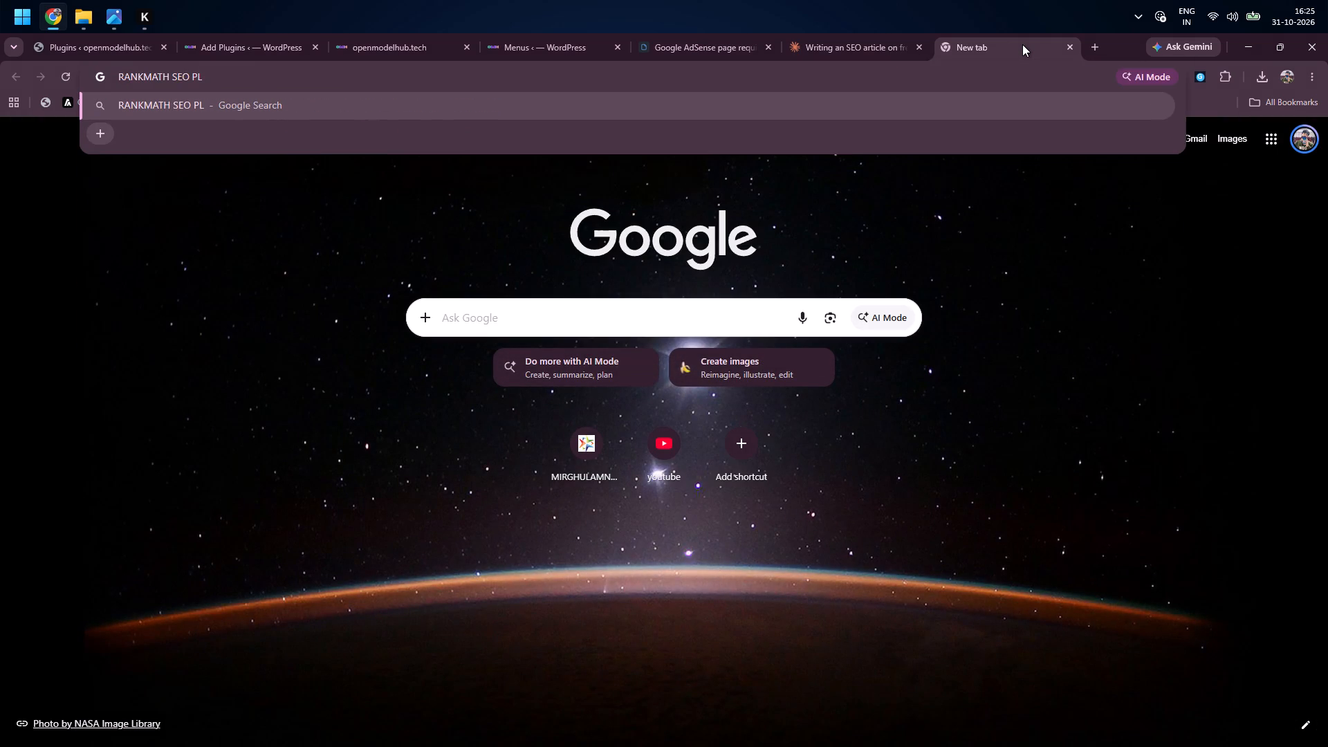
type("UGIN NULLED ATEST")
key("space")
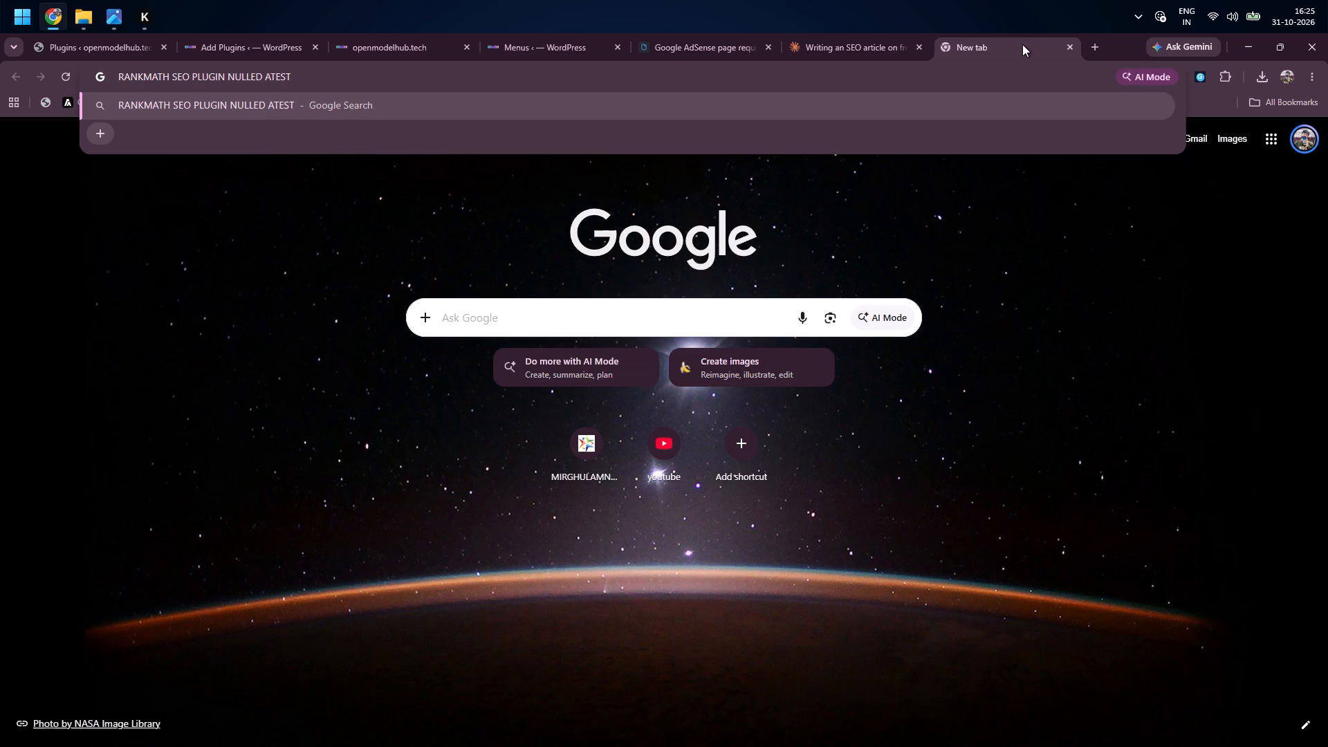
type("VERSION")
key("Return")
left_click(589, 239)
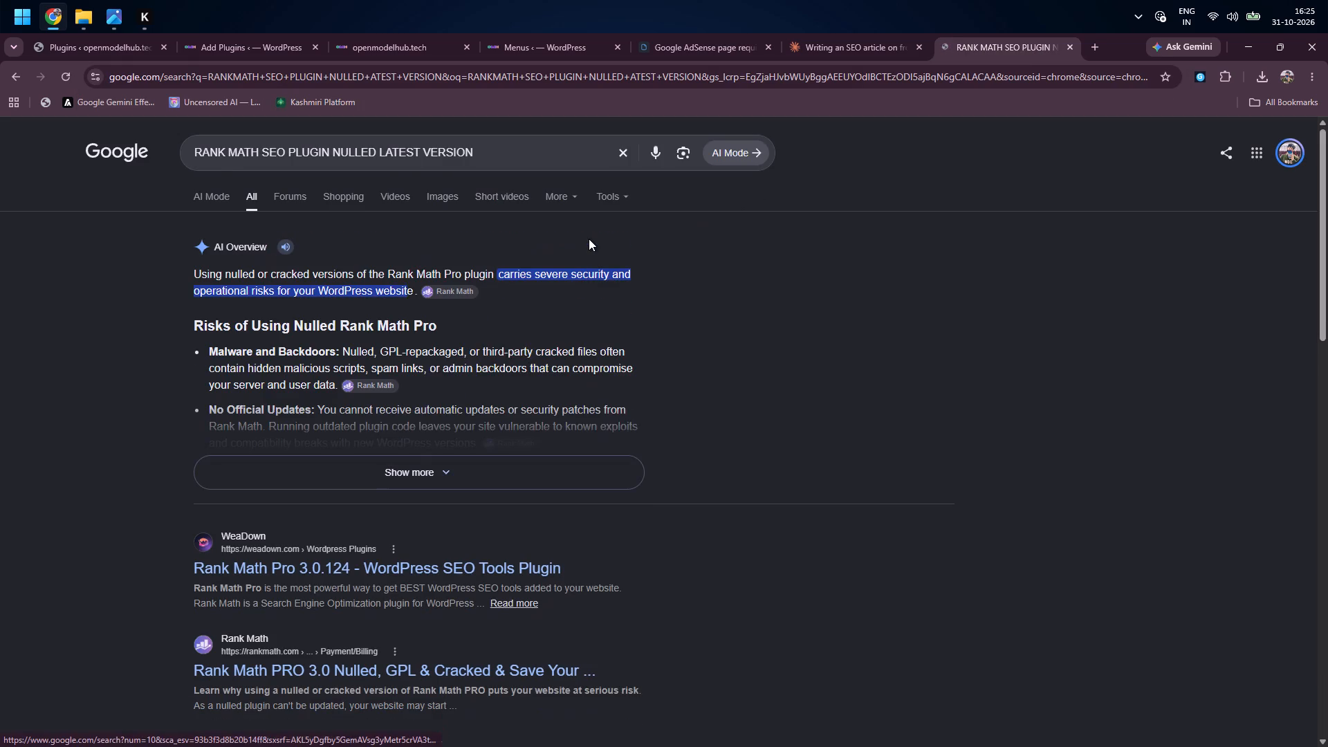
scroll(337, 560, "down", 3)
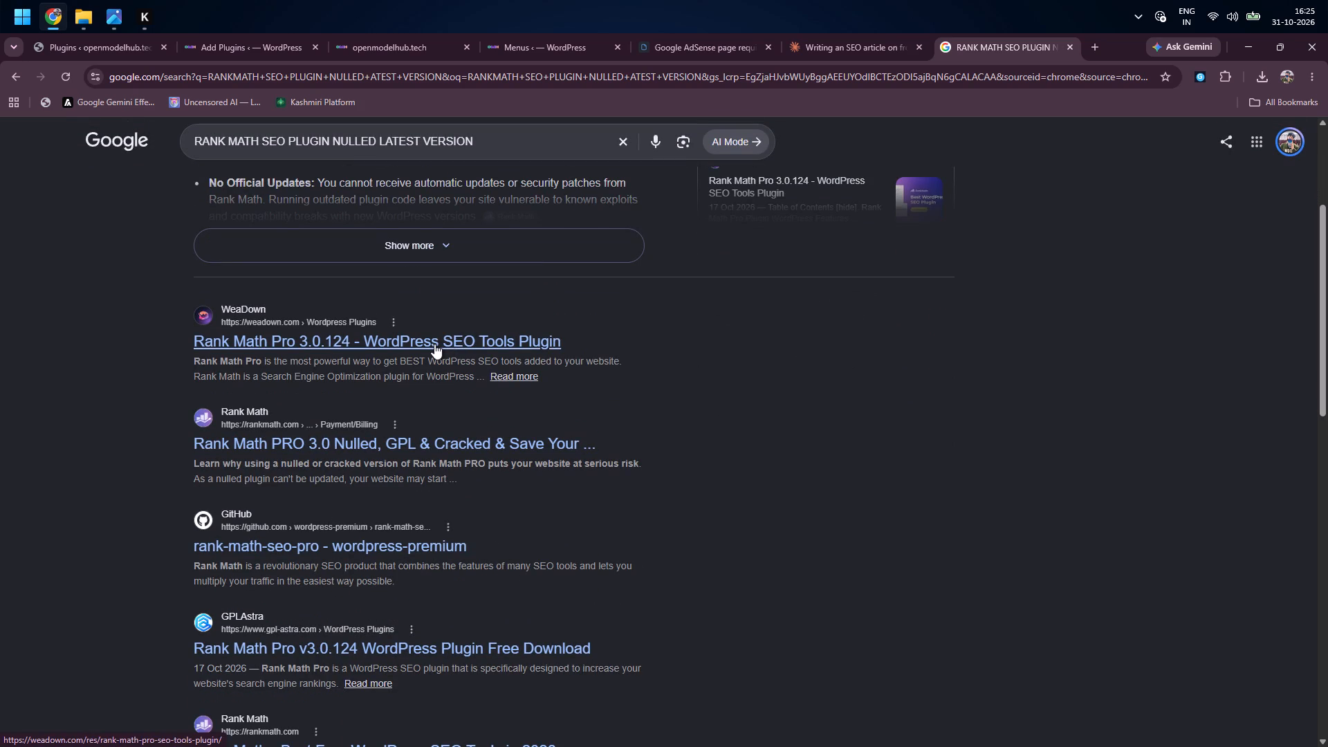
left_click(434, 344)
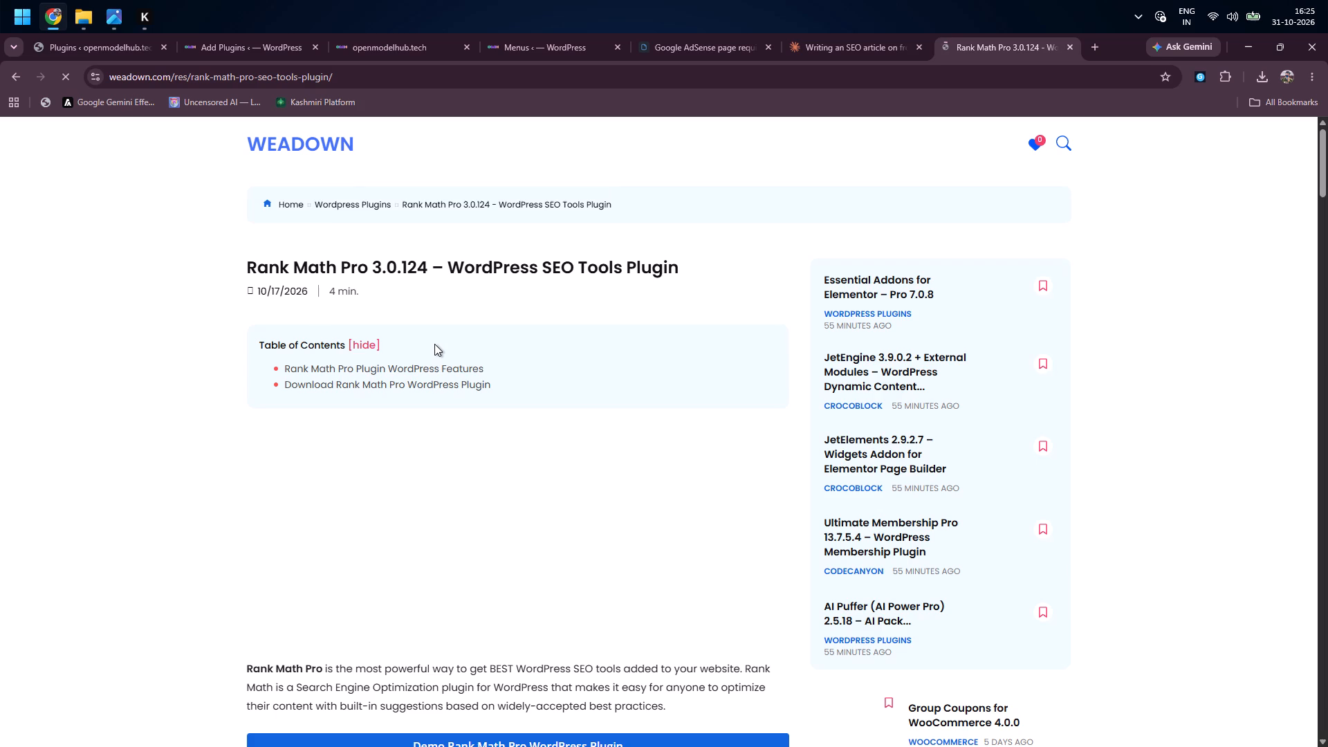
Go to the Rank Math Pro download on WeaDown, generate its secure link and open the file page.
scroll(434, 344, "down", 5)
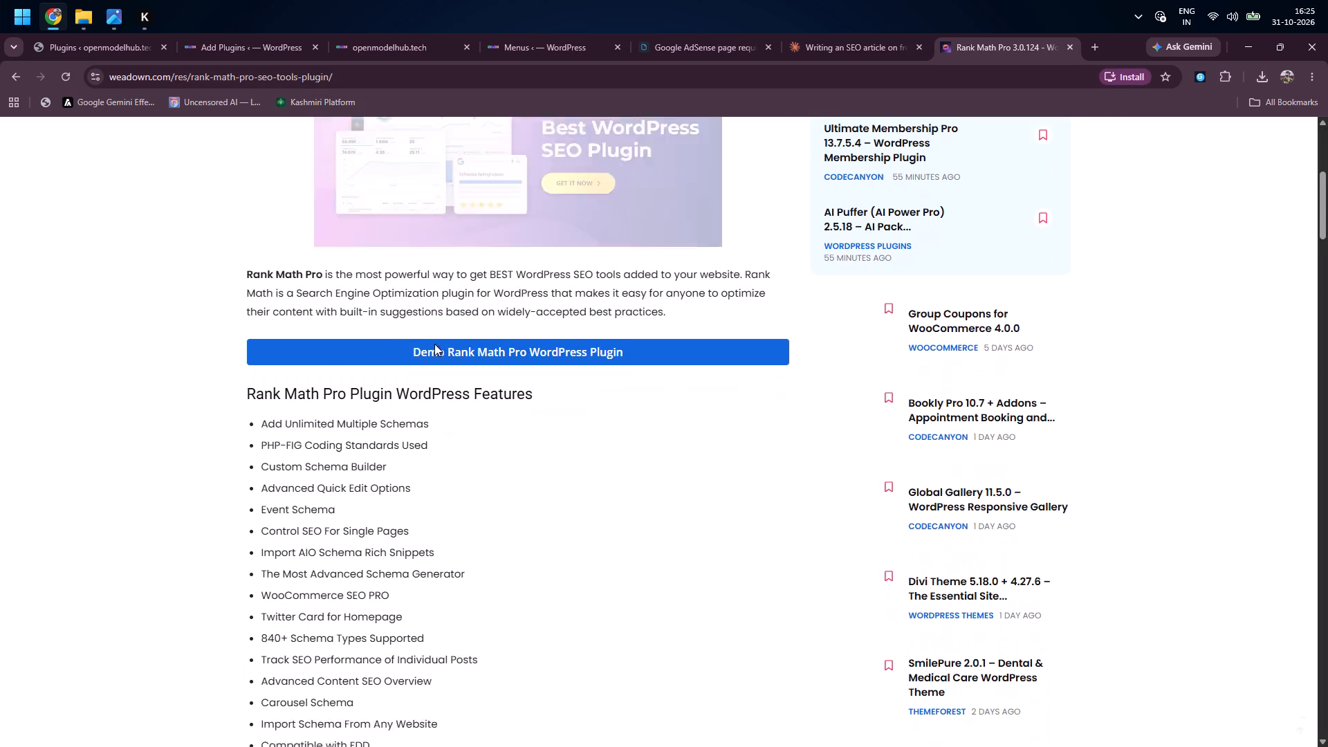
scroll(434, 344, "down", 19)
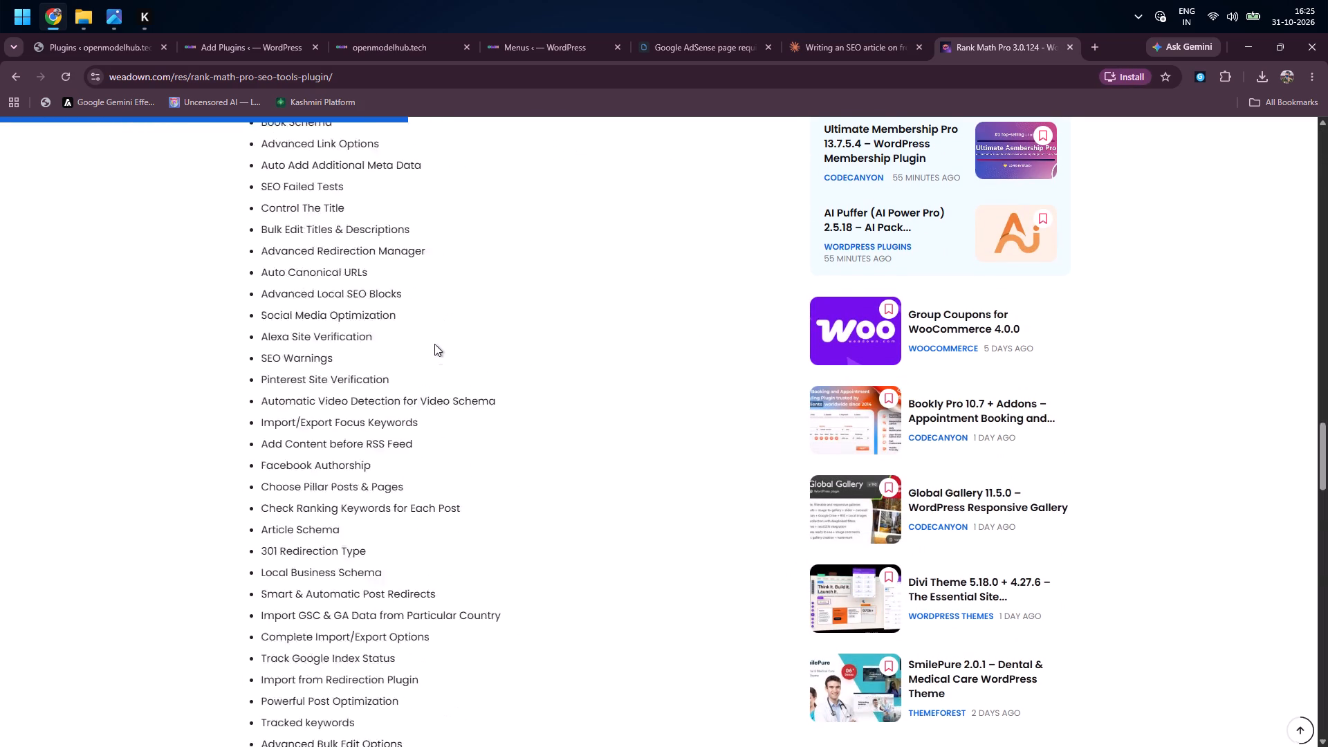
scroll(434, 344, "down", 5)
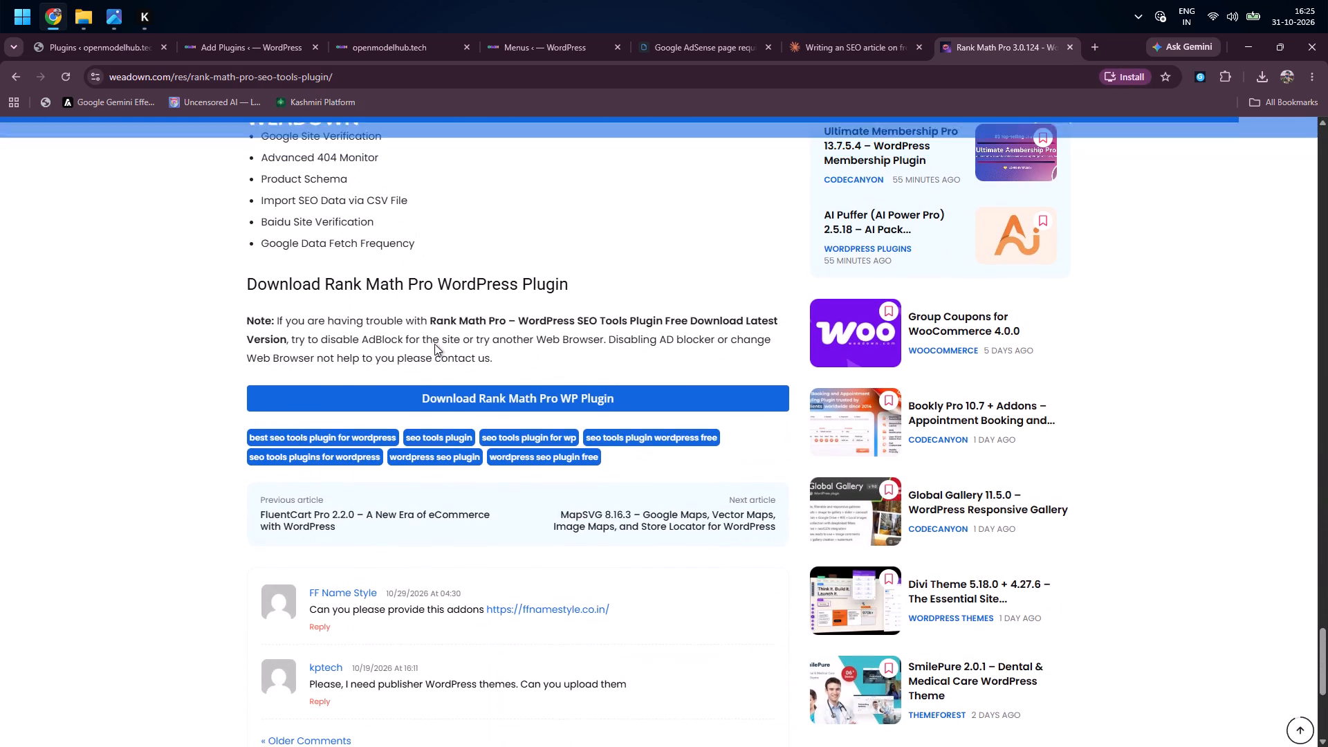
left_click(514, 396)
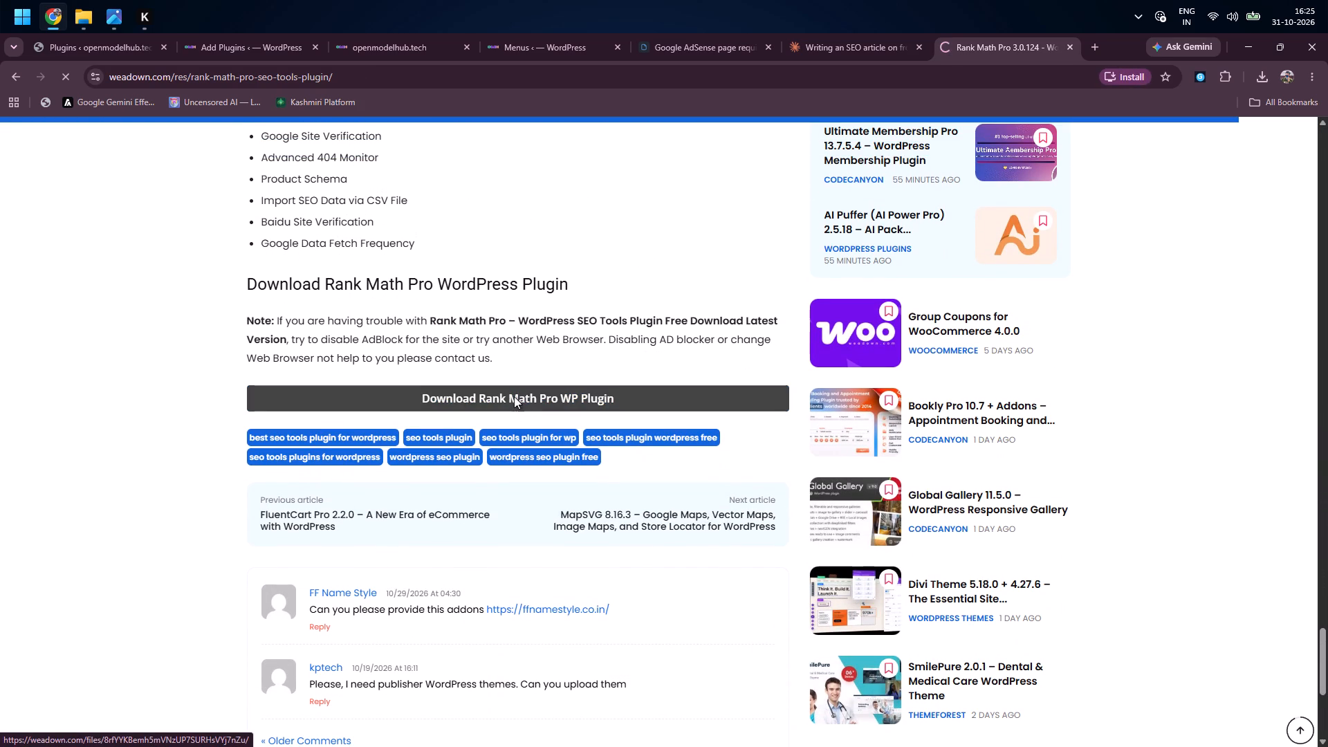
scroll(514, 396, "down", 2)
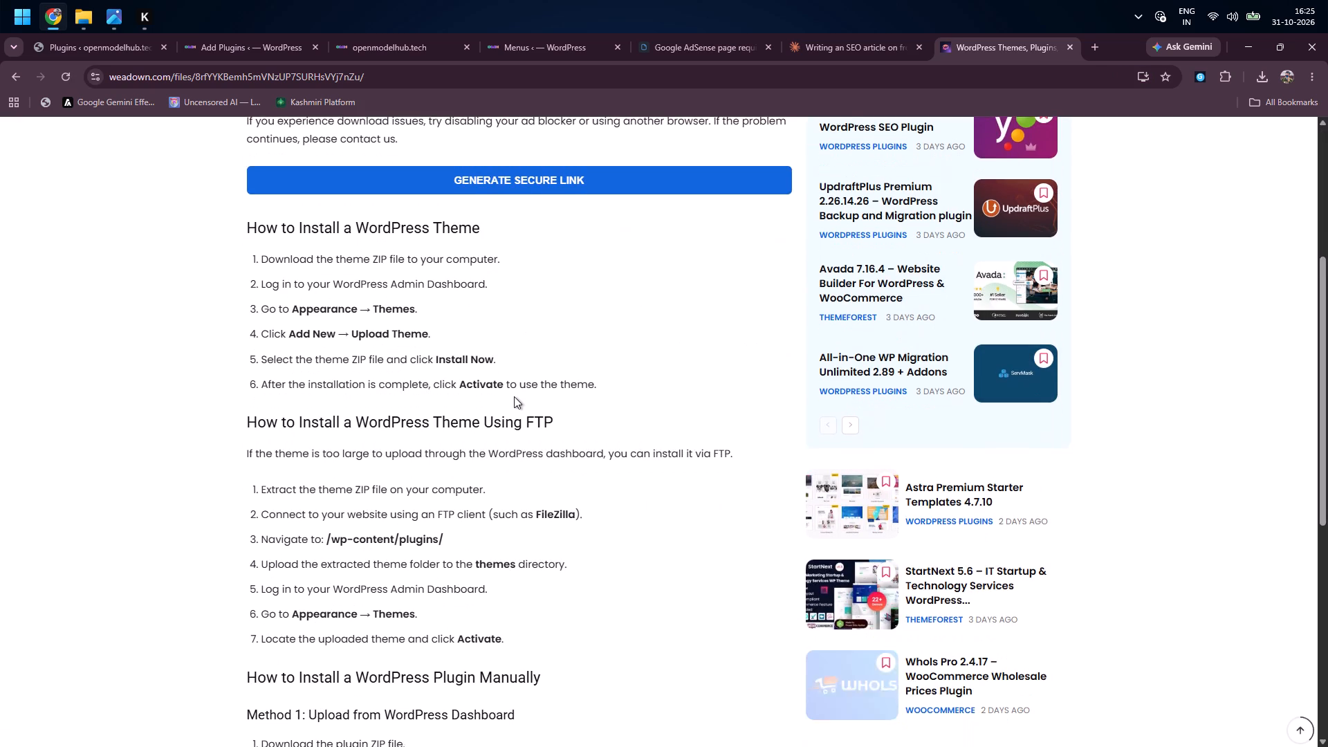
scroll(514, 396, "down", 1)
left_click(513, 177)
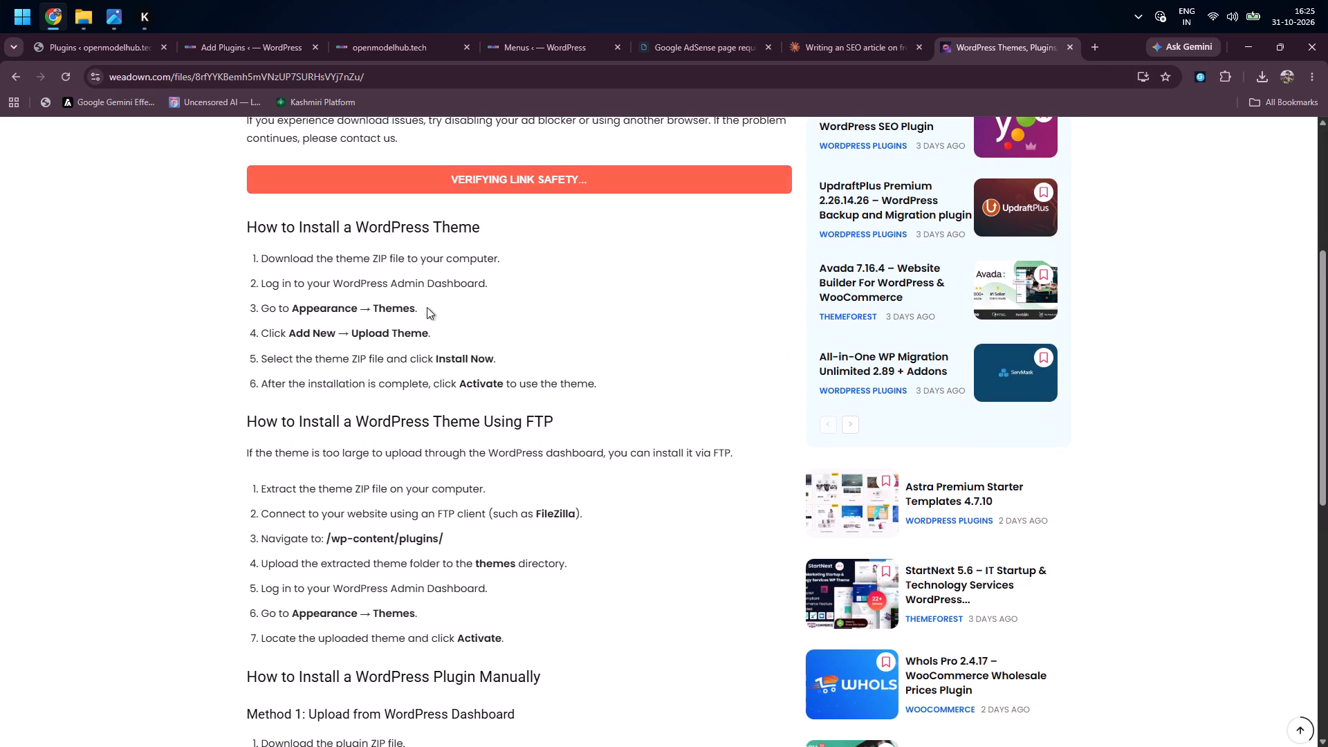
scroll(427, 307, "up", 2)
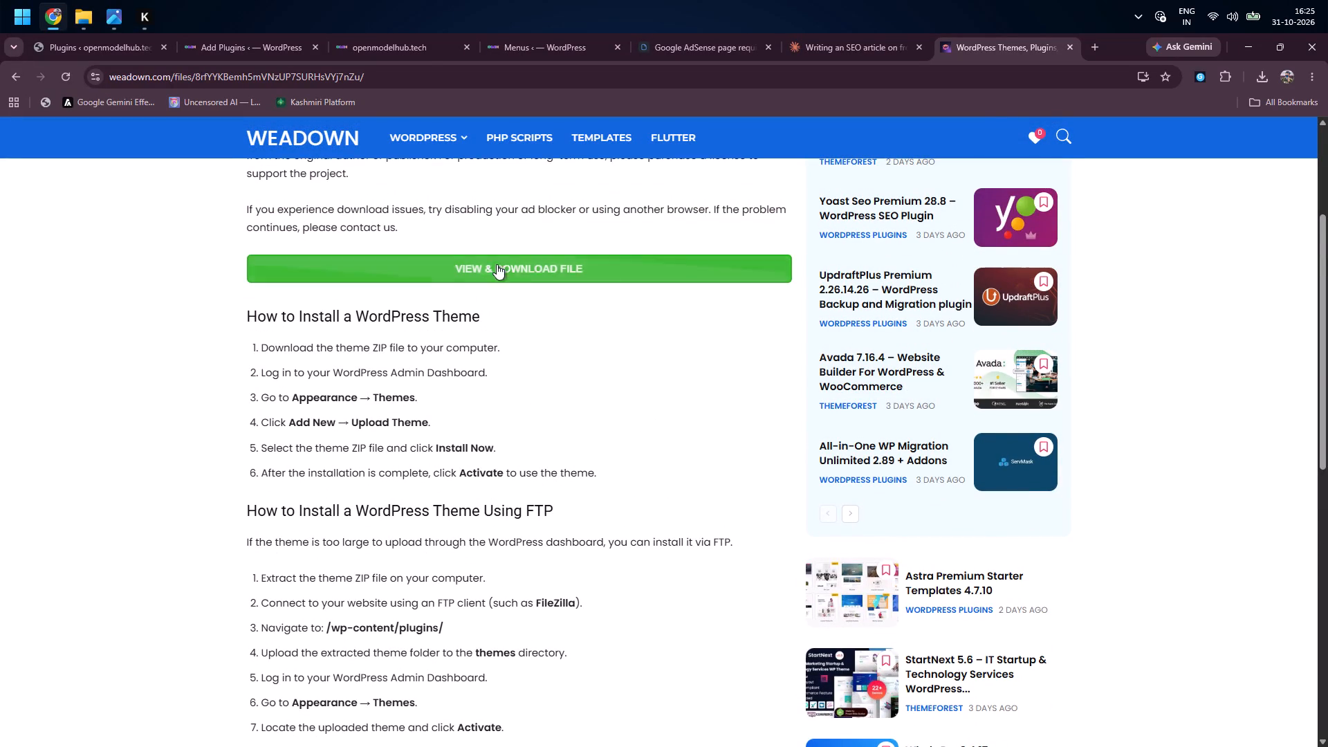
left_click(509, 257)
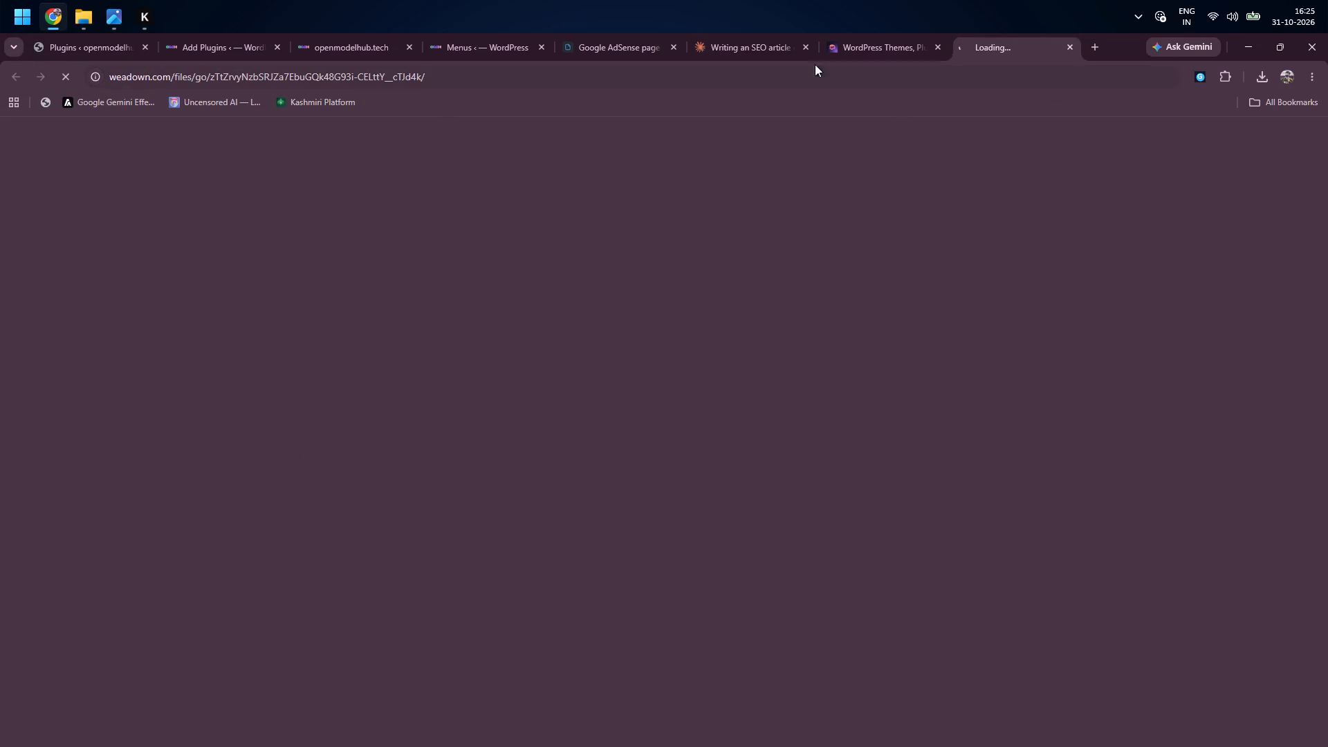
left_click(889, 44)
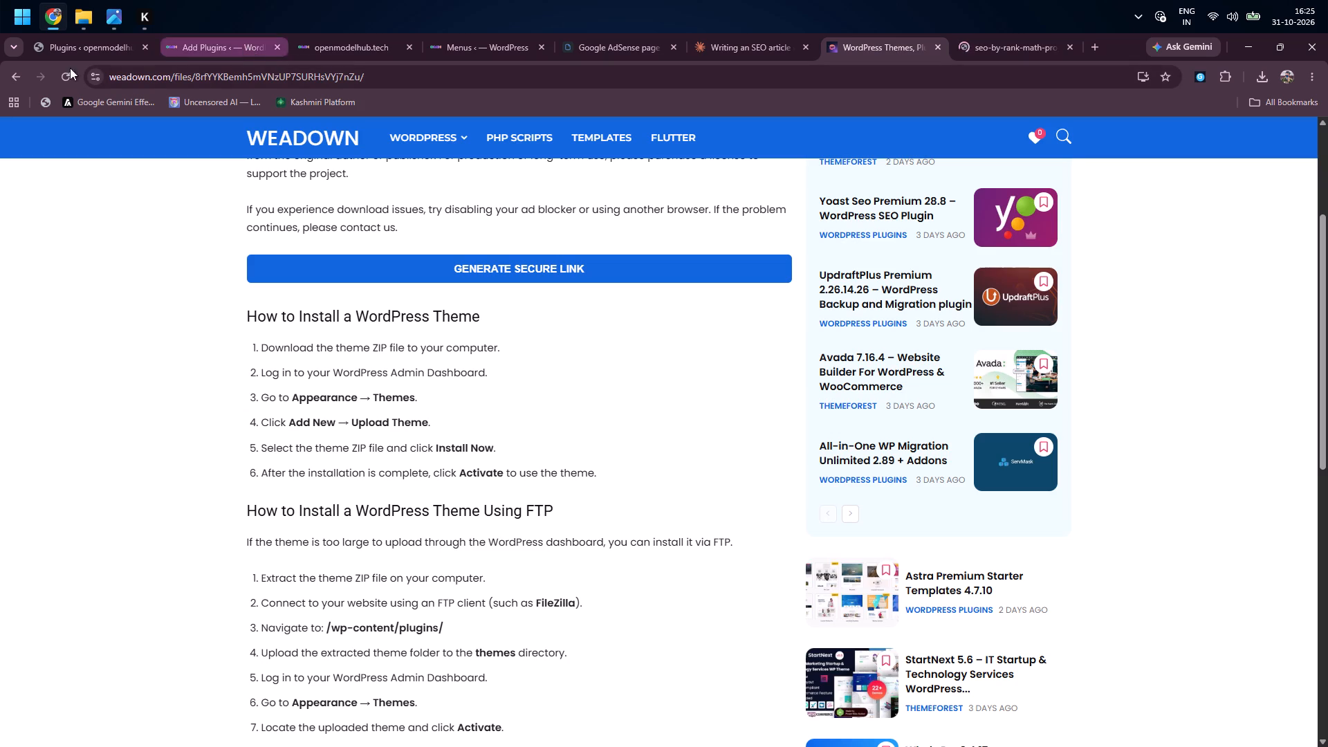
left_click(5, 73)
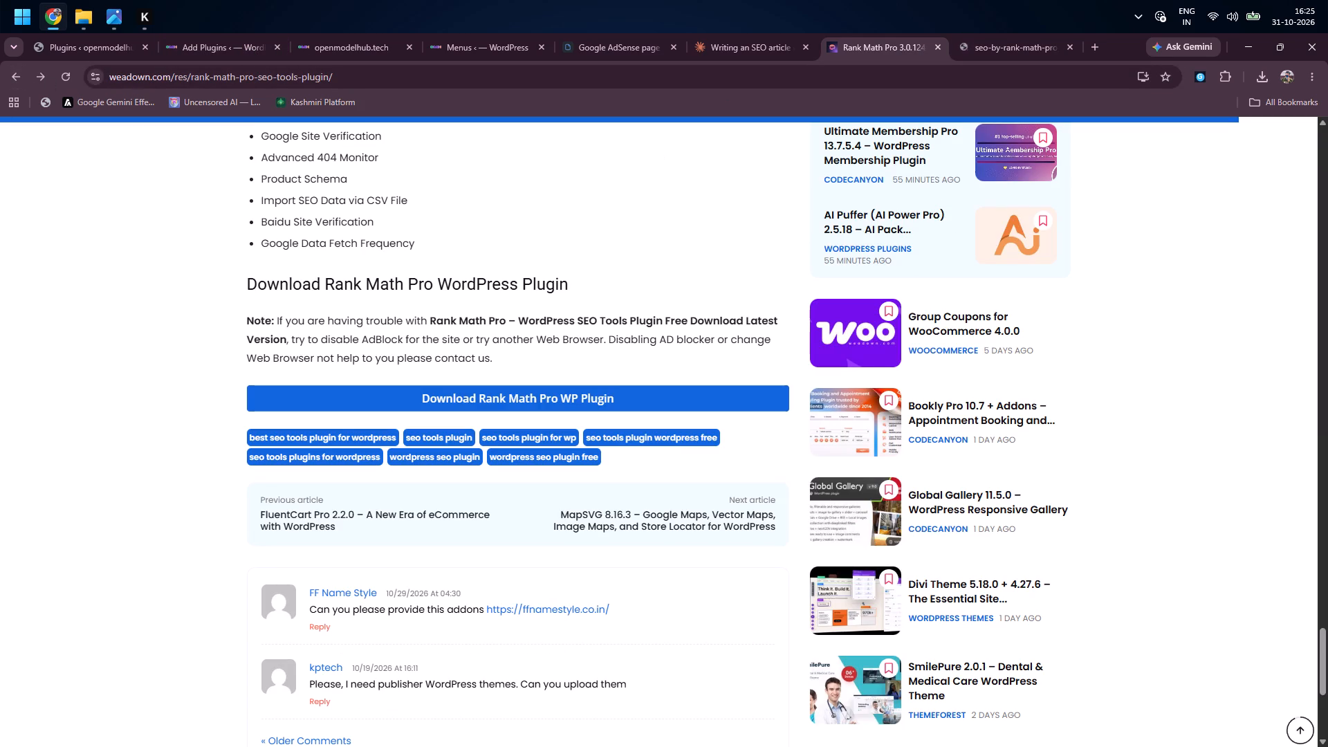
left_click(987, 41)
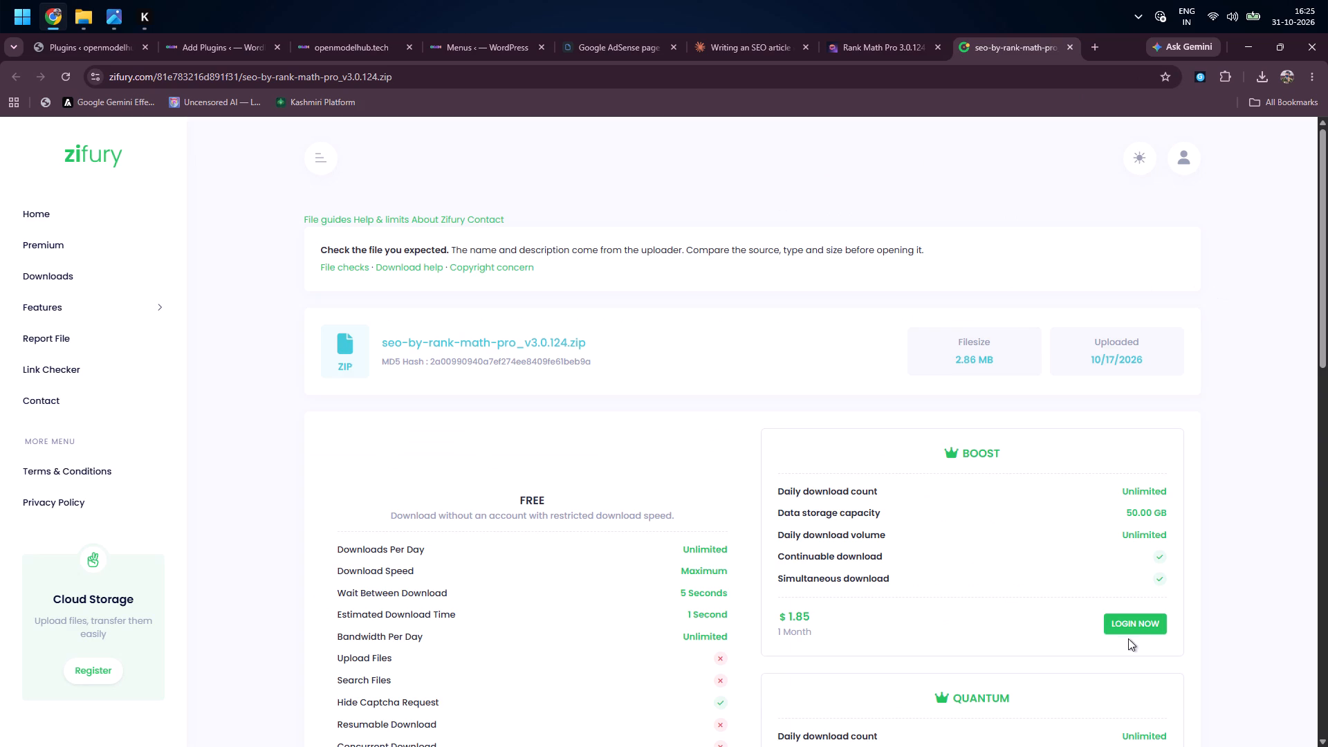
scroll(895, 496, "down", 3)
left_click(524, 455)
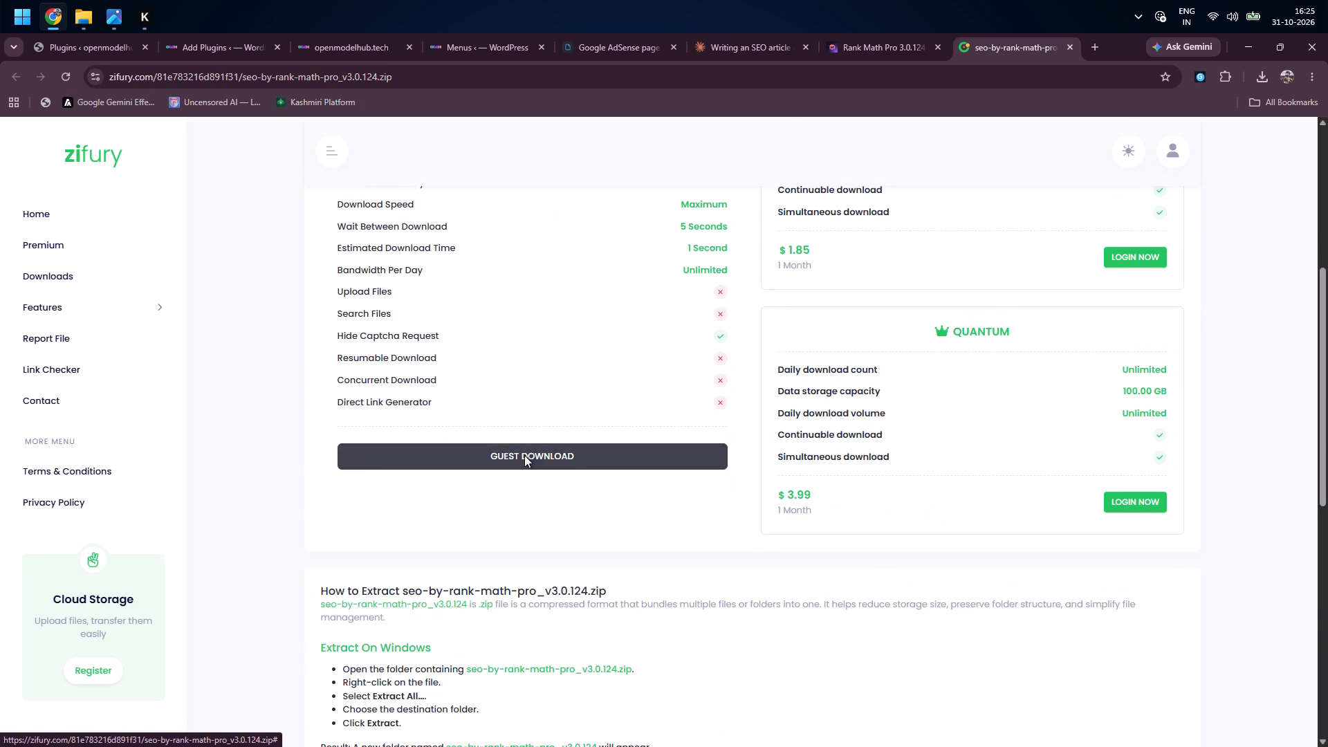
scroll(524, 455, "up", 3)
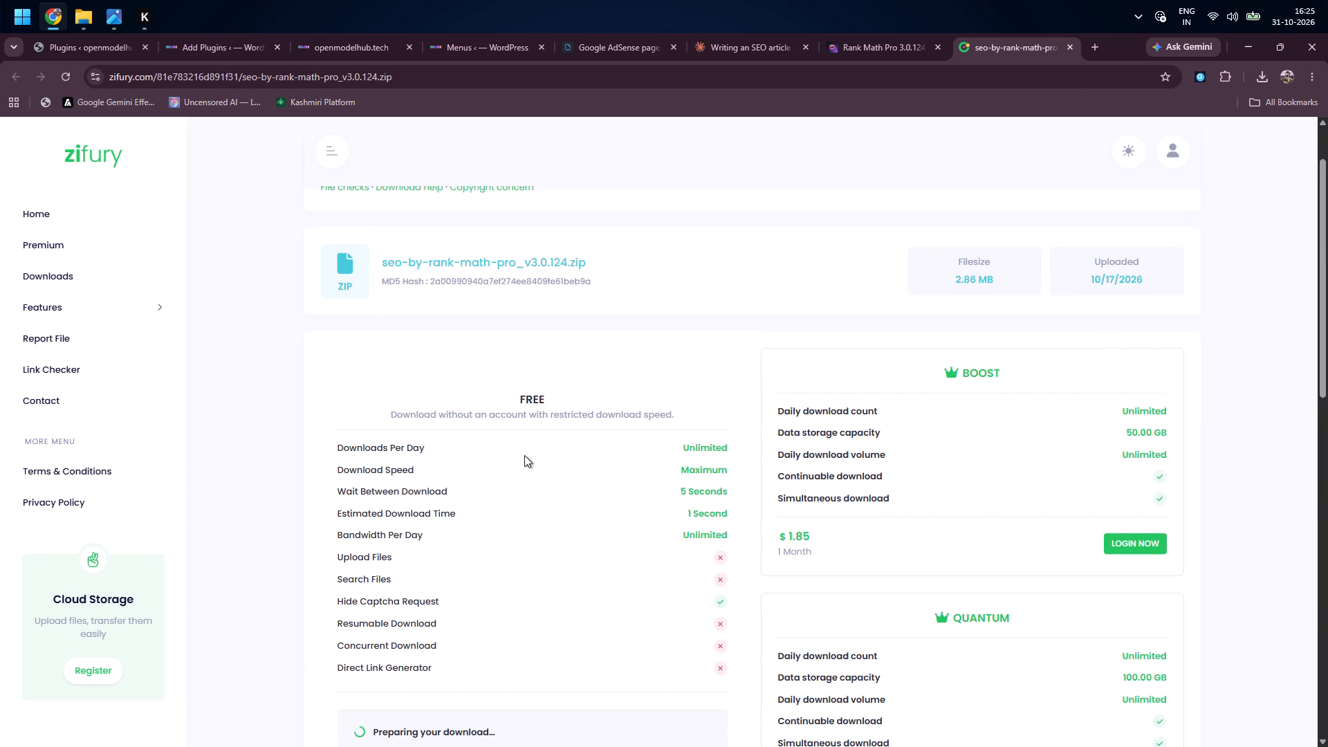
scroll(524, 455, "up", 2)
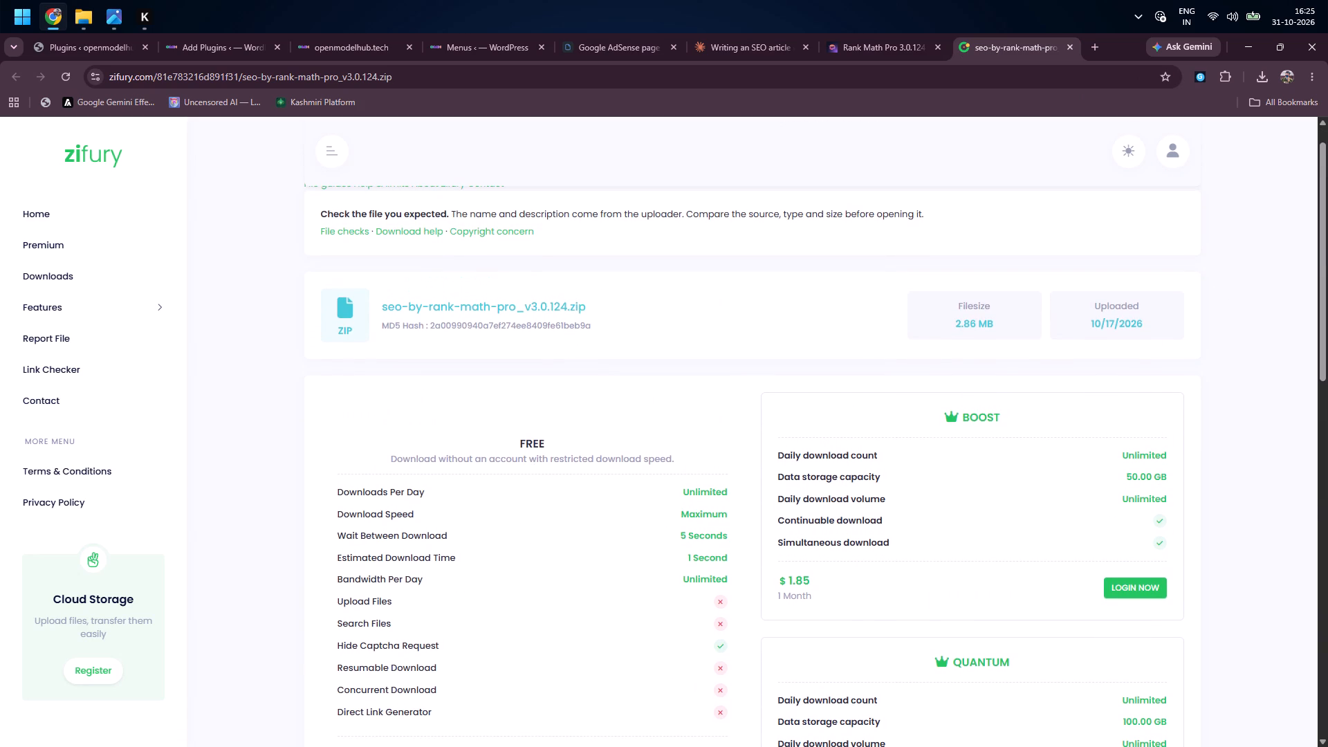
scroll(524, 455, "down", 2)
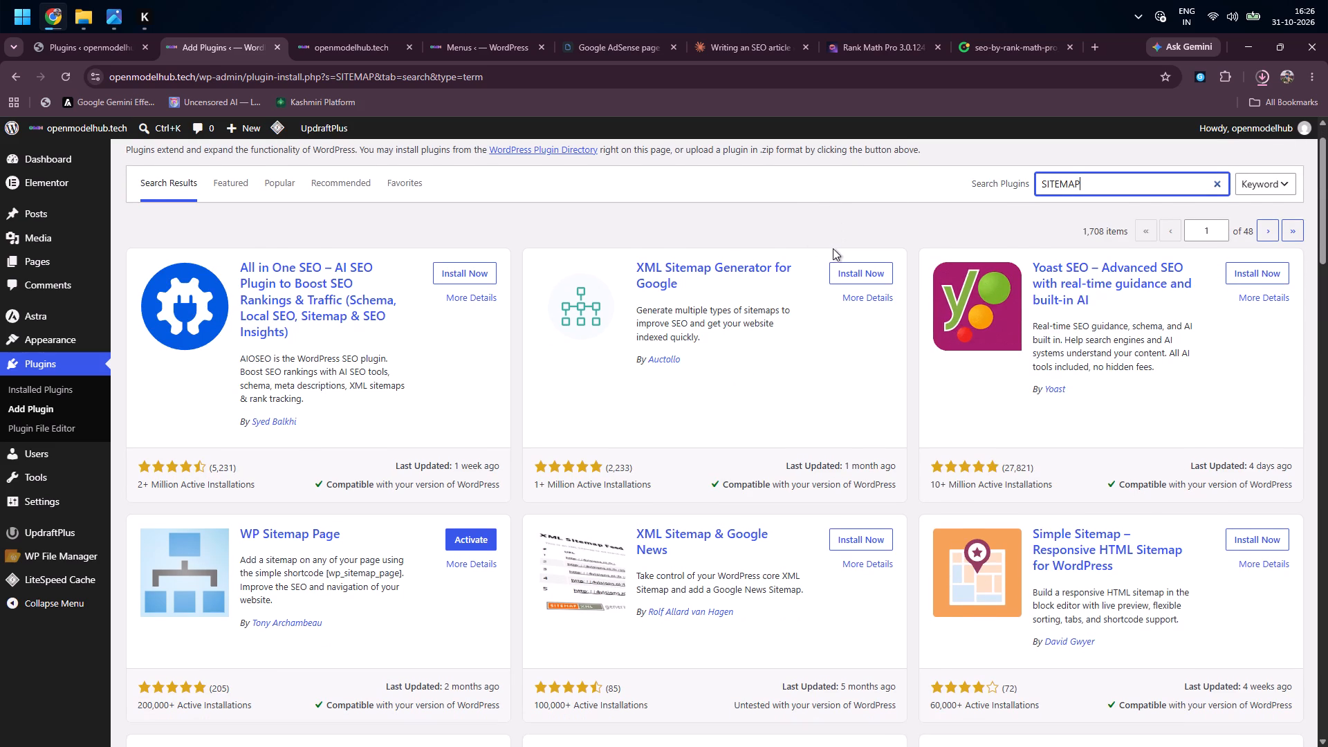
scroll(833, 248, "down", 1)
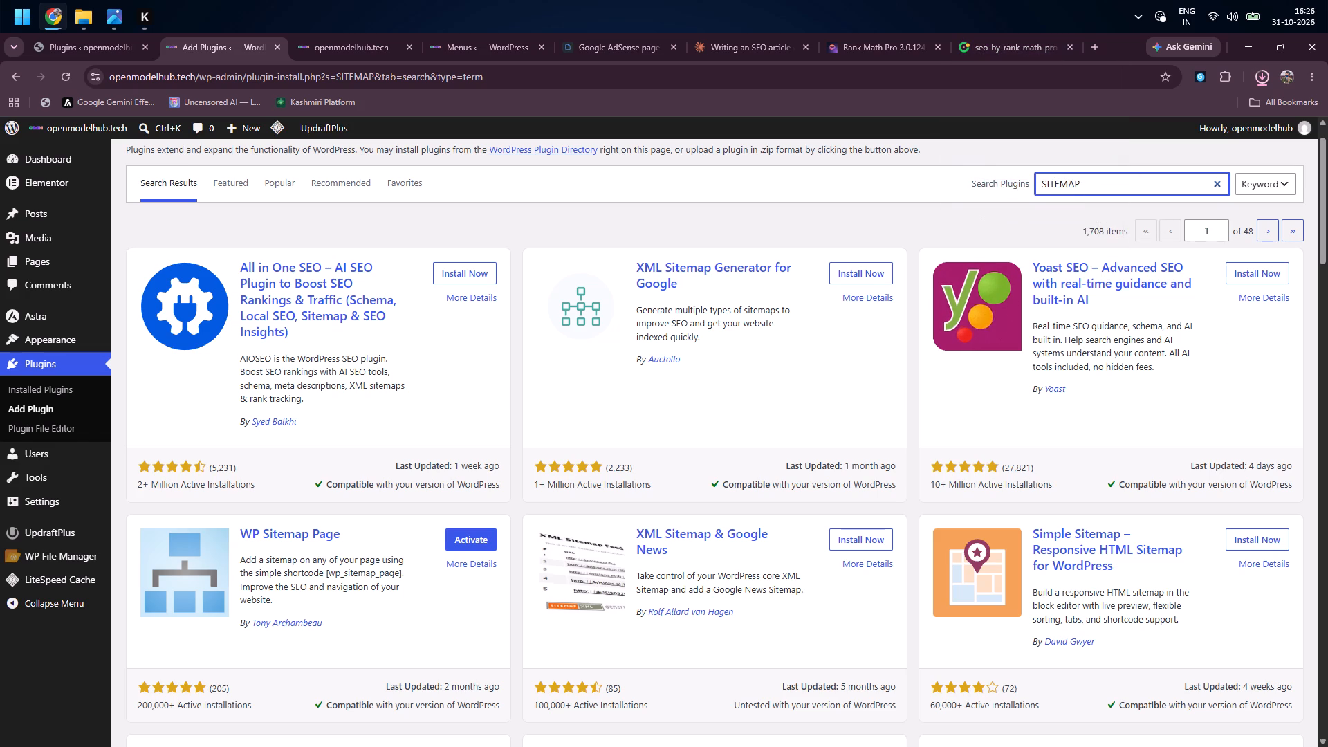
left_click_drag(1019, 259, 1053, 270)
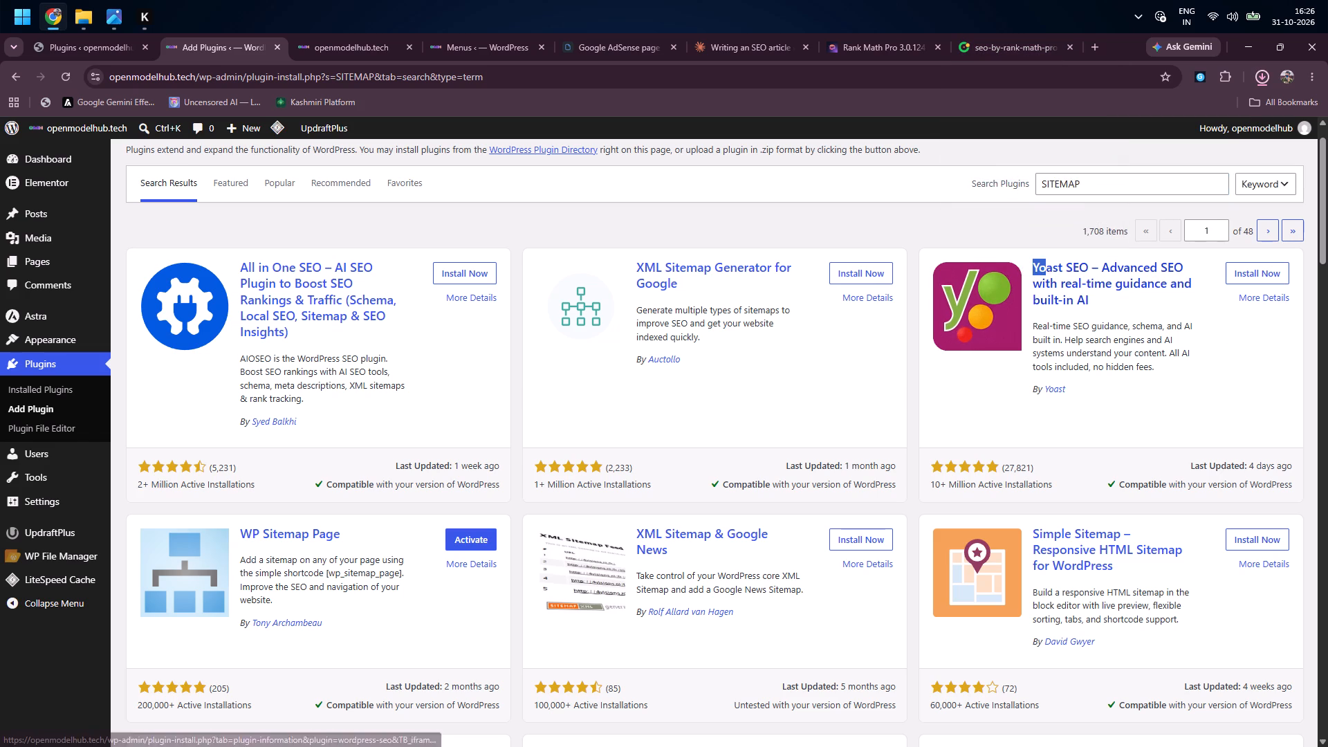
left_click_drag(1053, 270, 1086, 266)
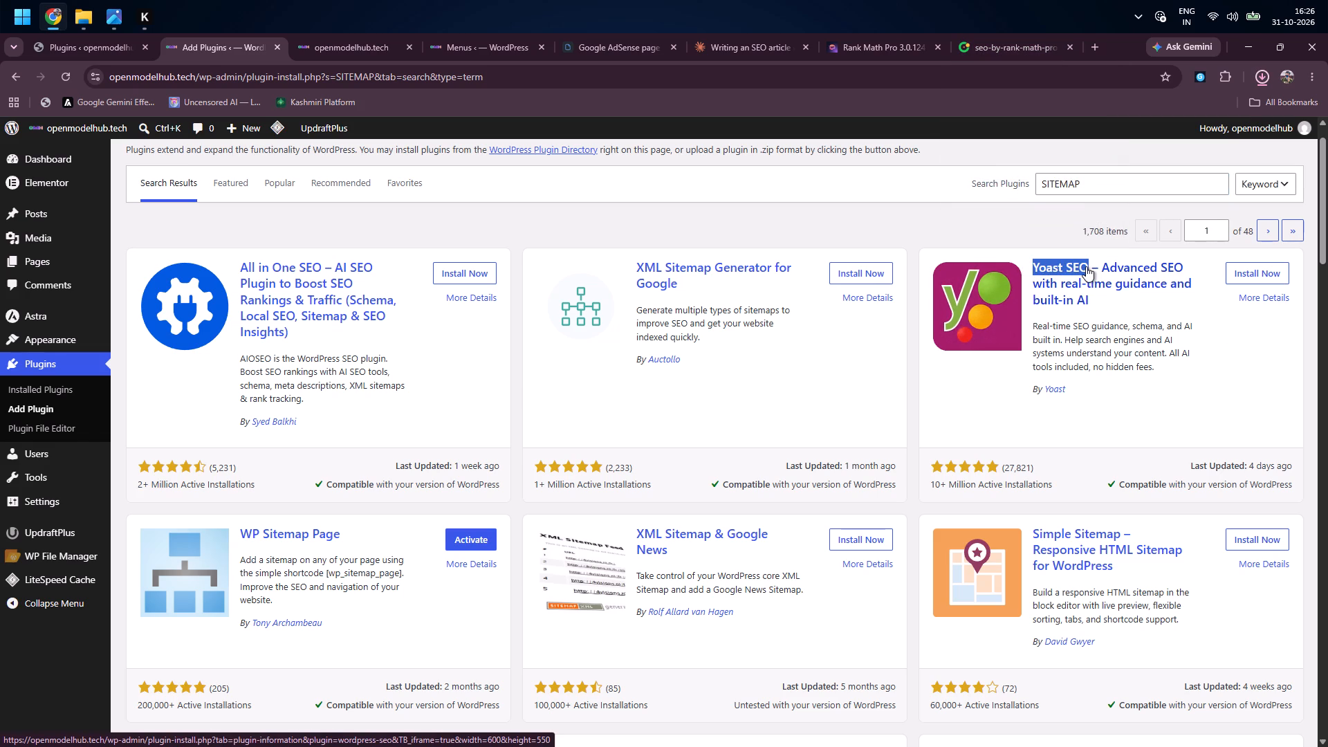
key("ctrl+c")
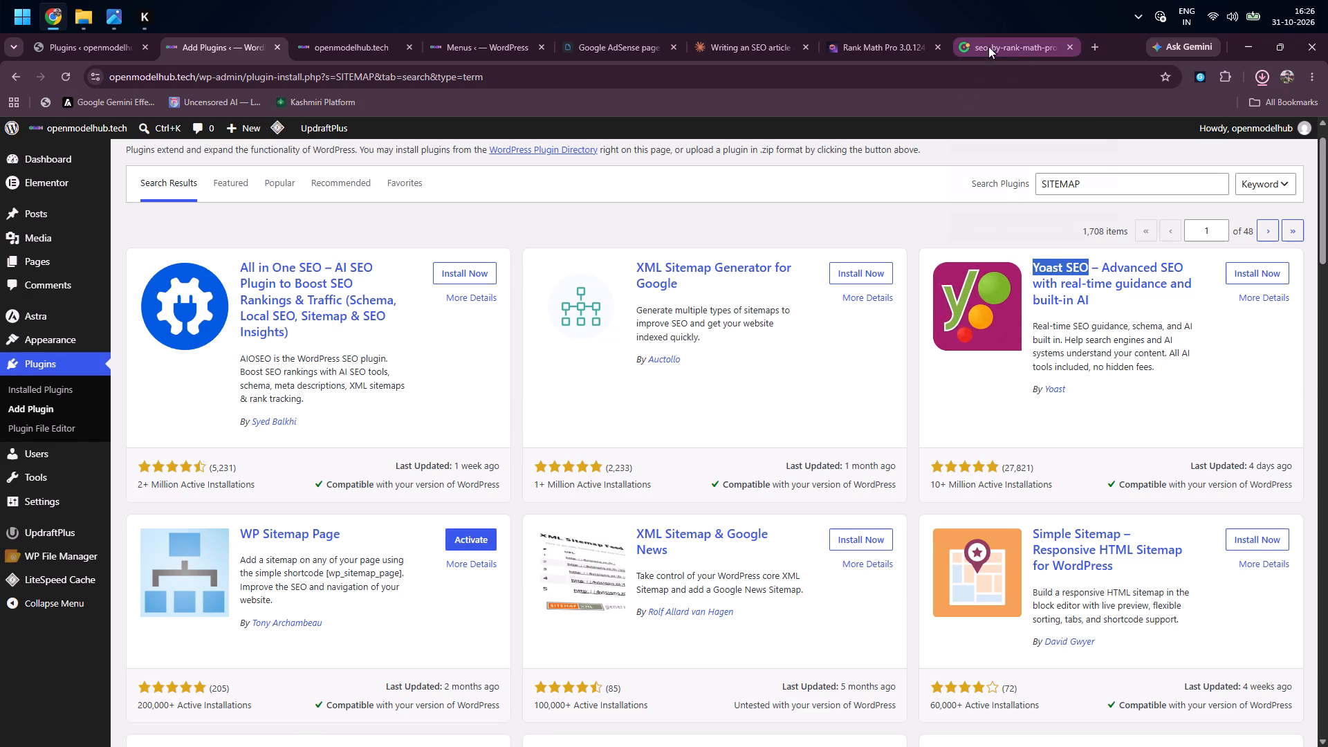
Go back to the earlier Google results and replace RANKMATH SEO with the copied Yoast SEO, searching for the nulled plugin's latest version.
left_click(909, 46)
left_click(13, 77)
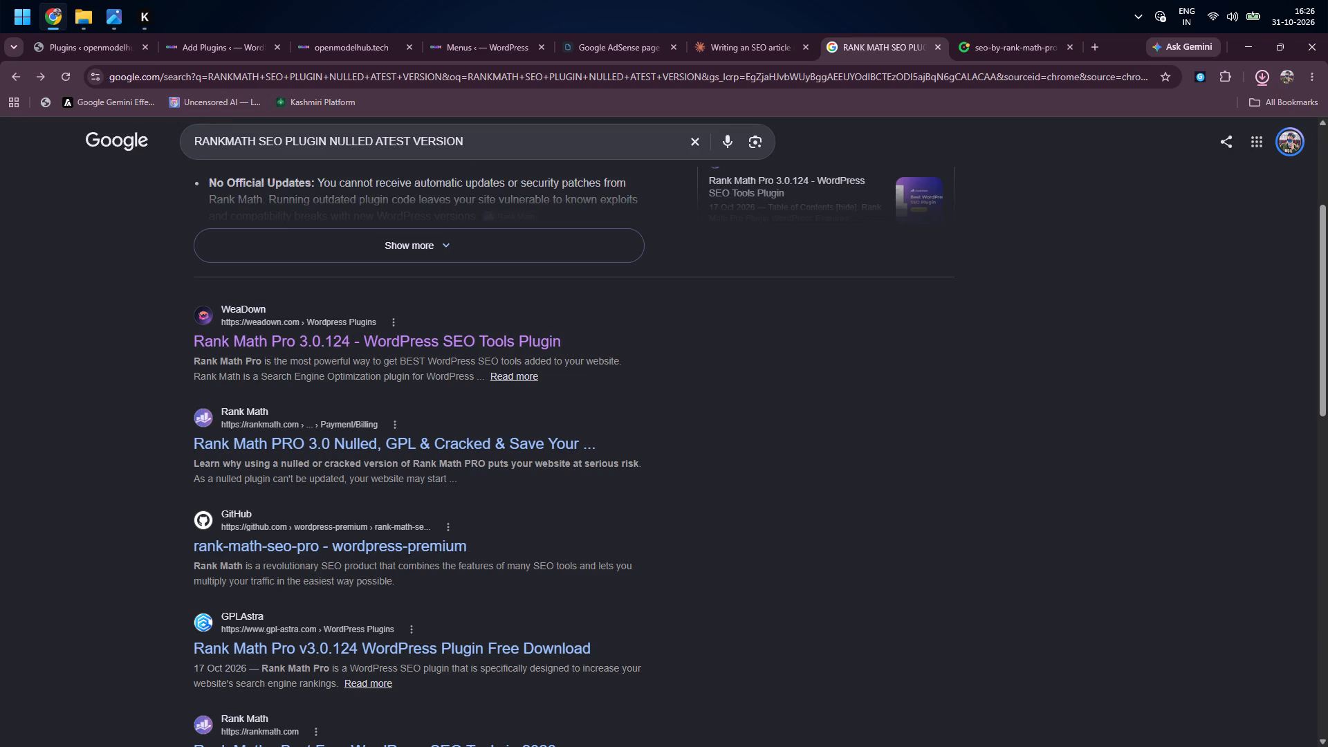
left_click_drag(279, 138, 174, 138)
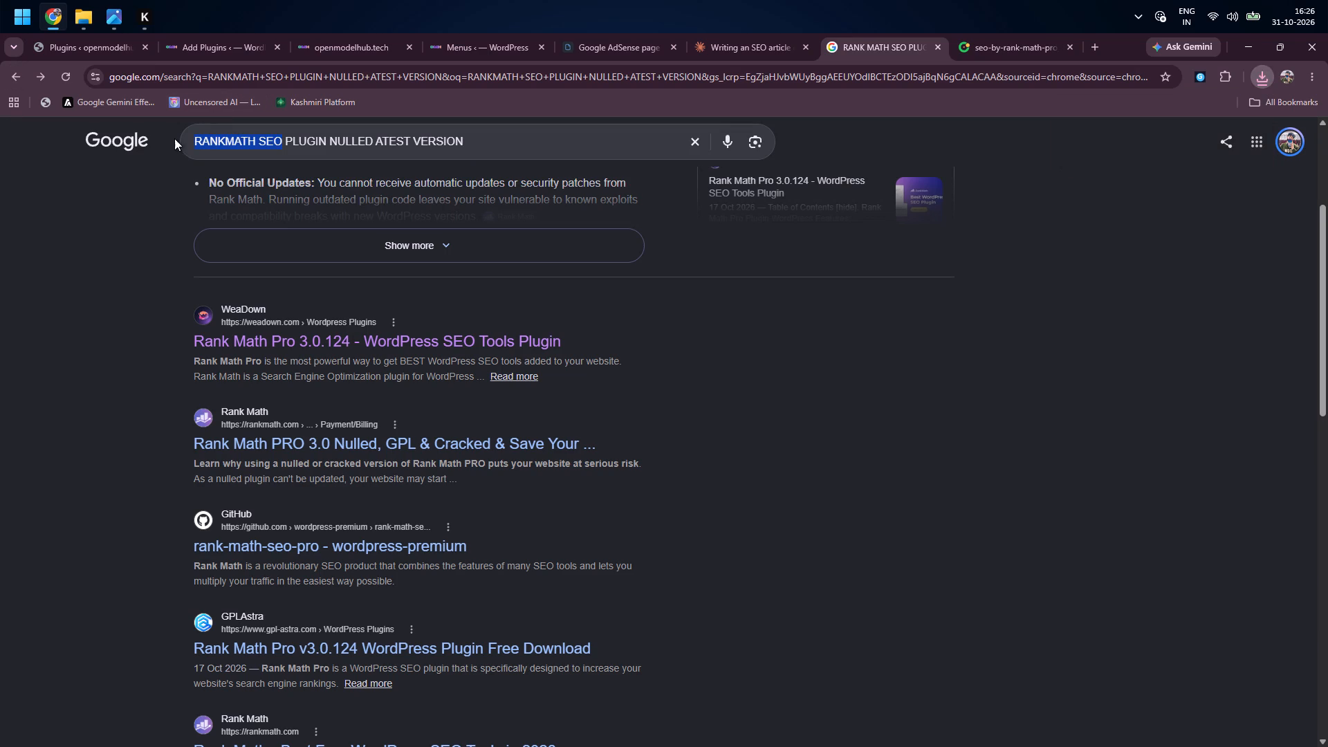
left_click_drag(174, 138, 167, 137)
key("ctrl+v")
key("Return")
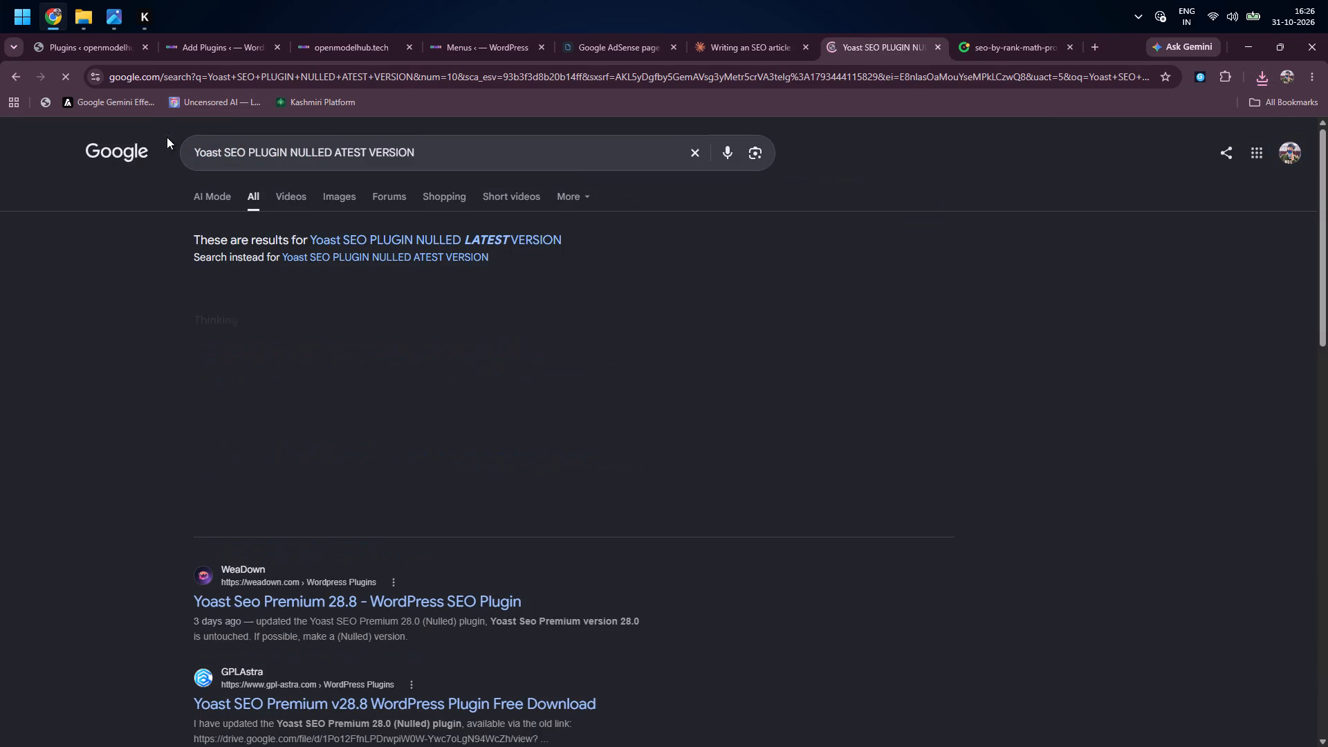
left_click(475, 243)
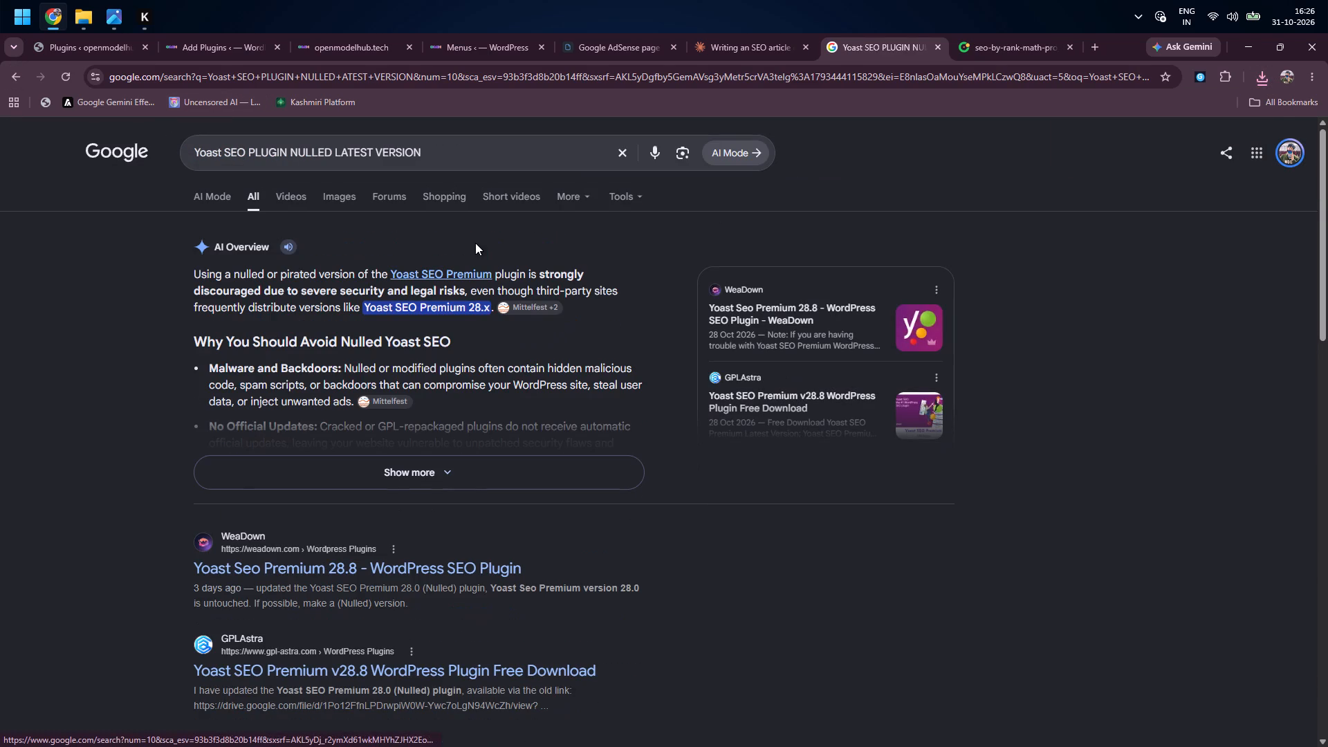
Open WeaDown's Yoast Seo Premium 28.8 article from the Google results.
scroll(295, 653, "down", 1)
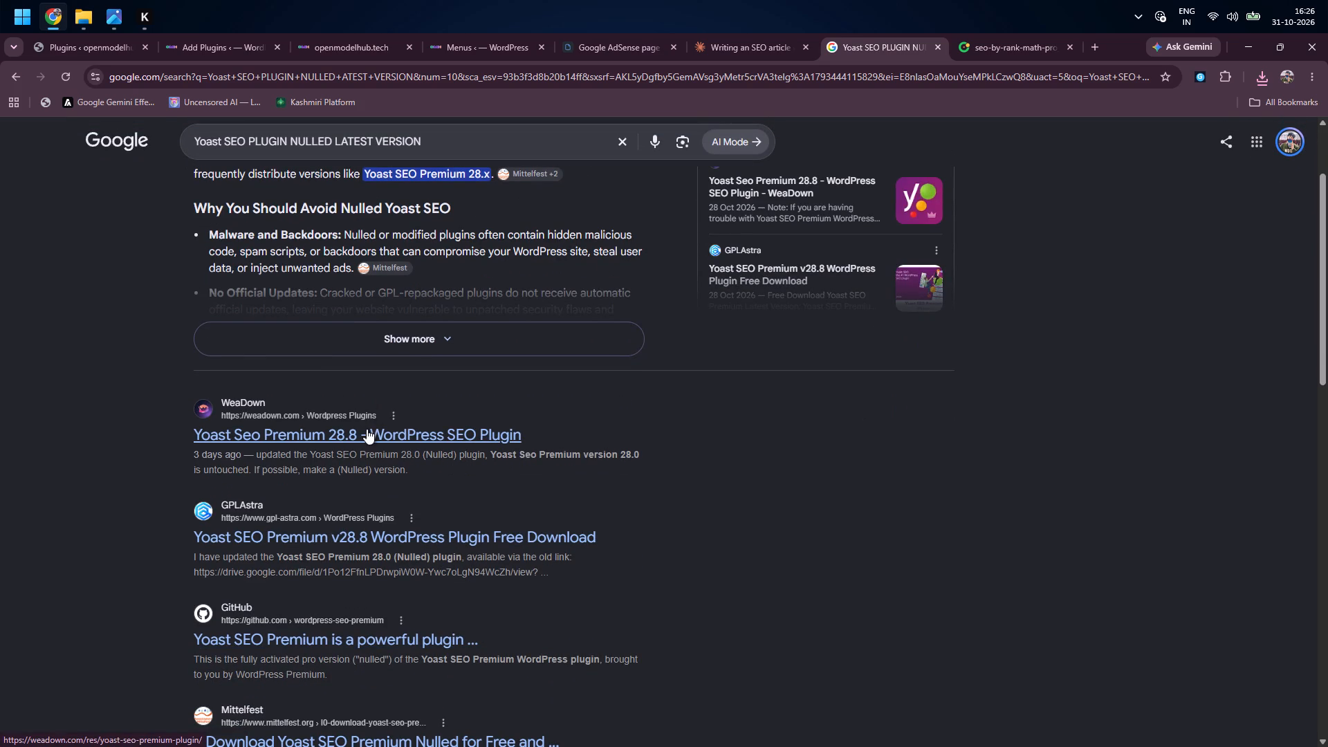
left_click(367, 429)
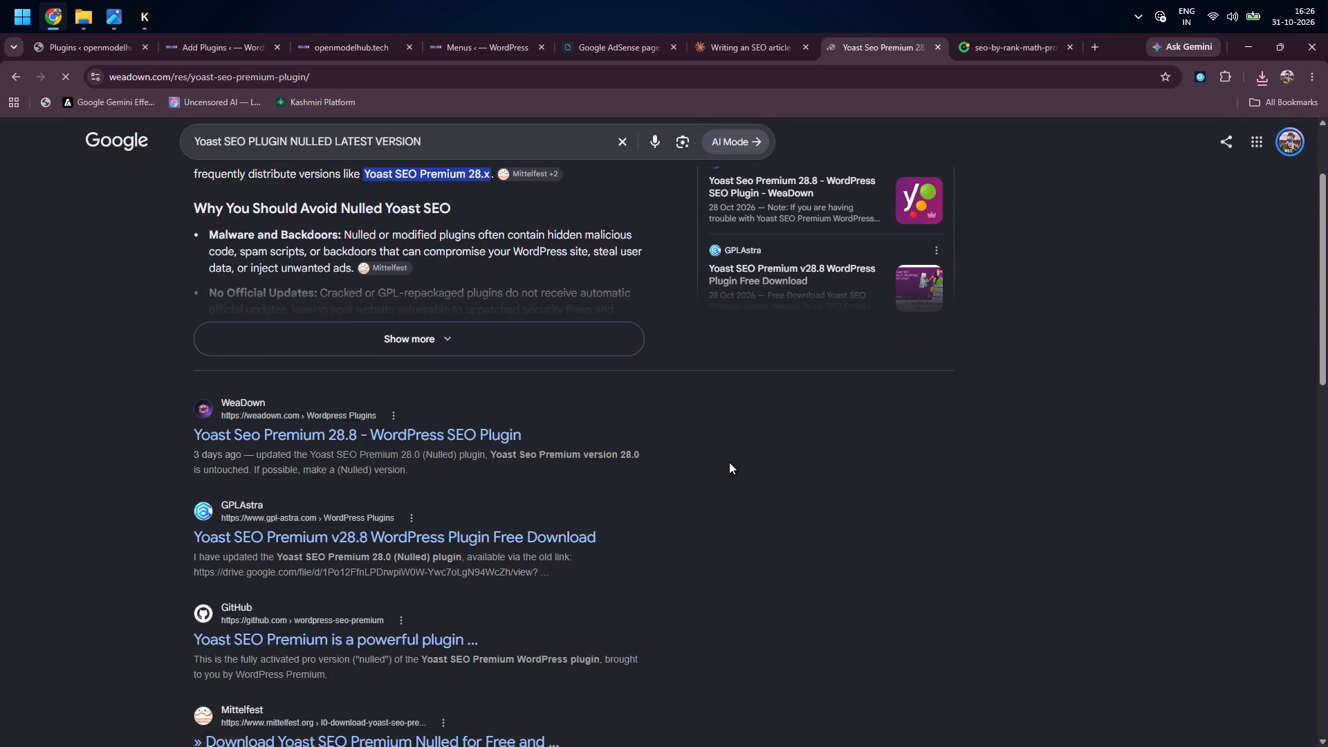
Go to the Yoast SEO Premium download on WeaDown, generate its secure link and open the file page.
scroll(399, 409, "down", 1)
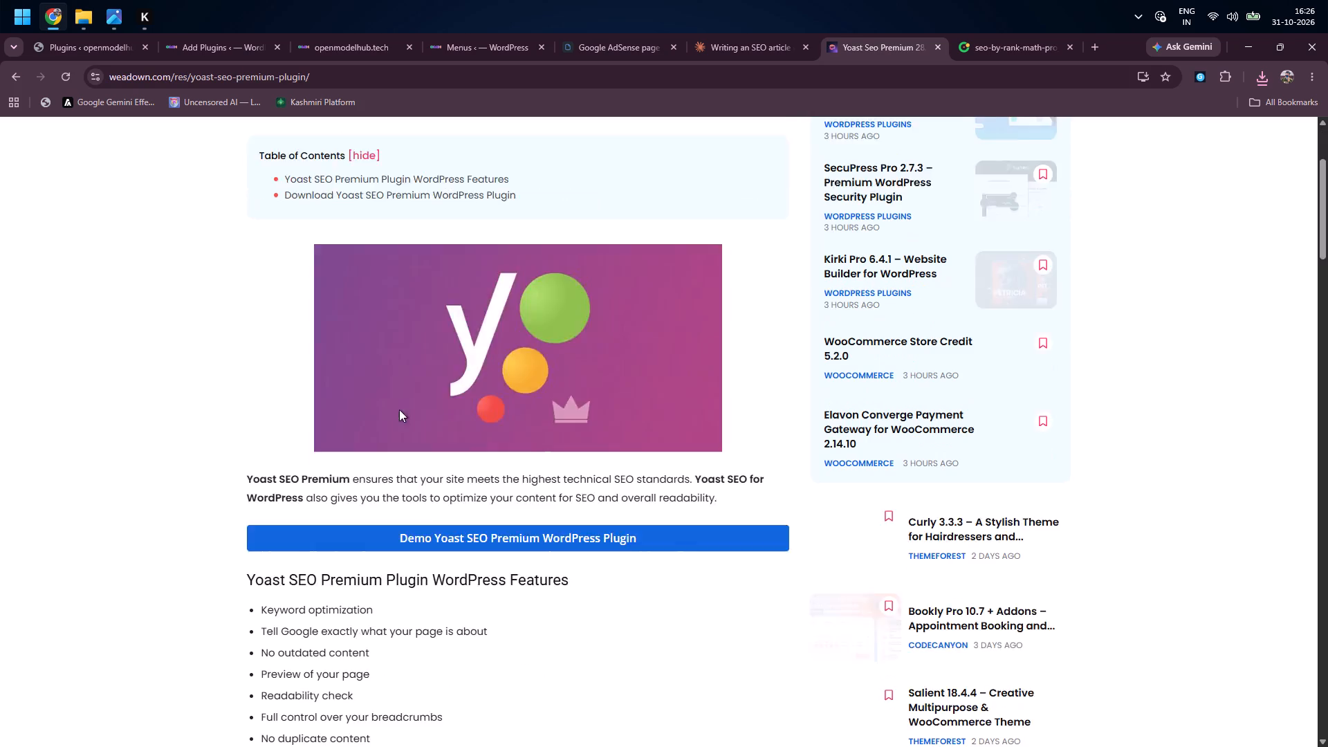
scroll(399, 409, "down", 11)
scroll(385, 448, "up", 2)
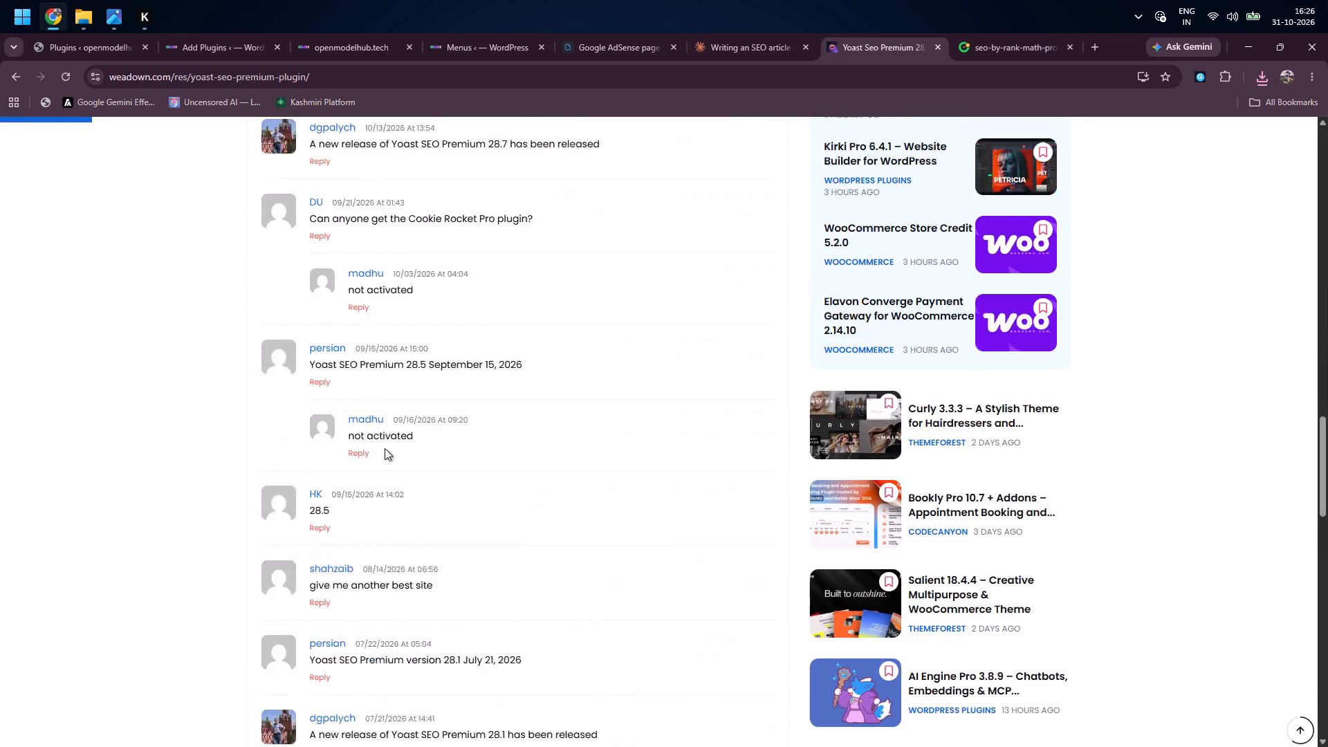
scroll(385, 448, "up", 6)
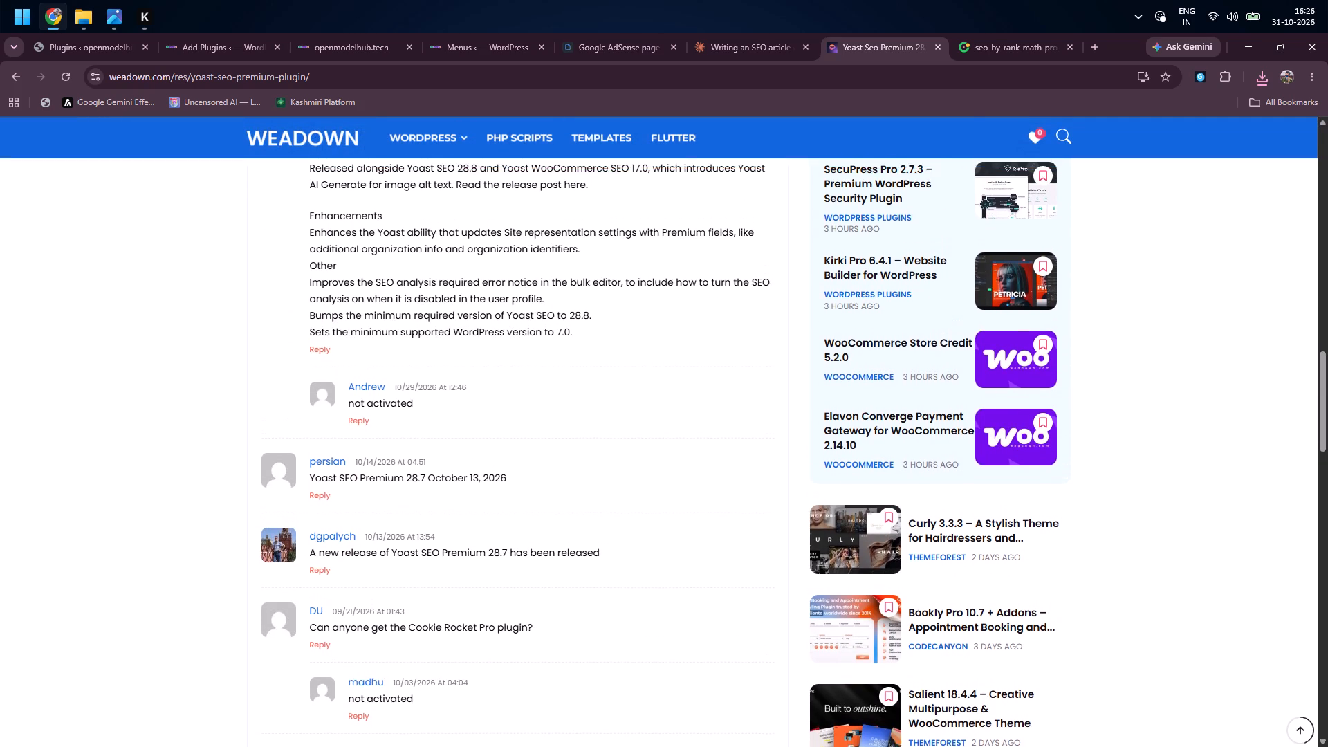
scroll(385, 448, "up", 3)
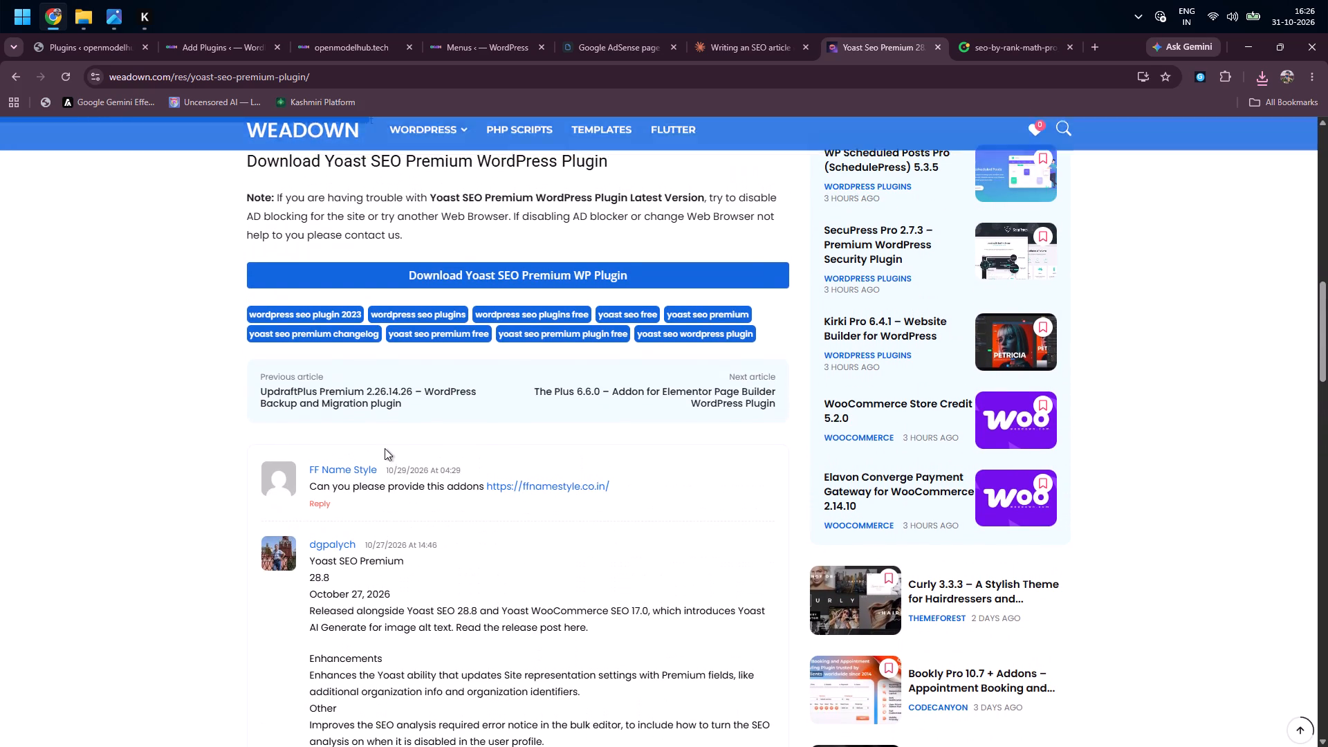
left_click(517, 273)
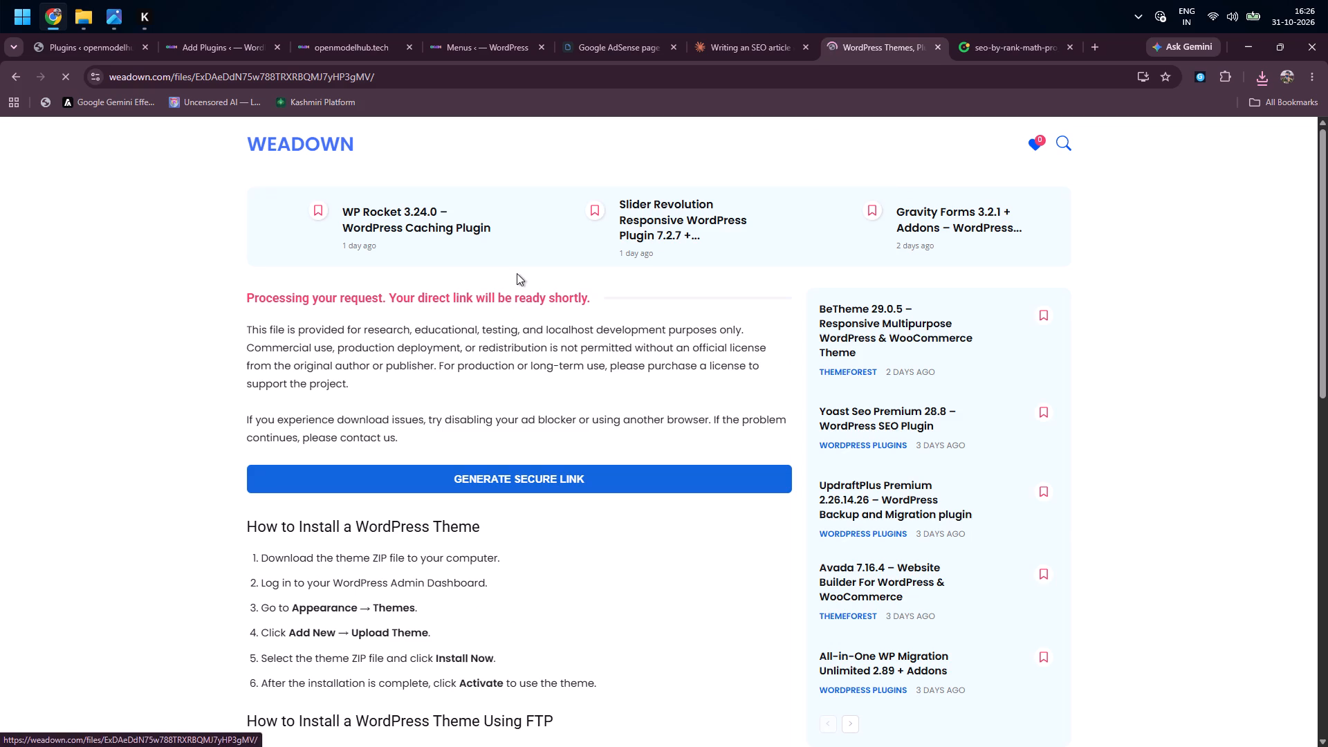
left_click(481, 474)
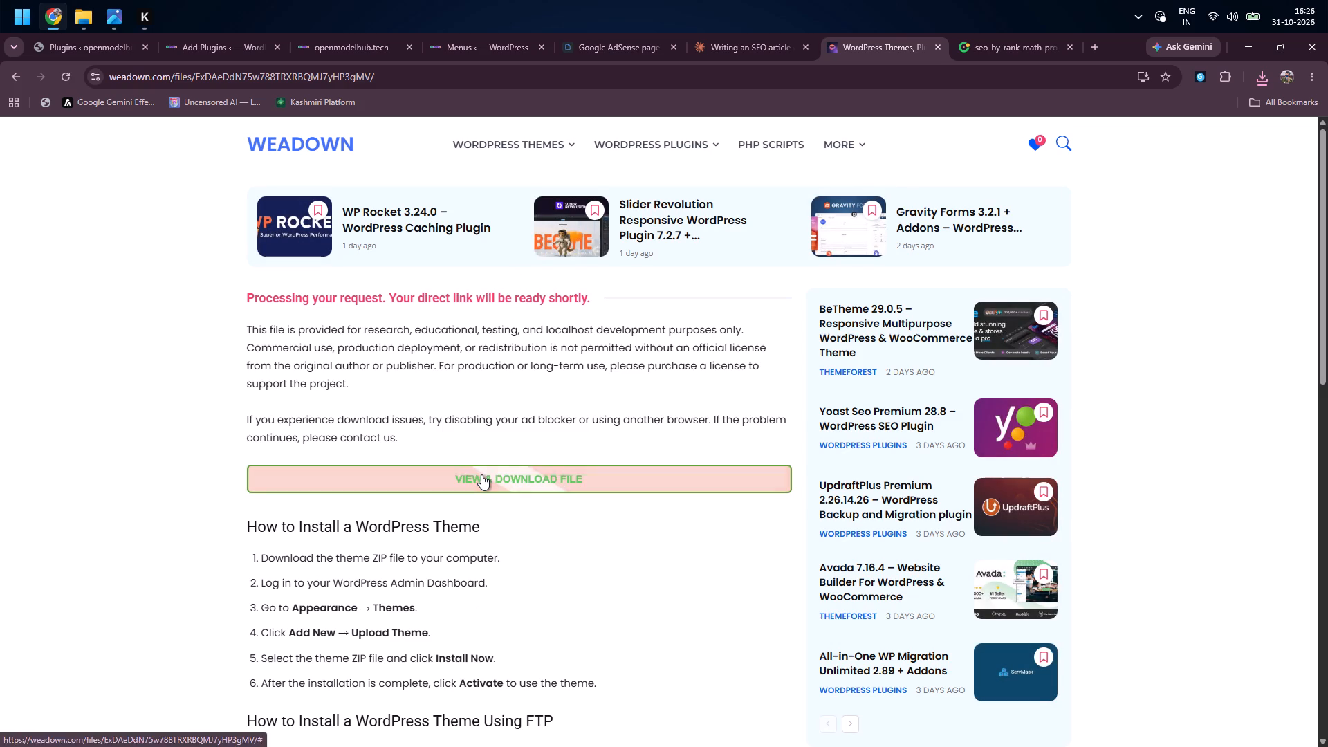
left_click(508, 486)
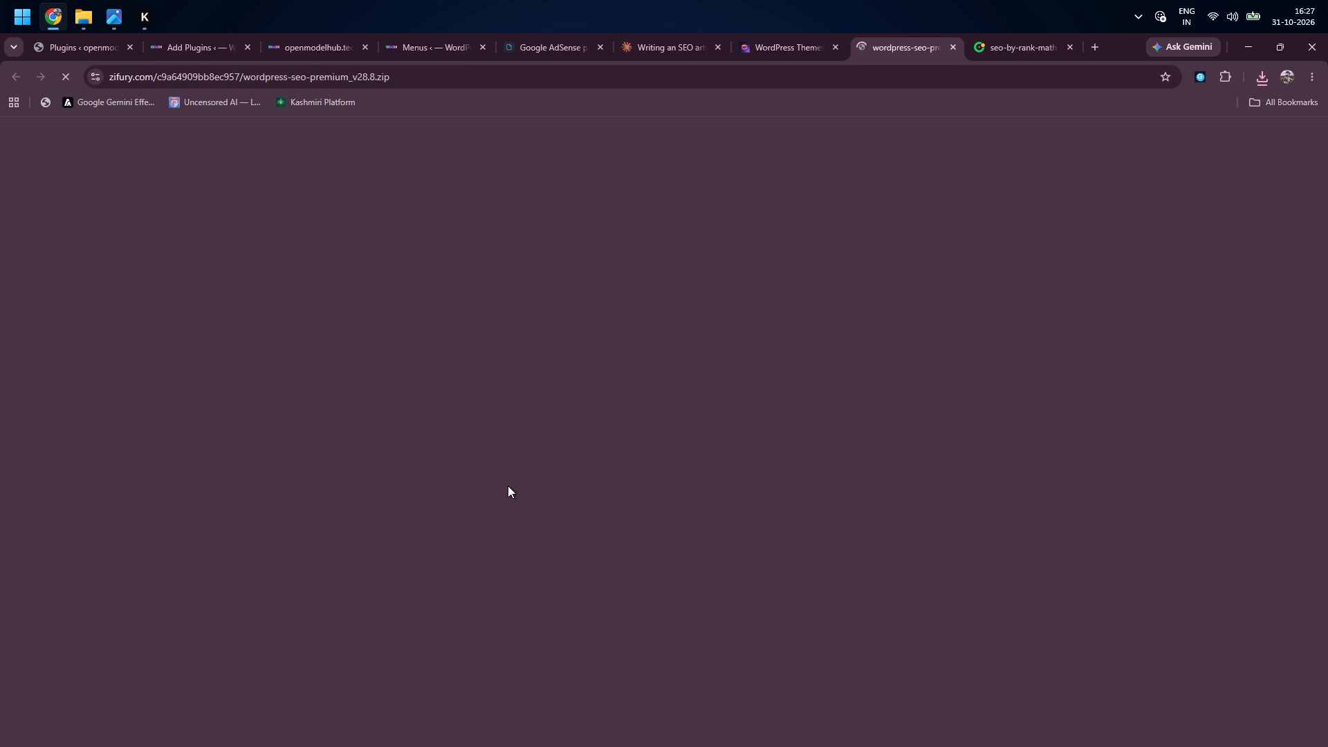
Download wordpress-seo-premium_v28.8.zip from zifury as a guest and close both zifury tabs.
scroll(530, 207, "down", 3)
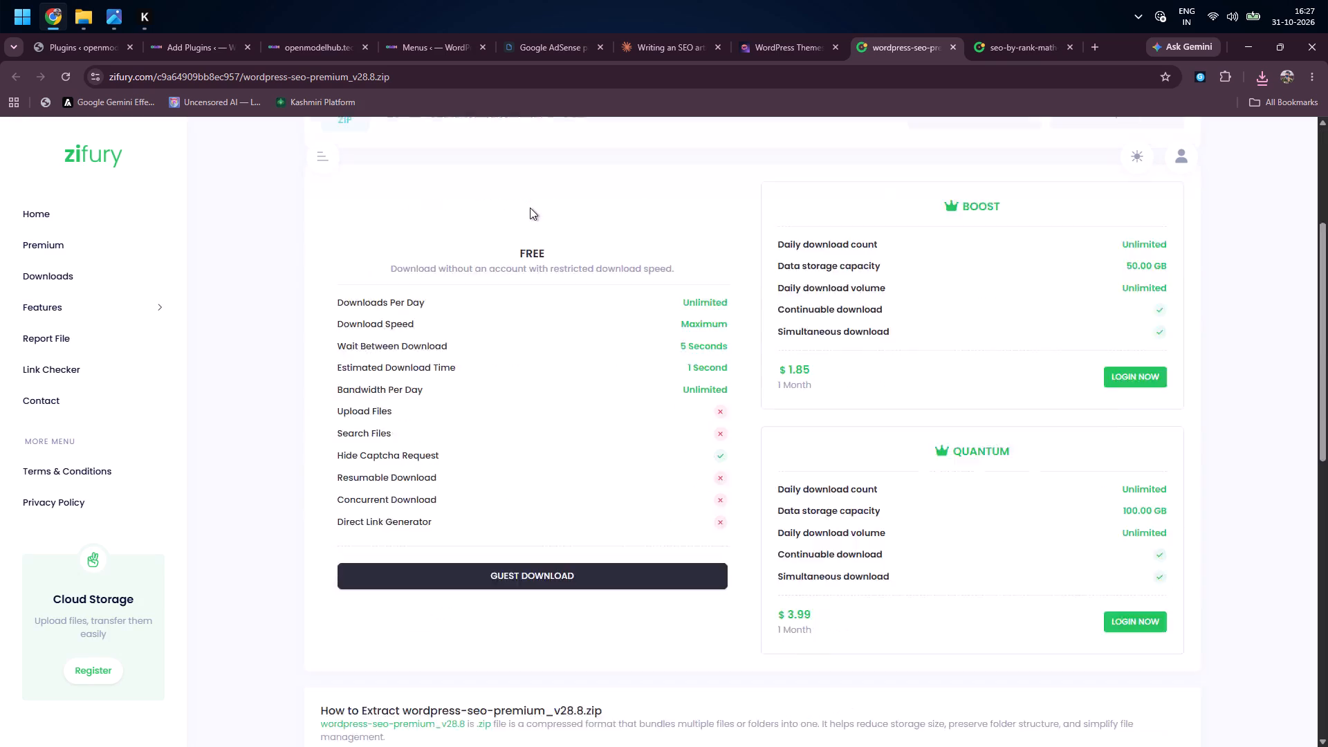
left_click(512, 234)
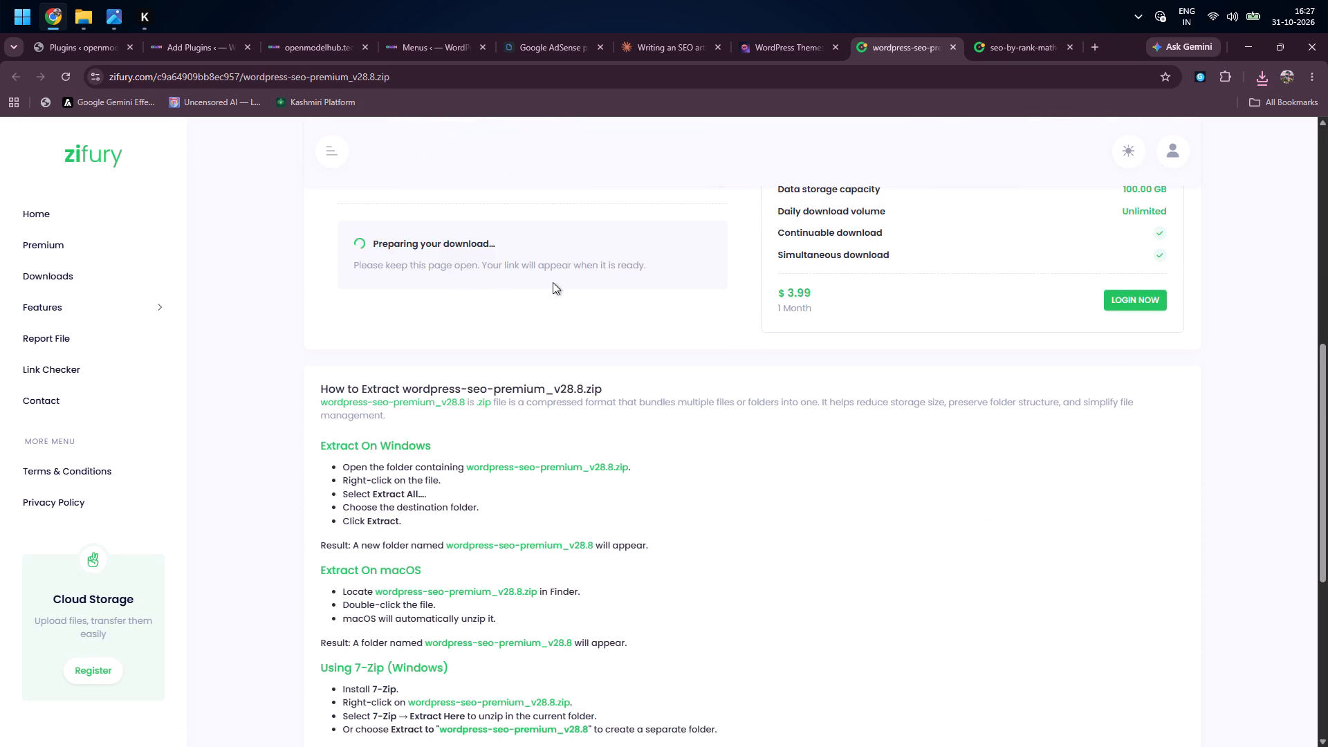
left_click(529, 235)
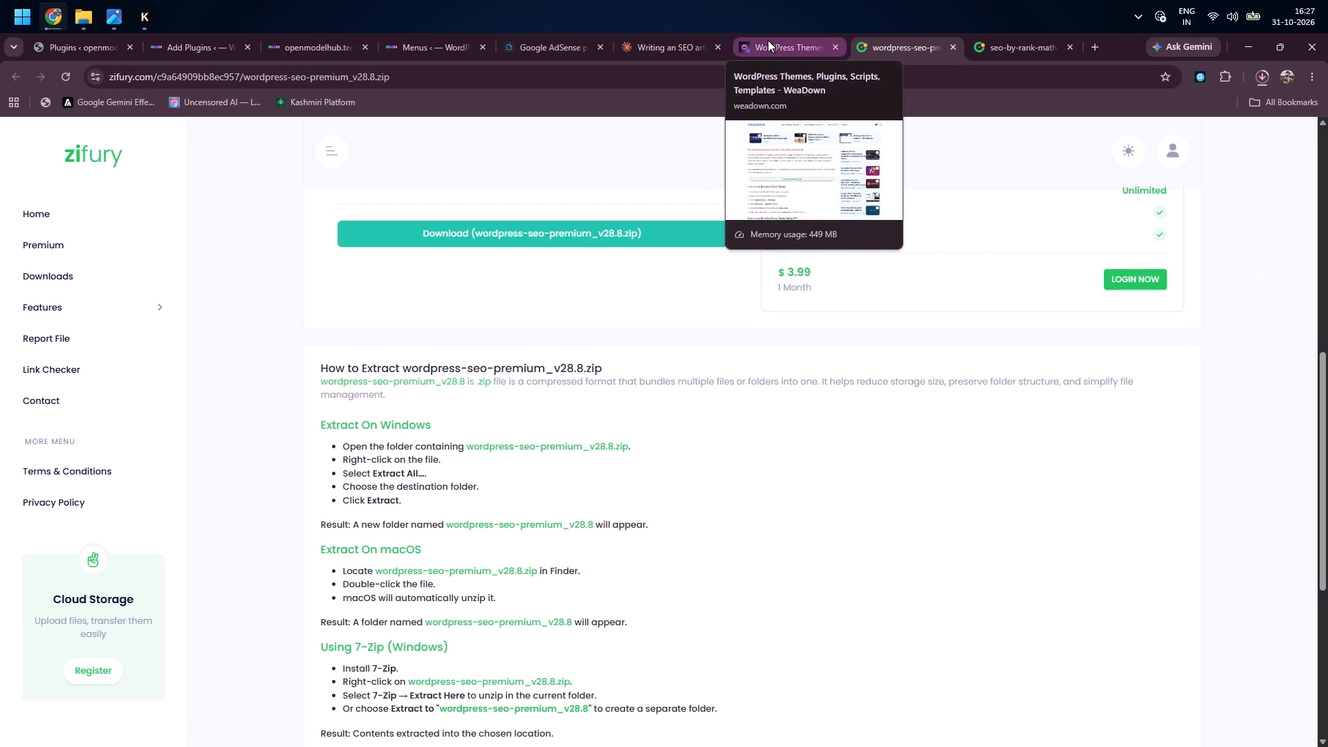
left_click(952, 48)
left_click(952, 48)
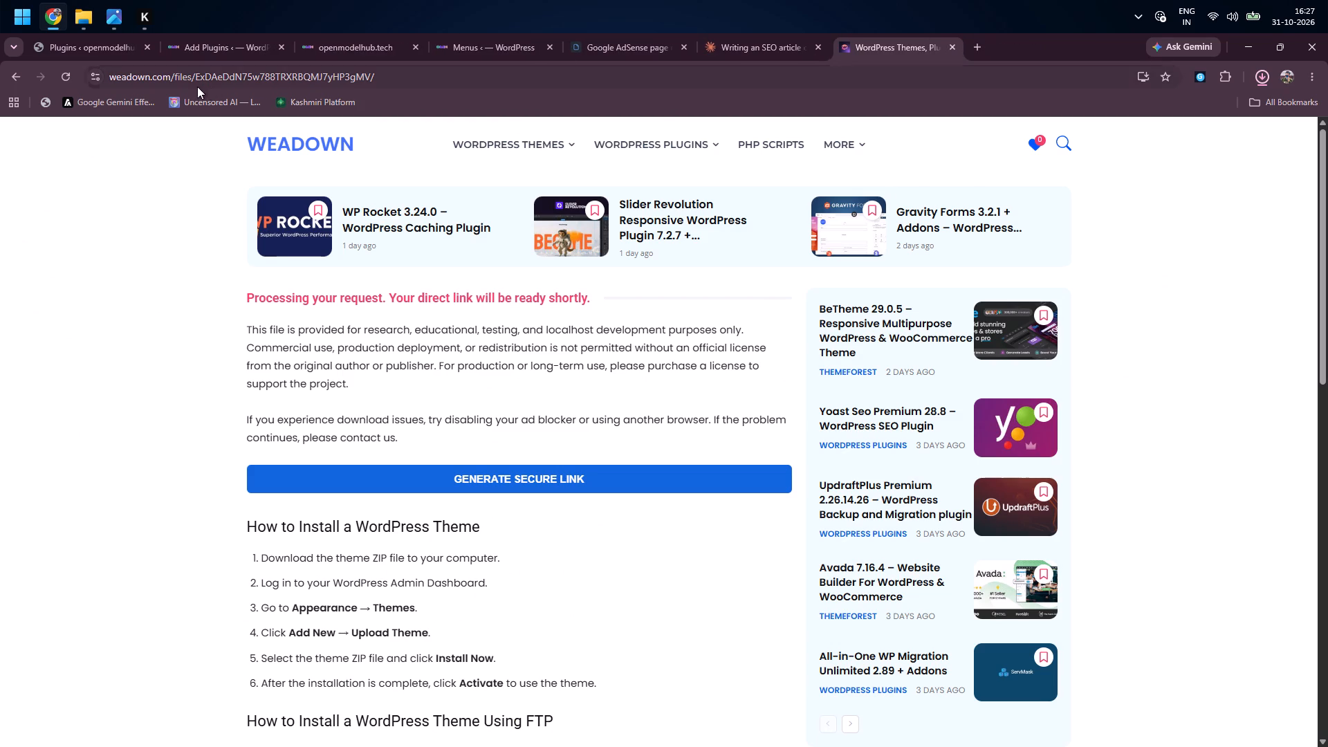
Return to WordPress Add Plugins, upload wordpress-seo-premium_v28.8.zip from the Downloads folder, and install and activate it.
left_click(233, 47)
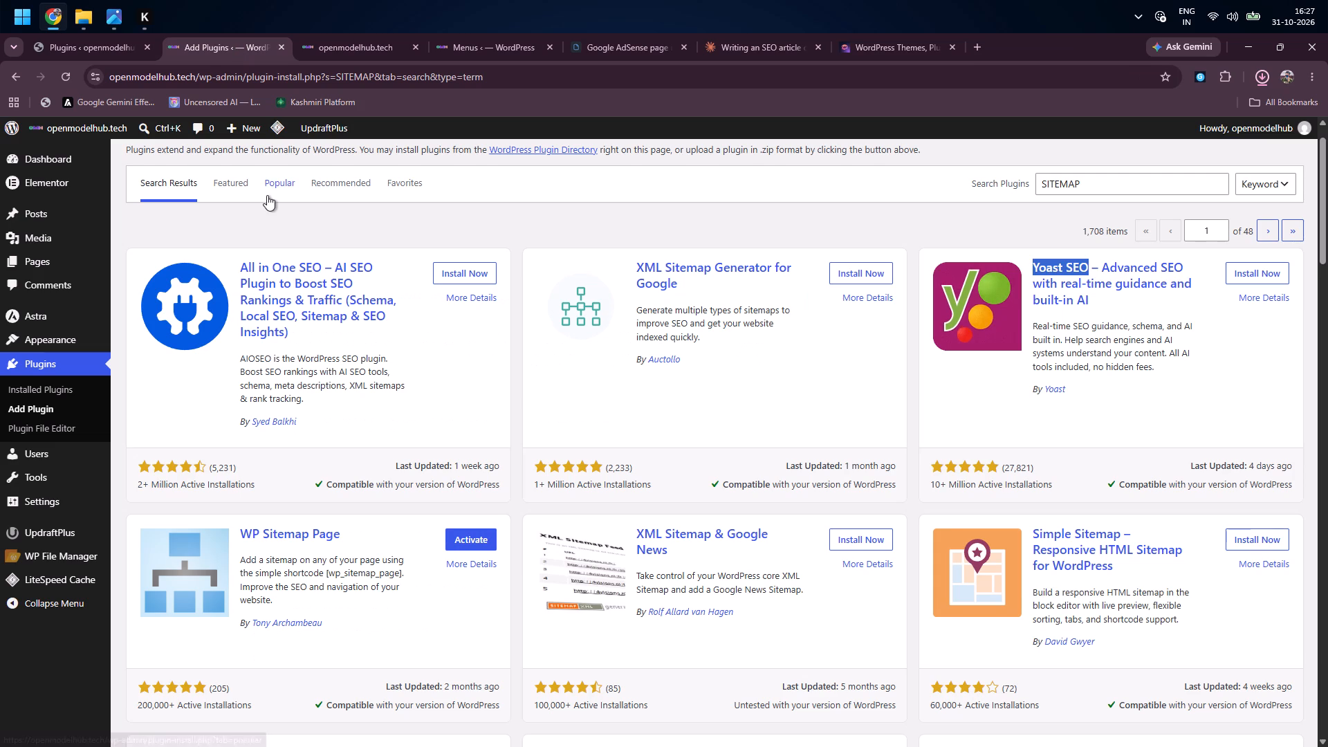
scroll(267, 195, "up", 7)
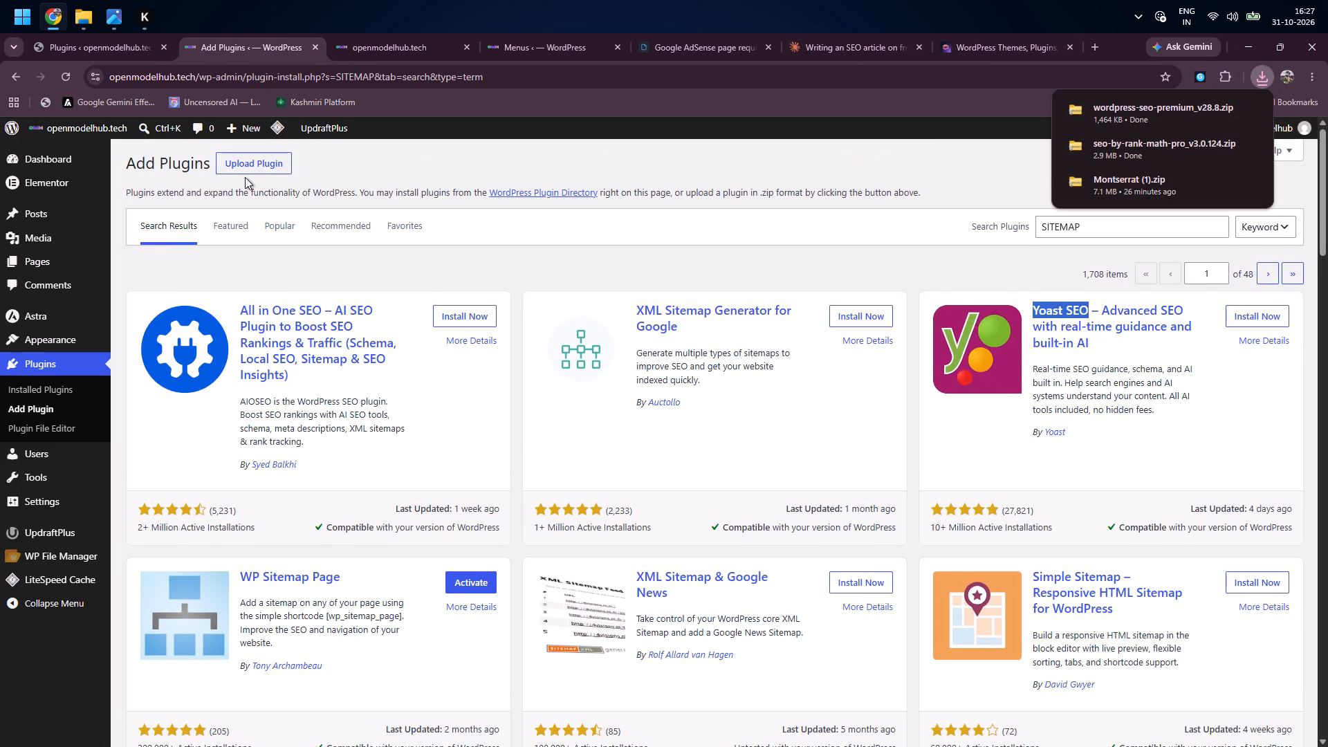
left_click(258, 160)
left_click(625, 284)
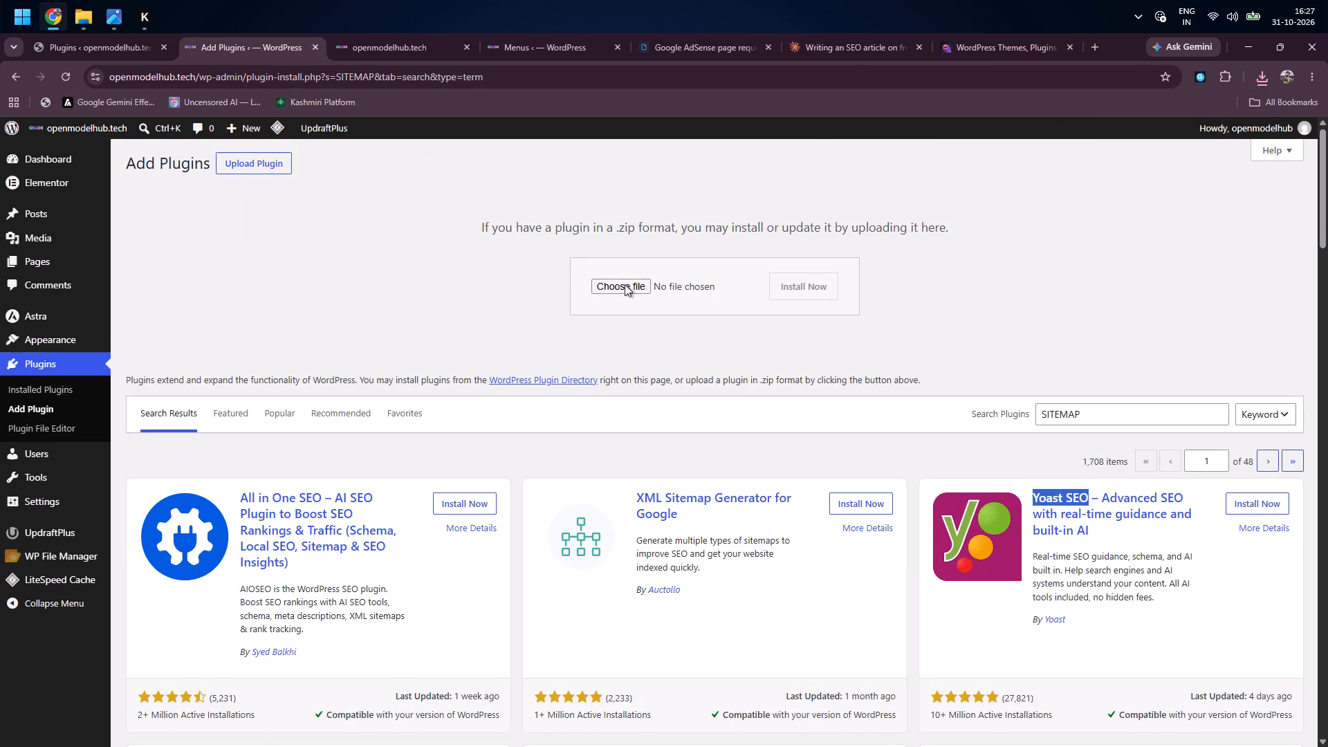
scroll(67, 167, "up", 7)
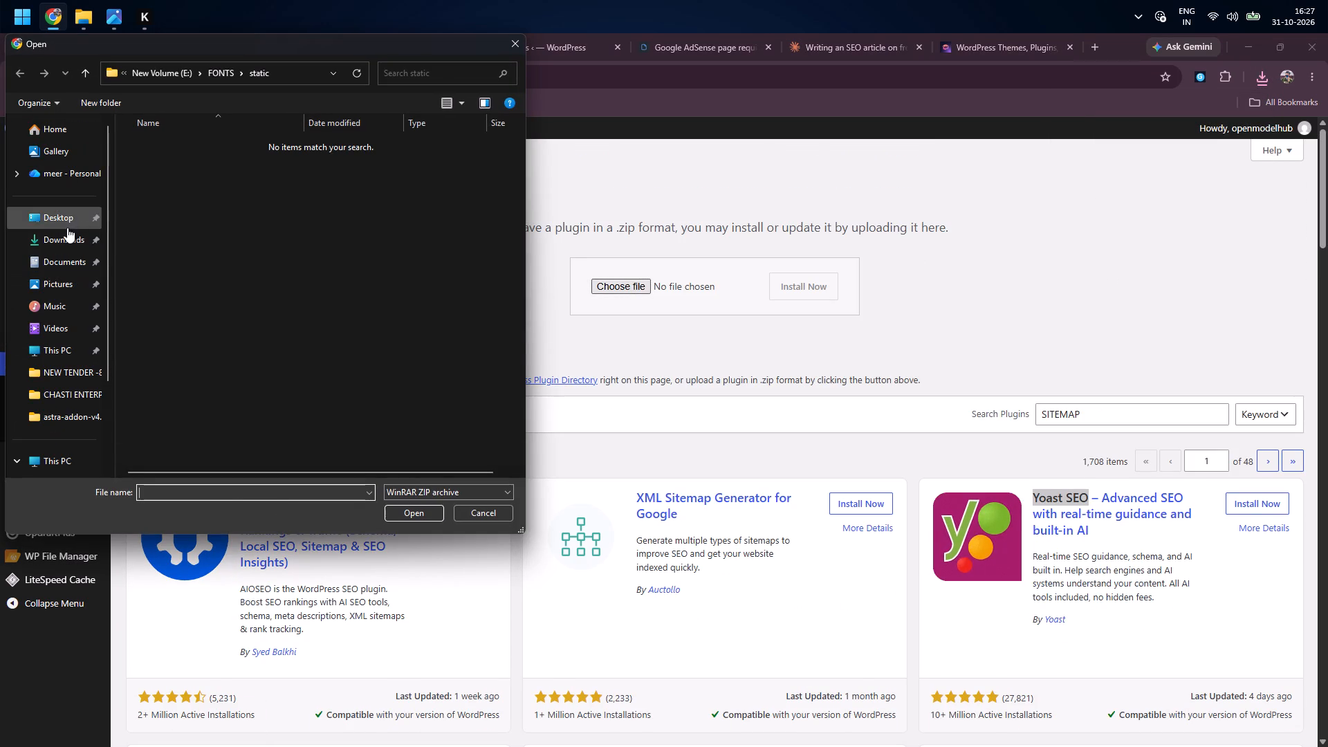
left_click(67, 230)
left_click(148, 167)
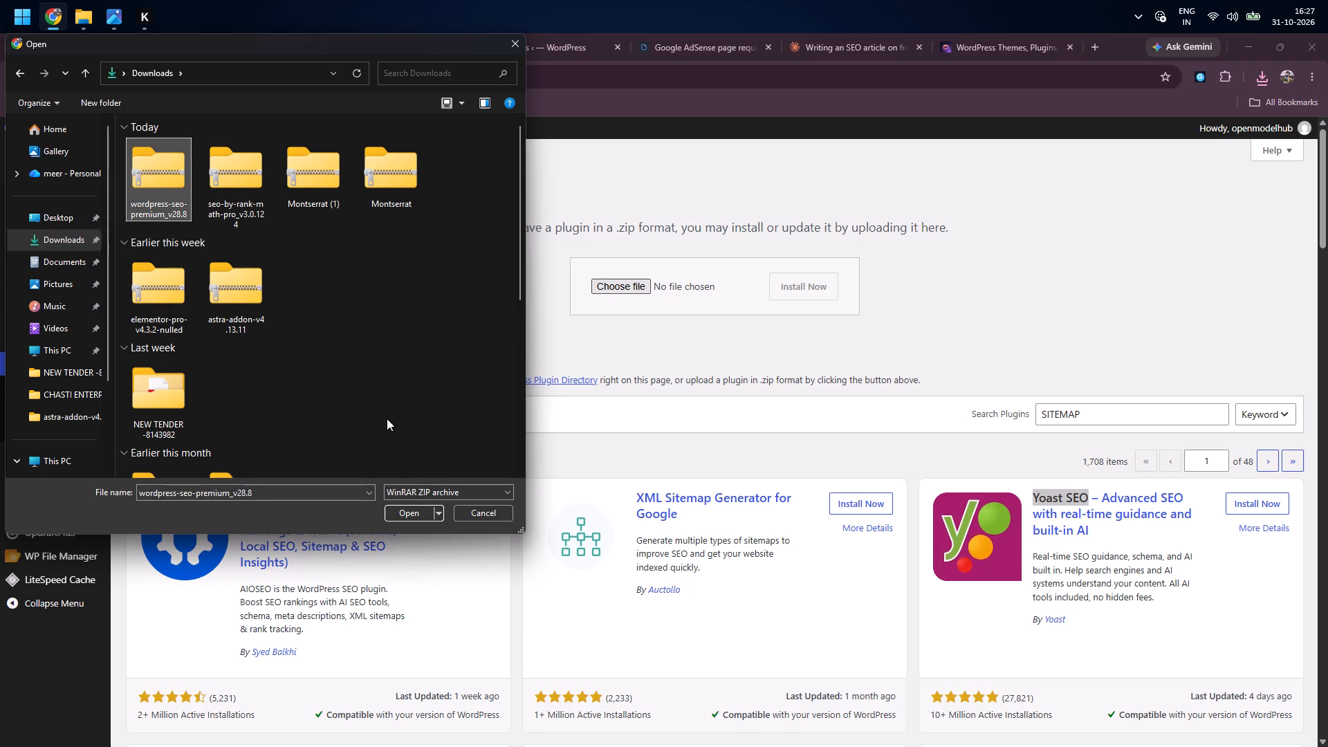
left_click(408, 508)
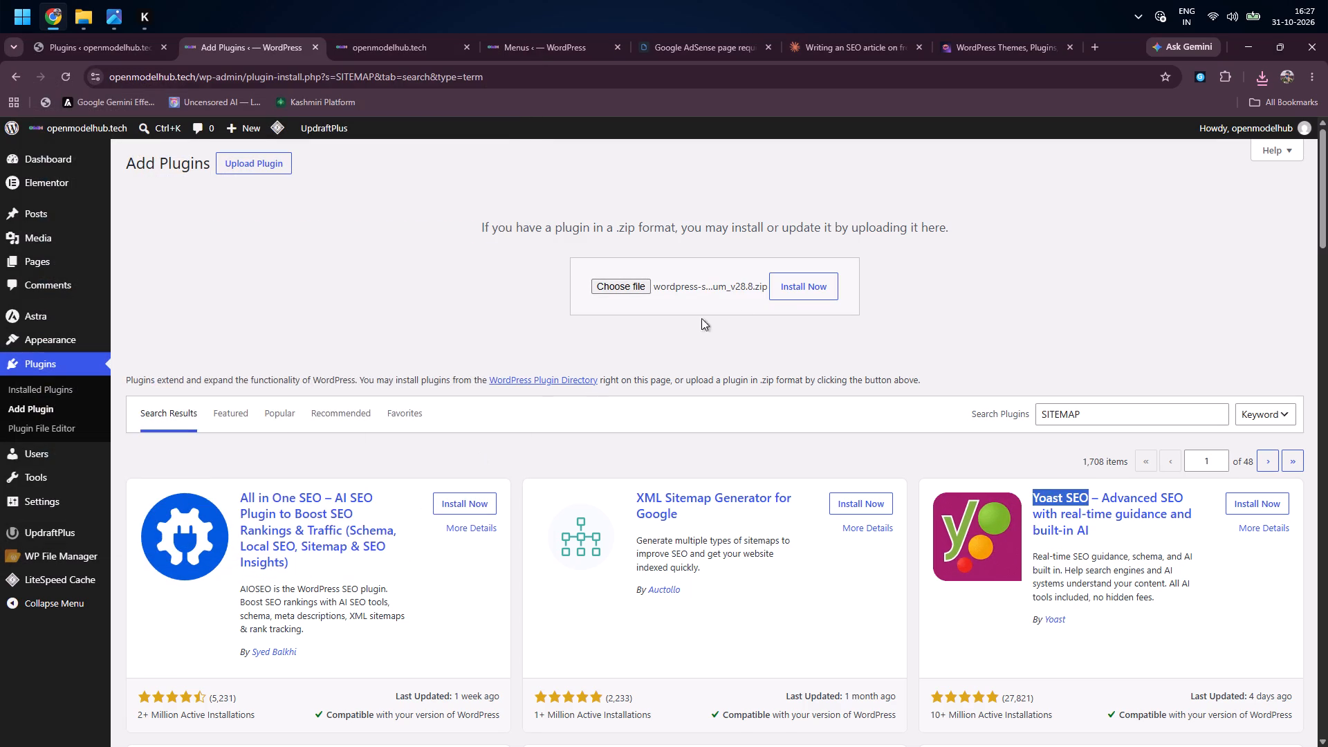
left_click(783, 291)
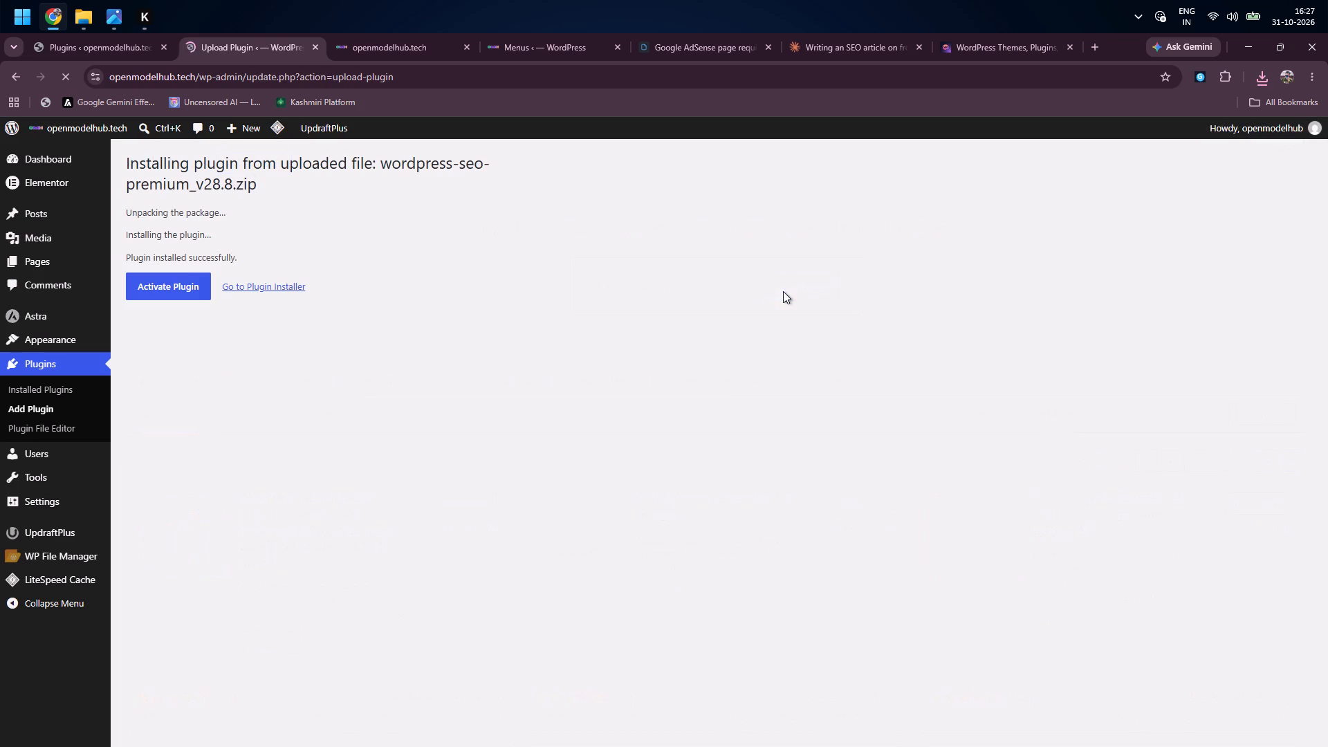
left_click(165, 282)
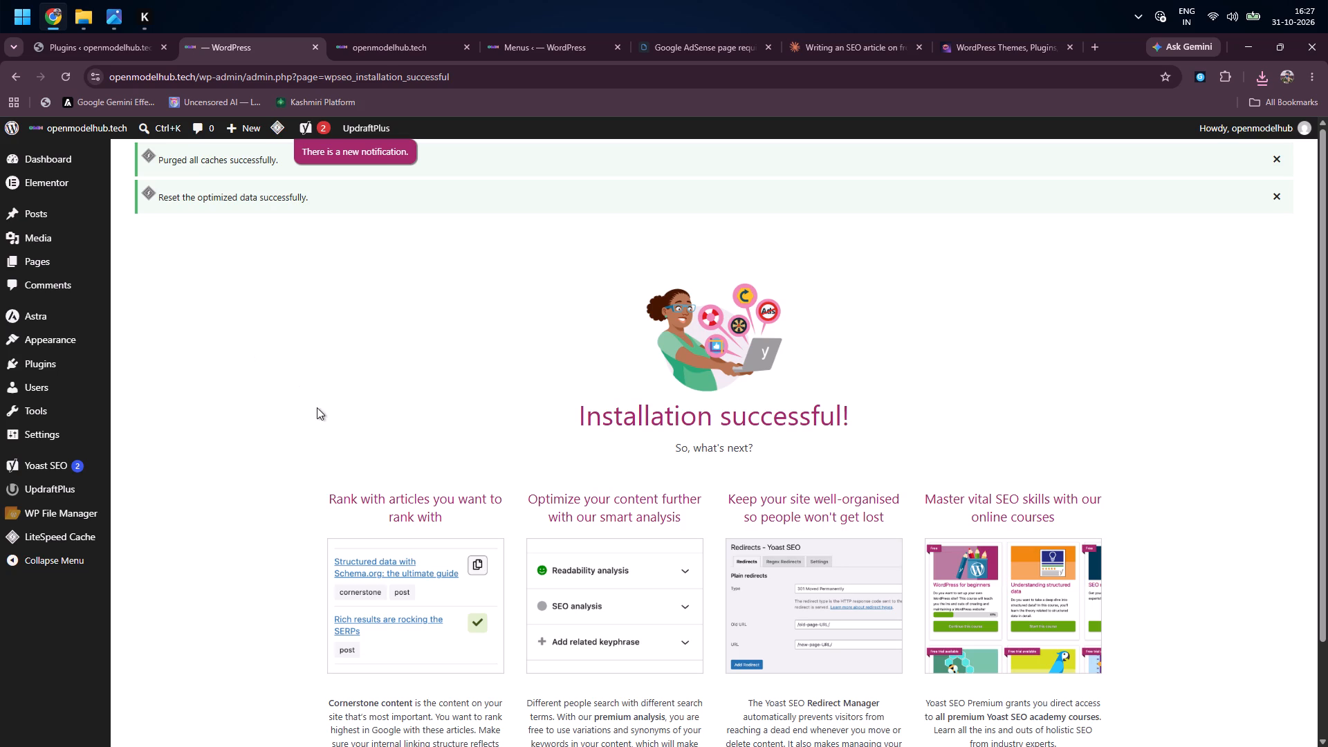
Open the Yoast SEO general dashboard and dismiss the schema aggregation and bulk updates announcements.
scroll(317, 407, "down", 5)
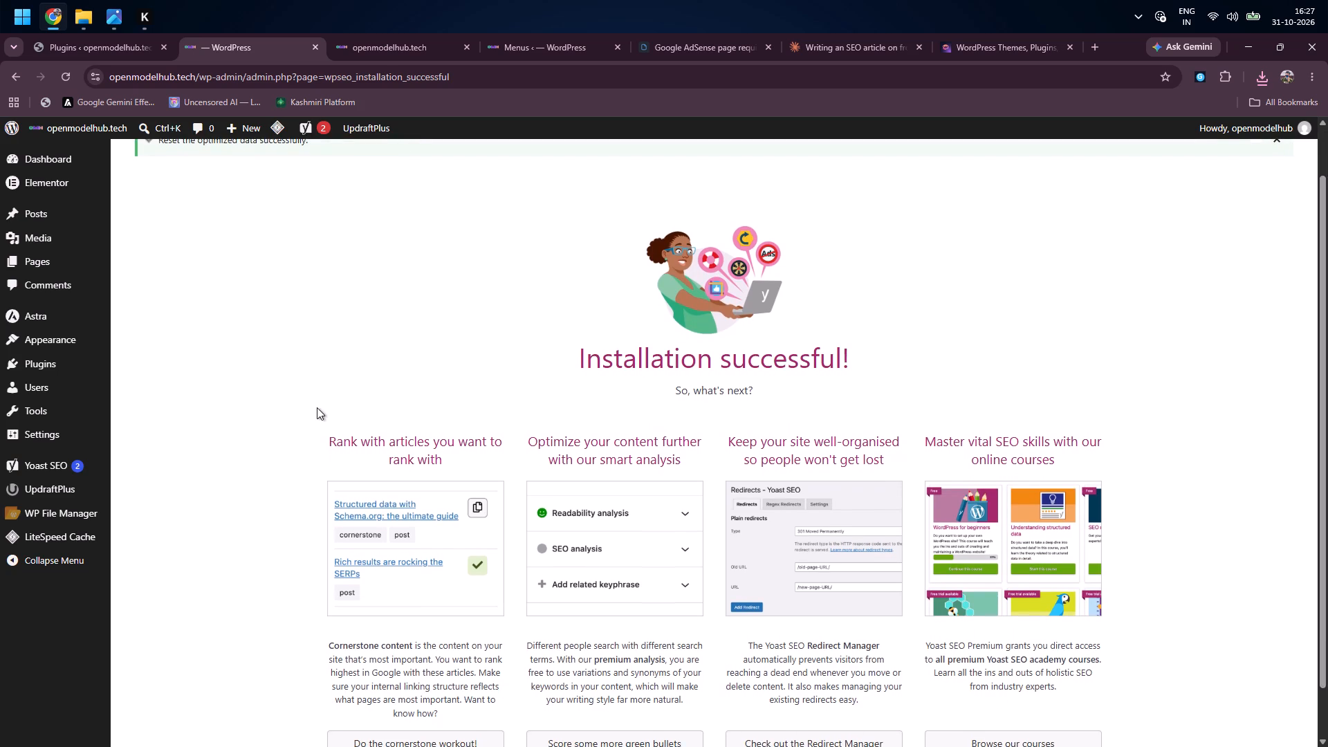
scroll(317, 407, "down", 2)
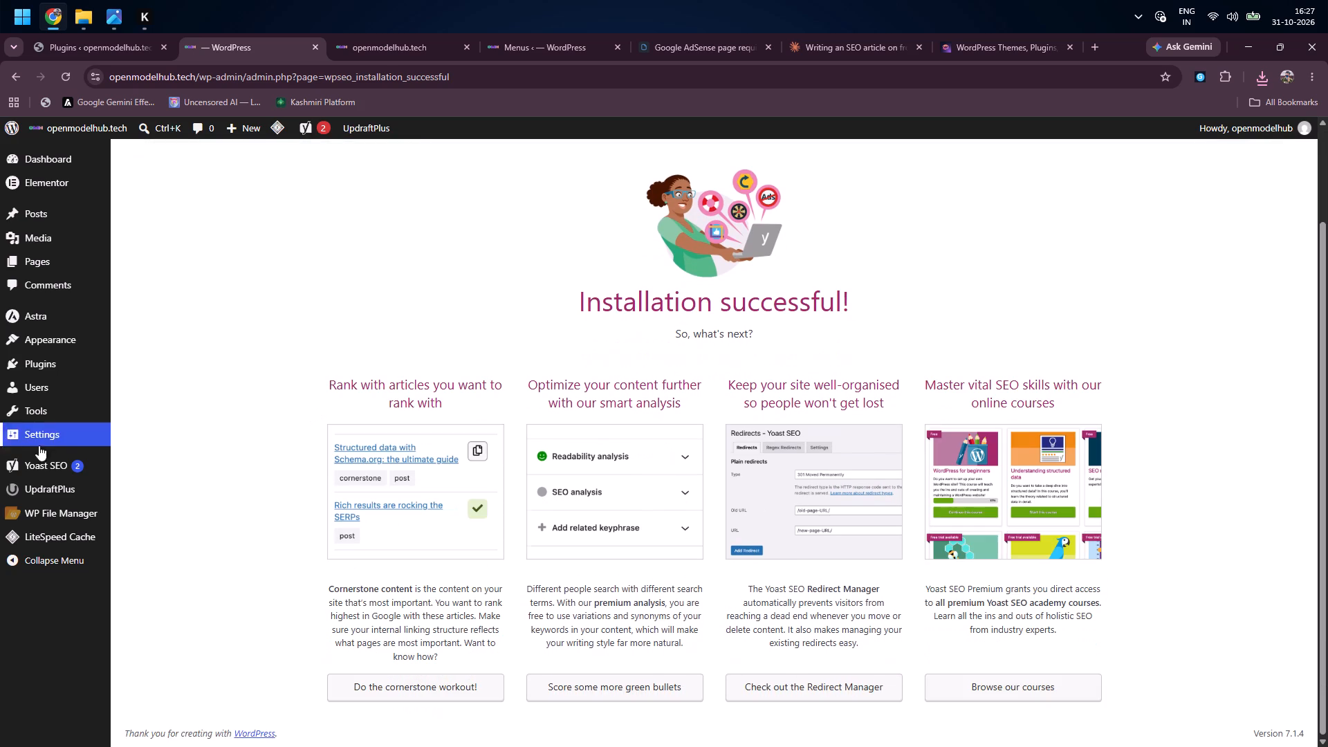
left_click(29, 464)
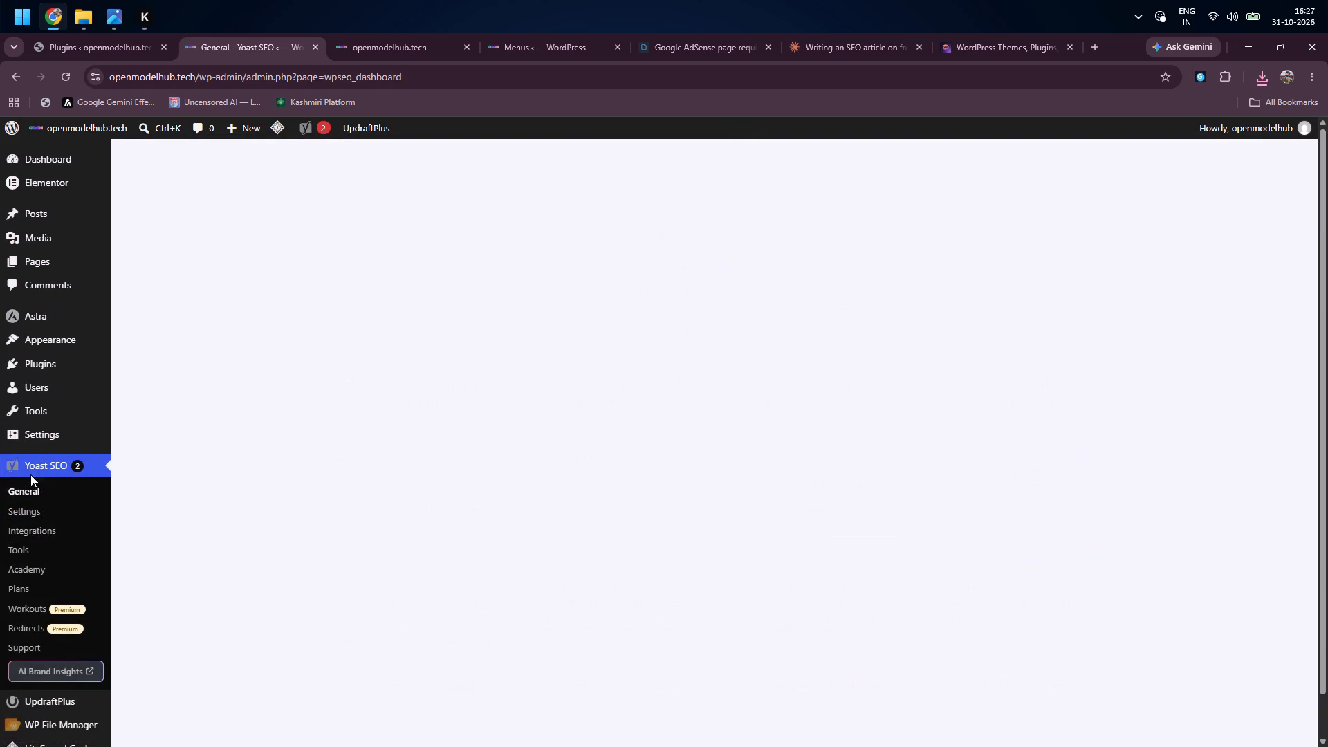
left_click(663, 603)
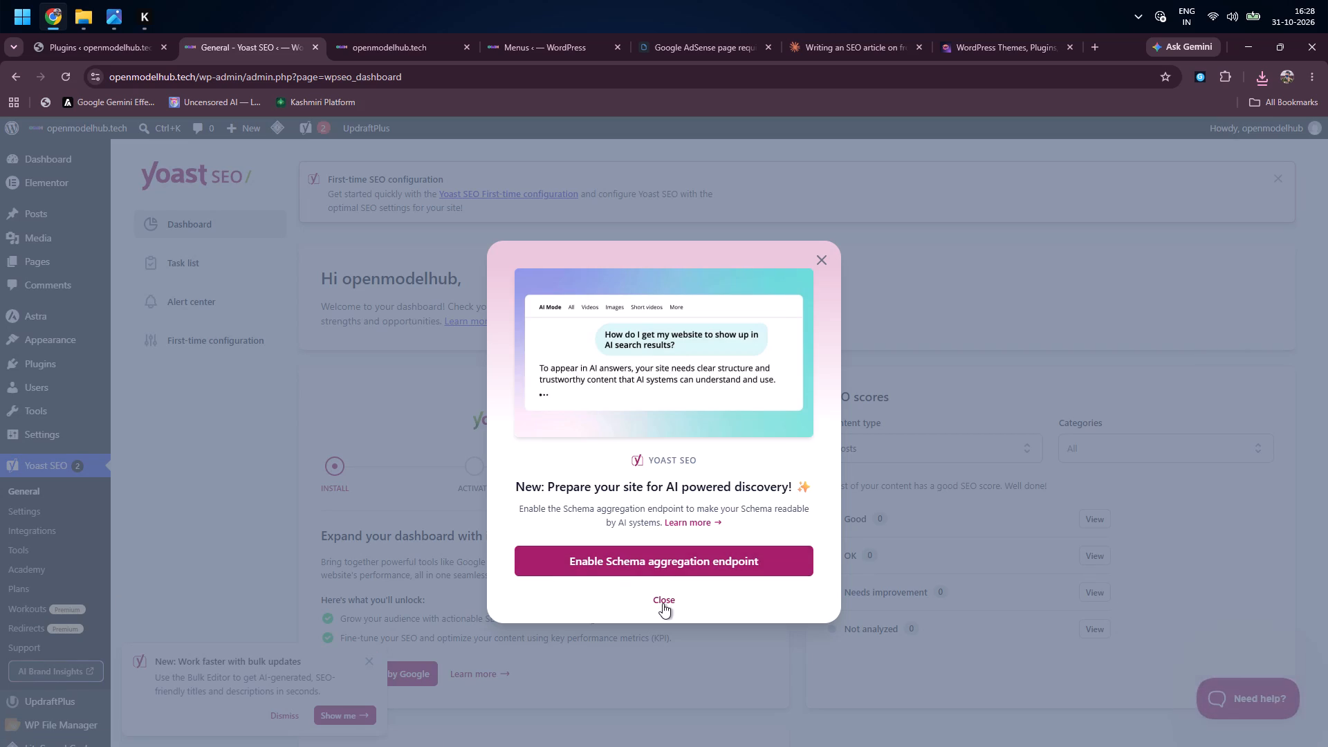
left_click(290, 718)
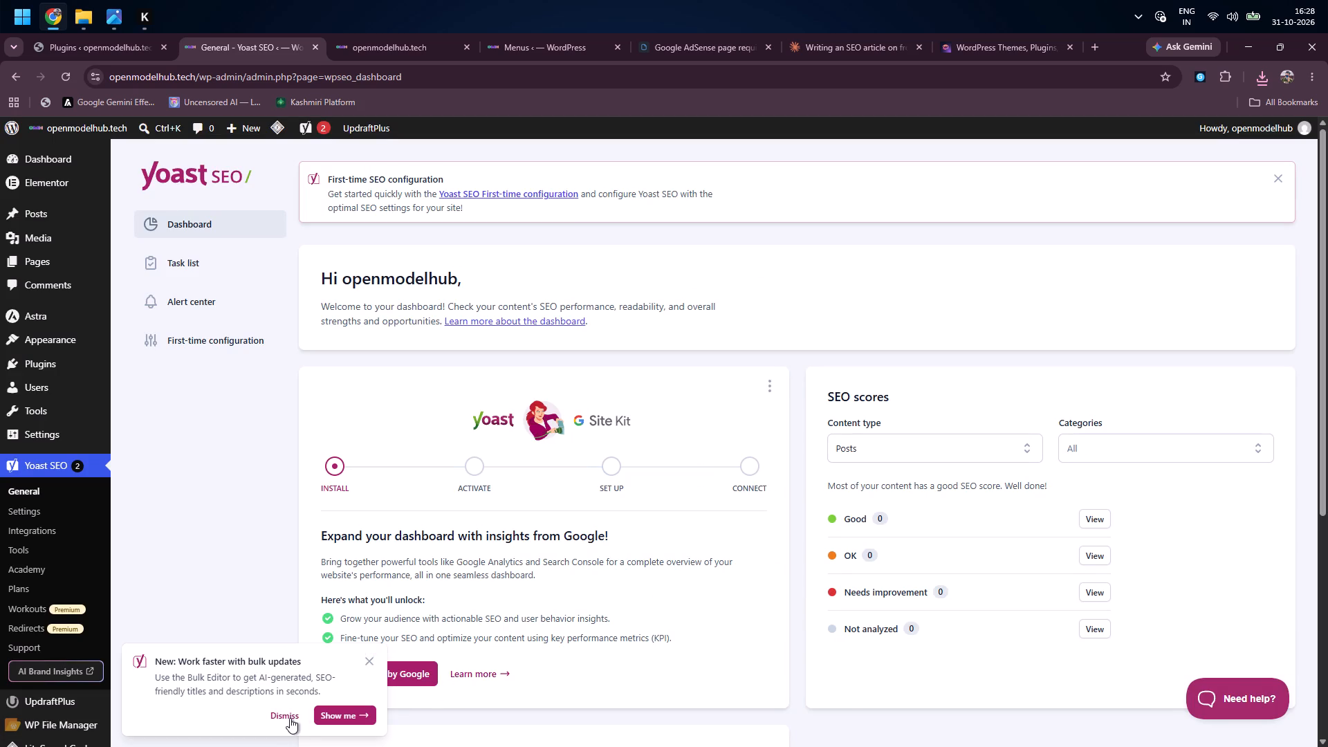
Look through Yoast SEO's Workouts and Redirects pages, the general dashboard and the First-time configuration.
left_click(33, 609)
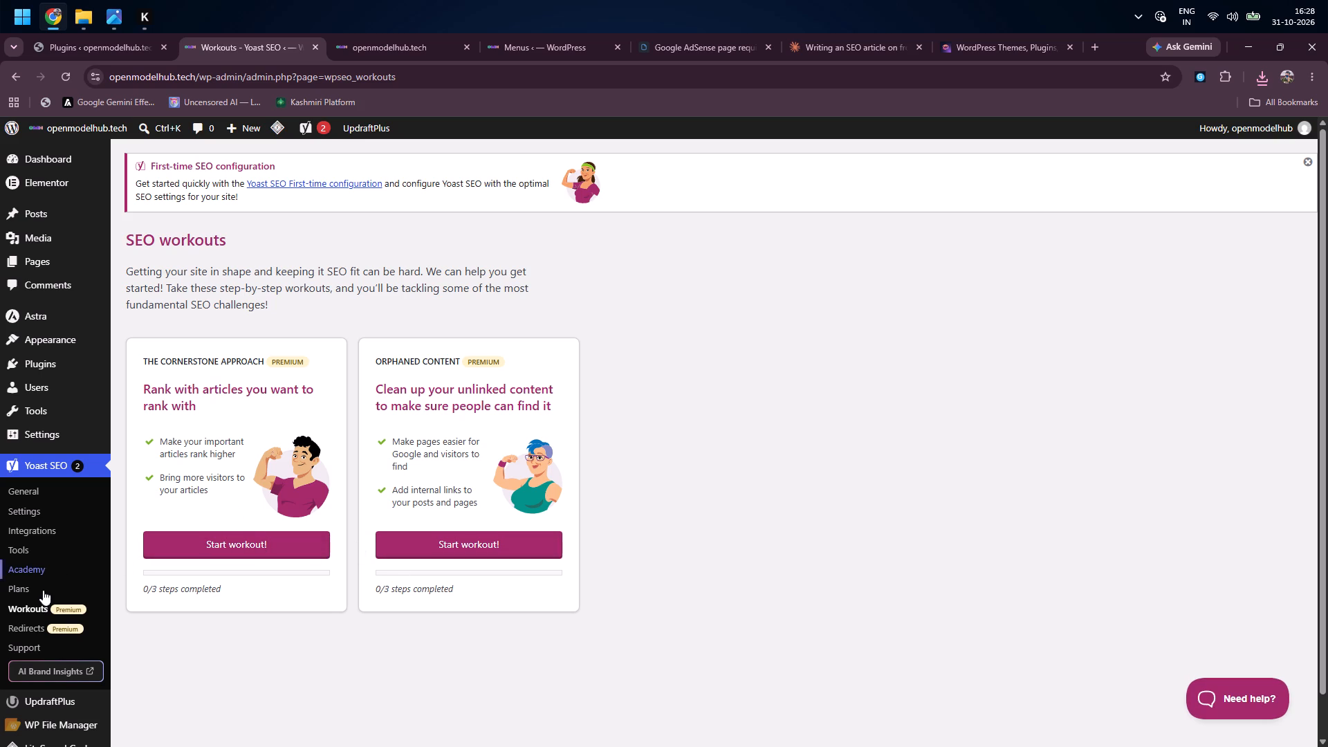
left_click(35, 634)
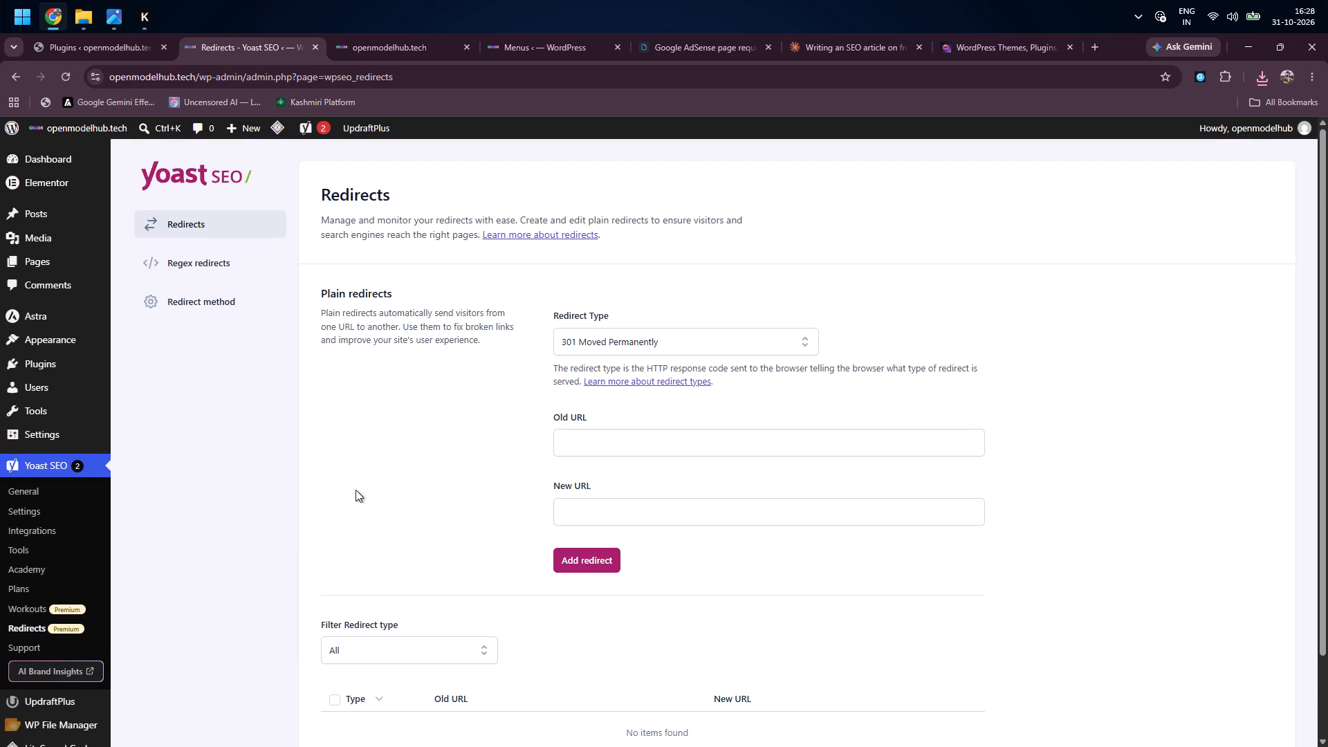
scroll(294, 379, "down", 1)
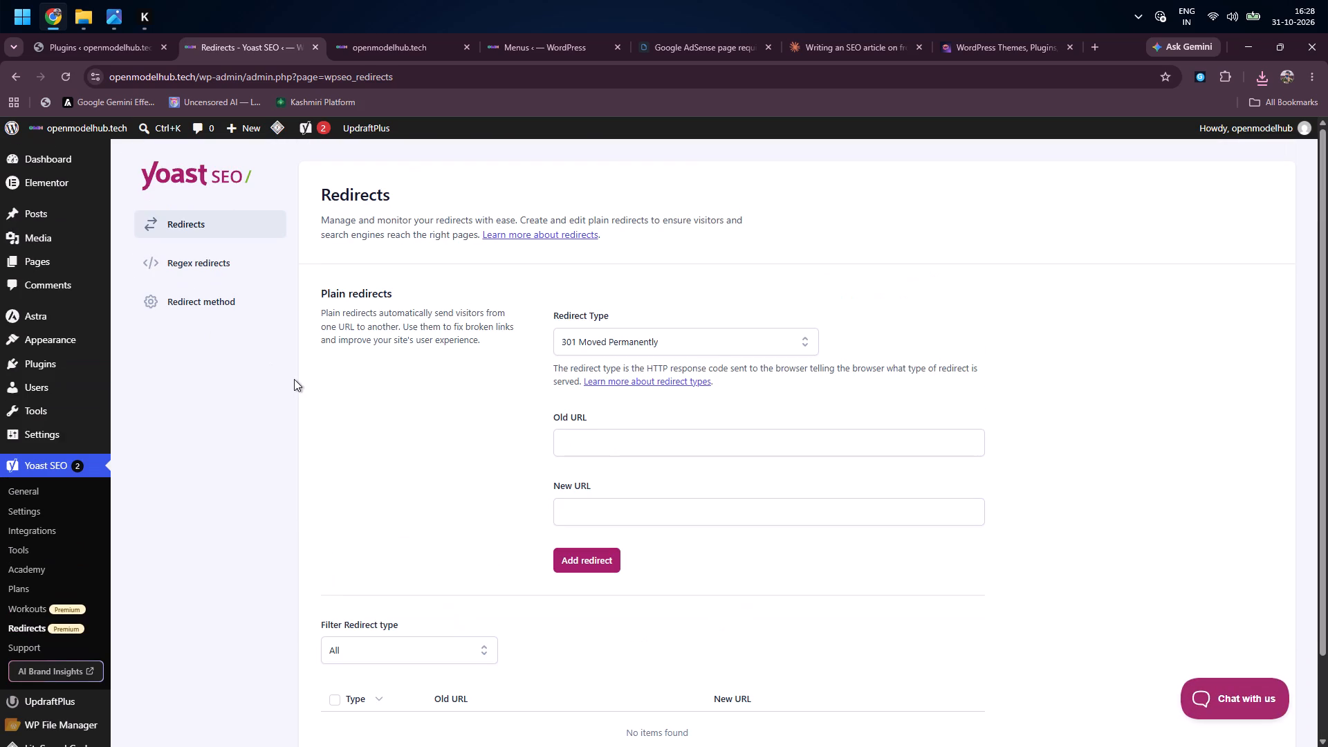
left_click(59, 488)
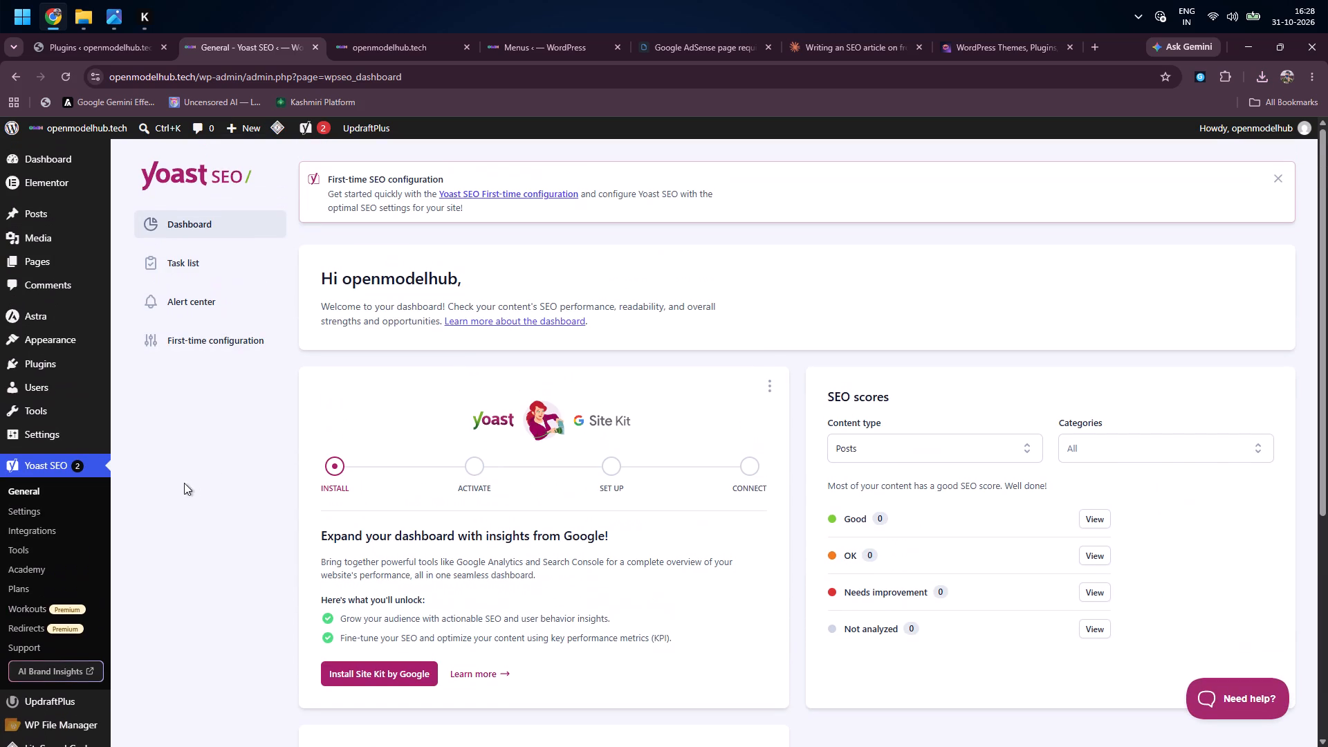
scroll(306, 452, "down", 3)
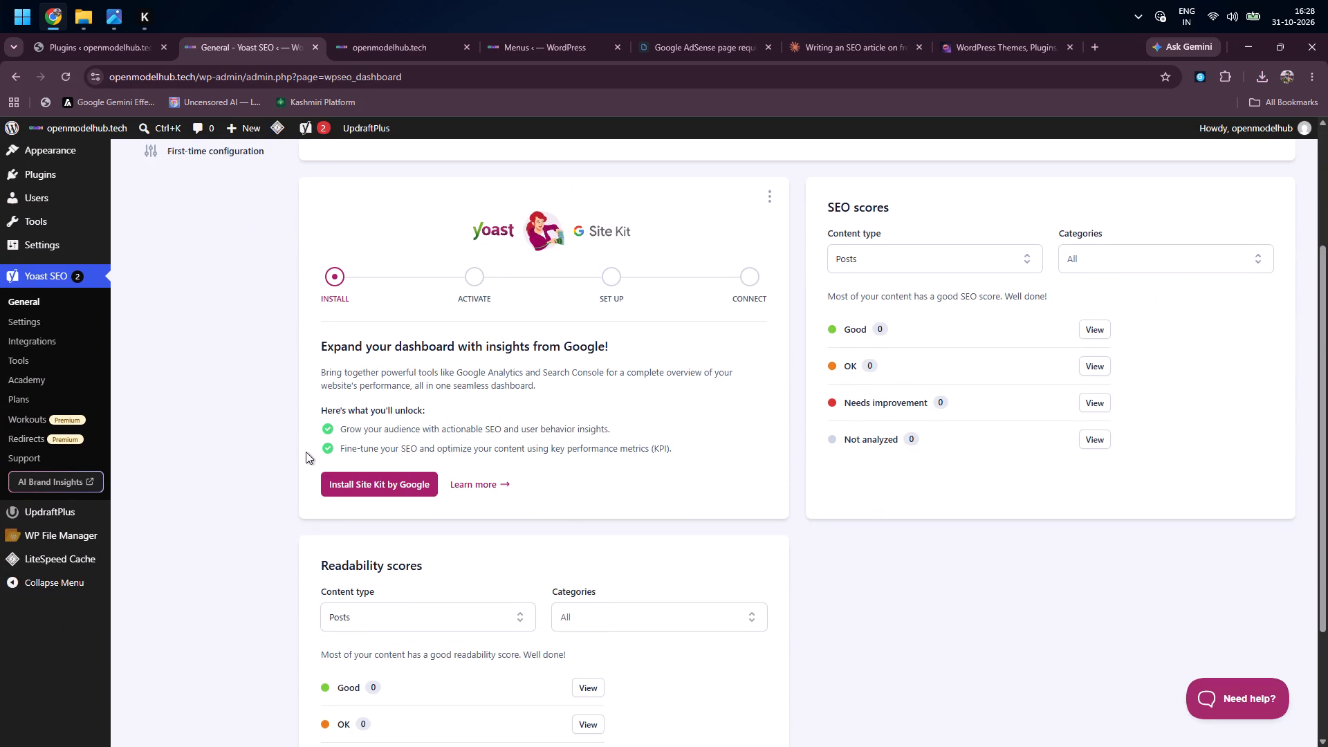
scroll(306, 452, "down", 2)
scroll(306, 452, "up", 5)
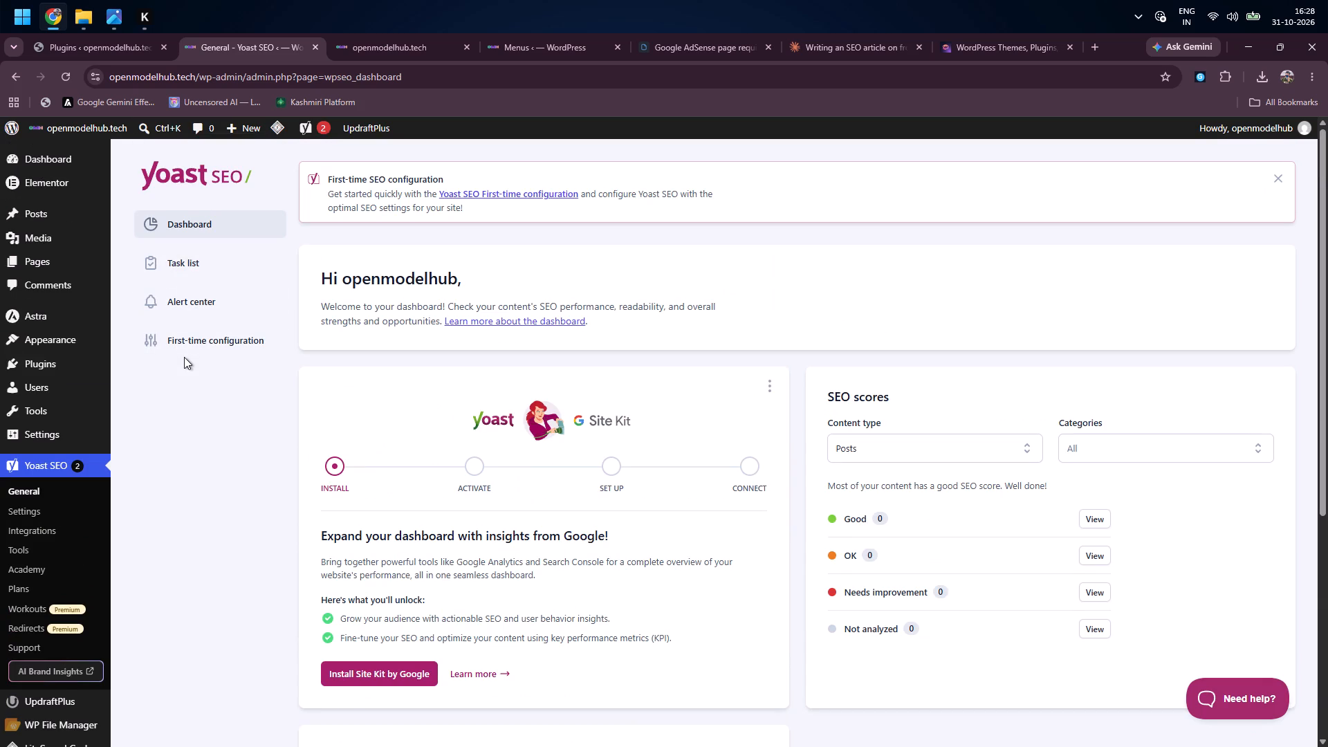
left_click(210, 338)
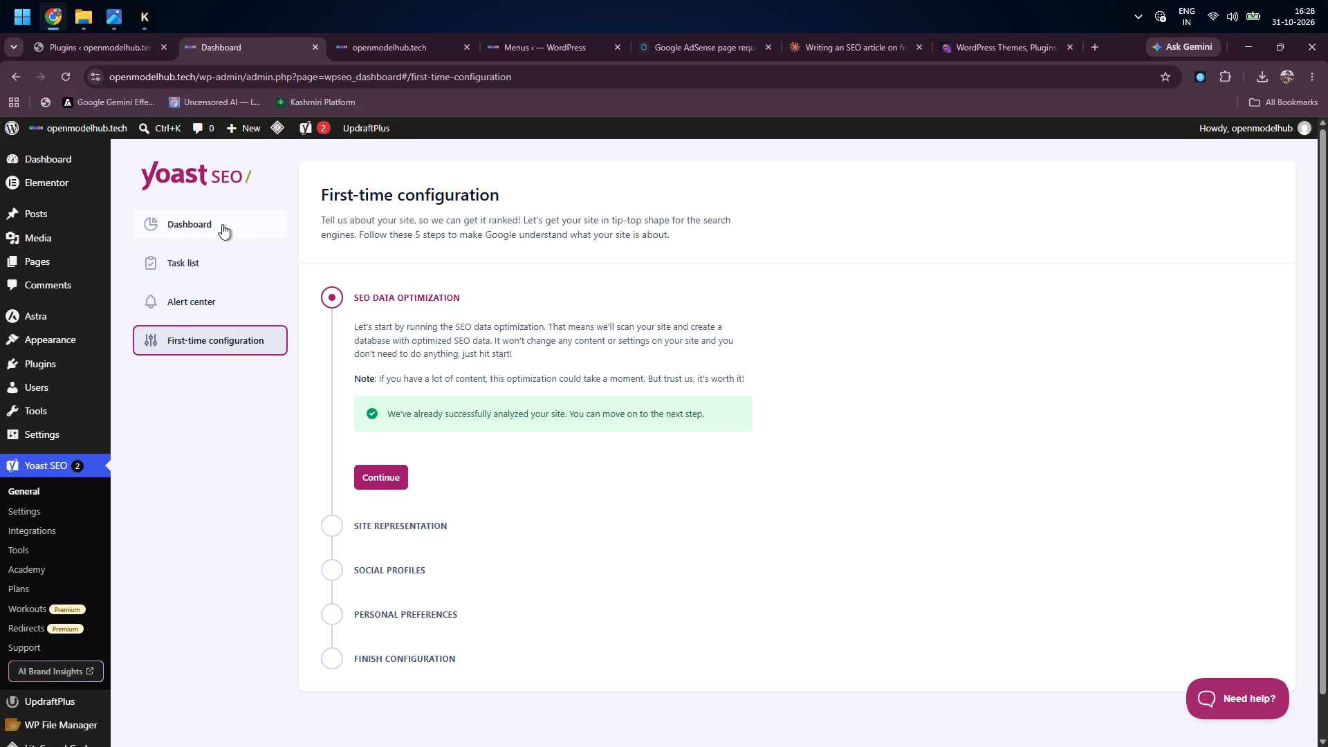
Open Yoast SEO's site features settings and view the XML sitemap listed under Technical SEO.
left_click(10, 508)
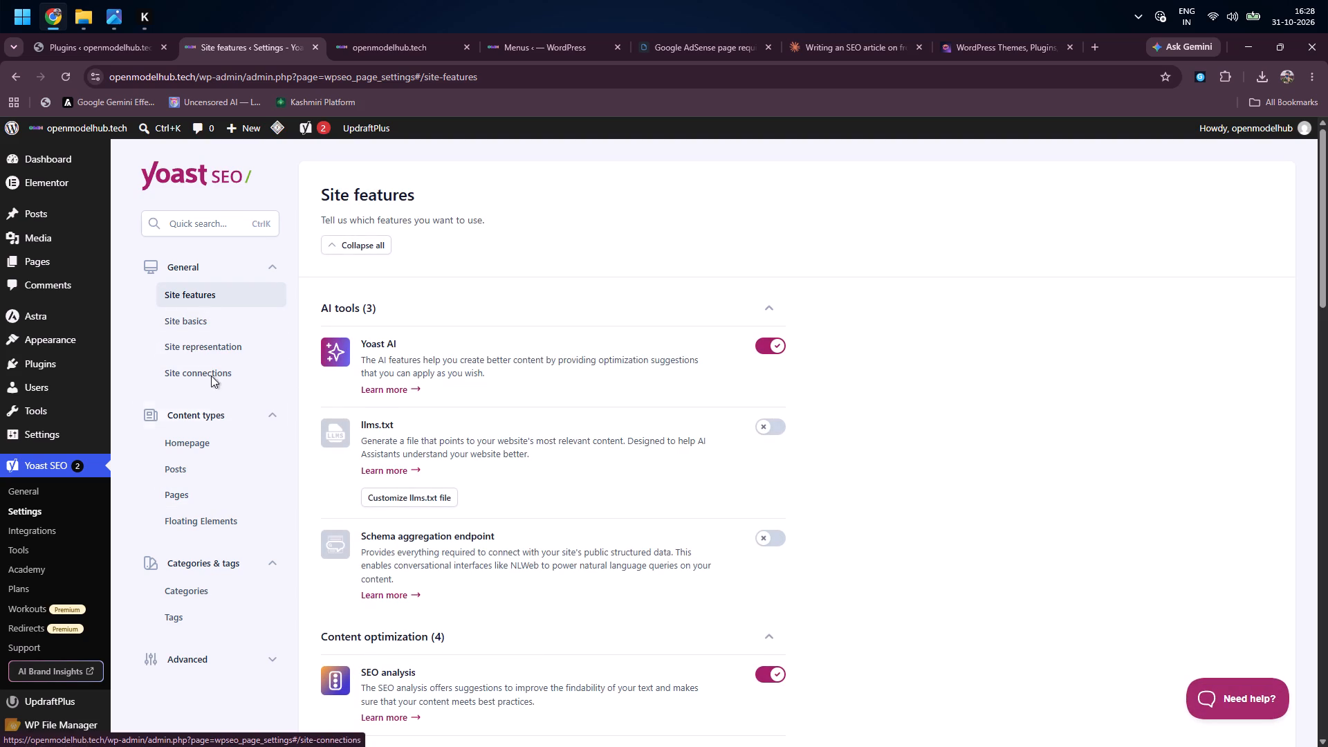
scroll(206, 453, "down", 1)
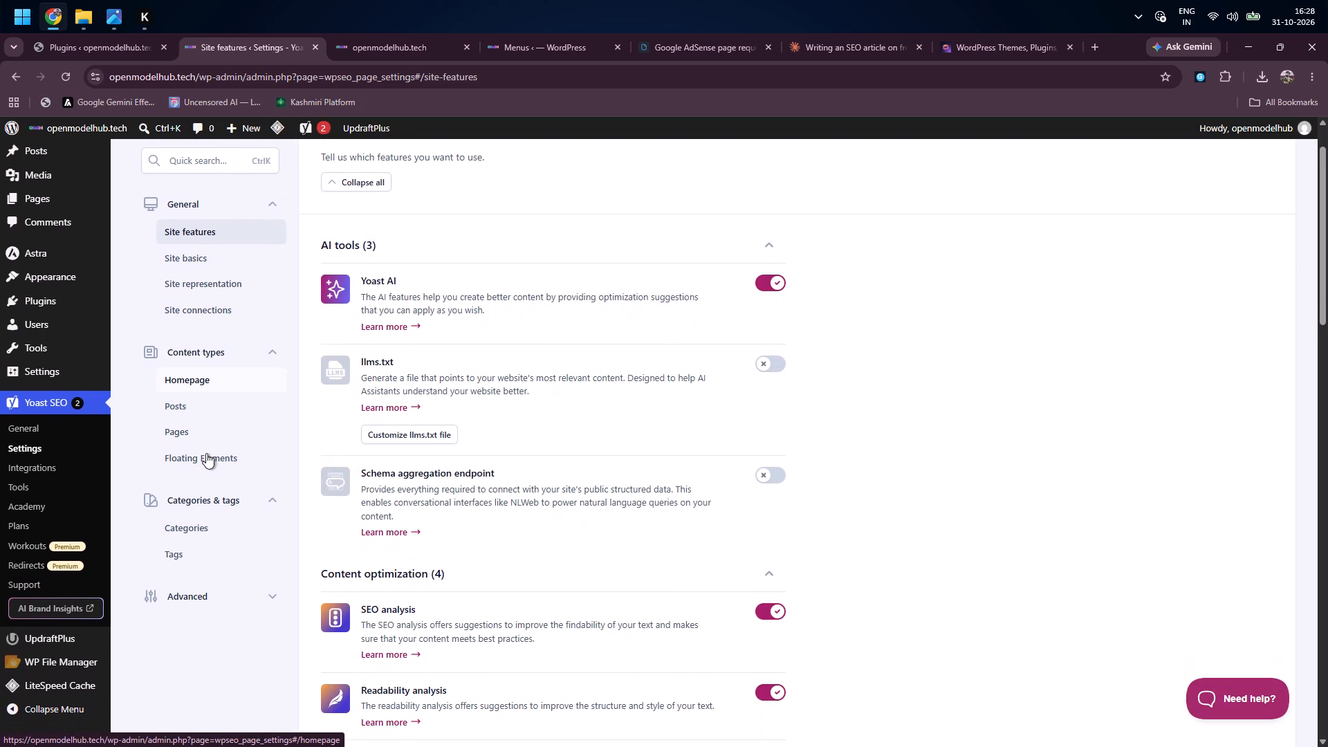
scroll(206, 453, "down", 1)
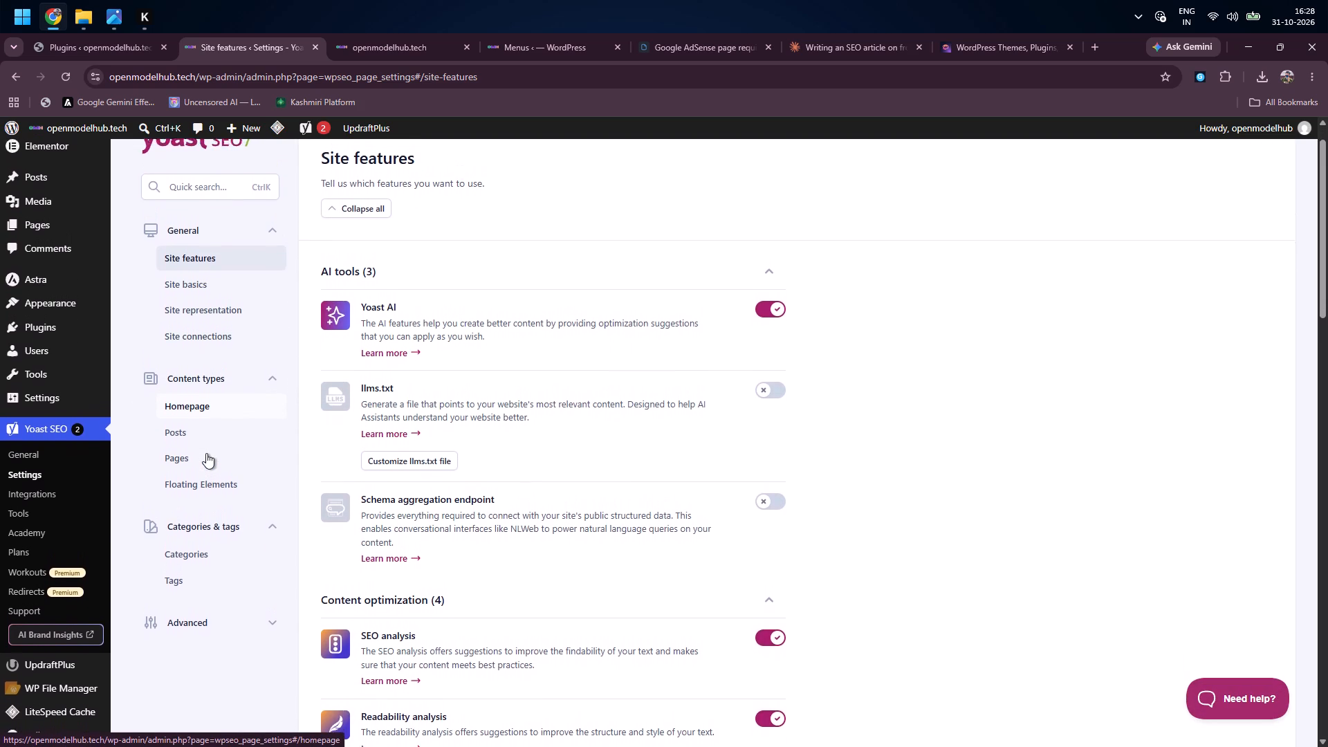
scroll(206, 453, "down", 3)
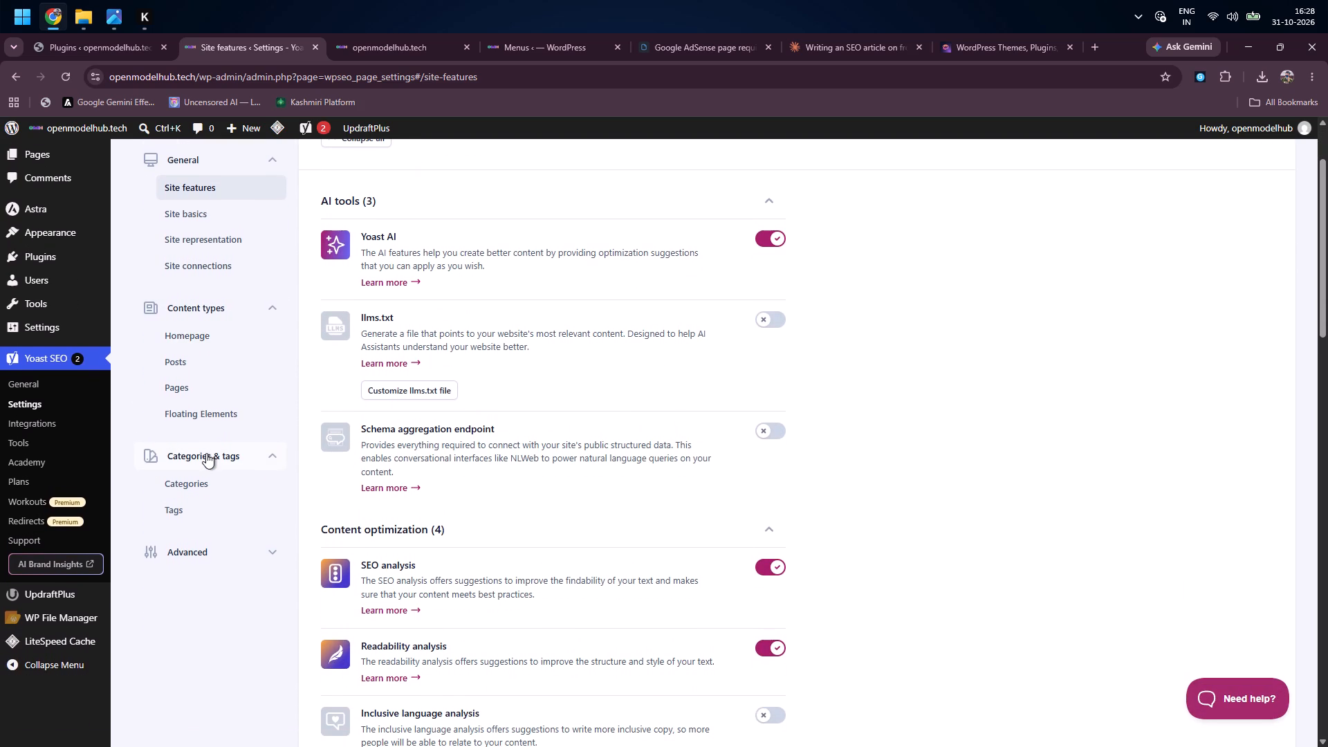
scroll(206, 453, "down", 7)
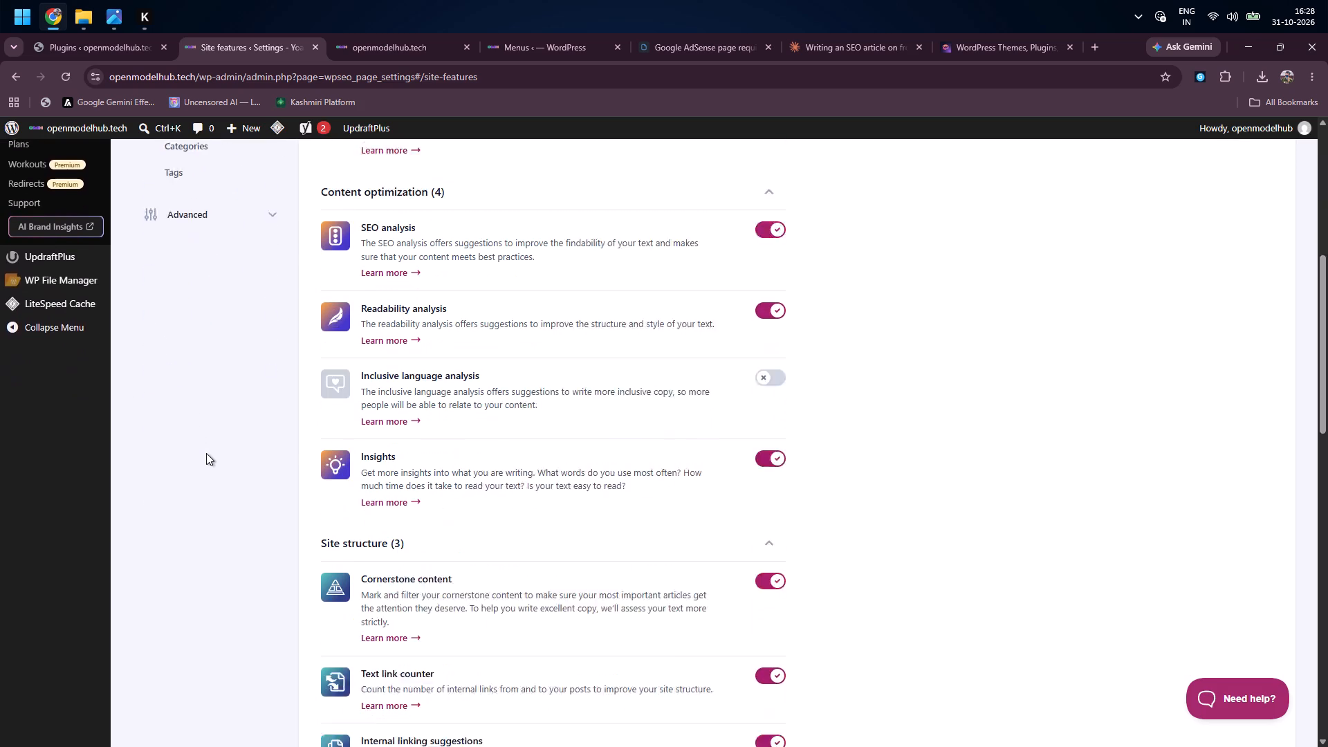
scroll(206, 453, "down", 6)
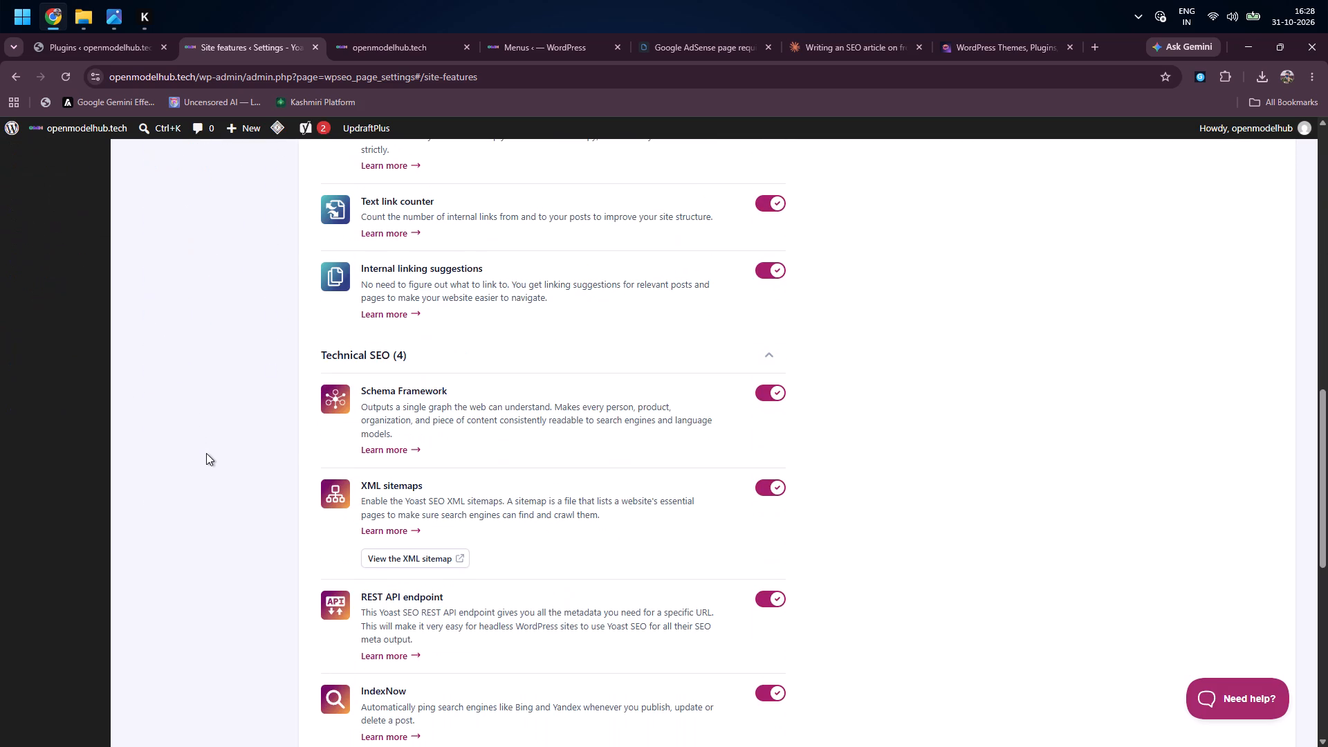
left_click(446, 558)
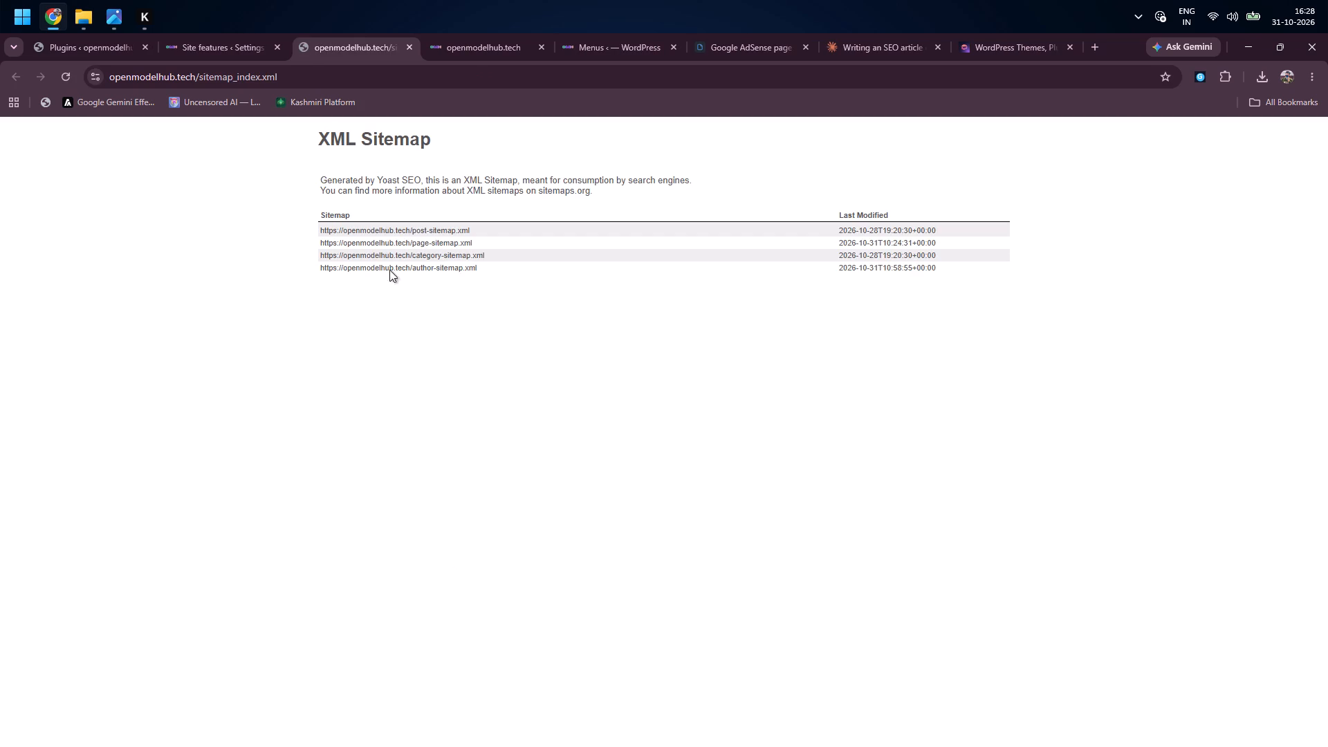
Copy the address of the sitemap index sitemap_index.xml and try selecting the post-sitemap.xml entry.
left_click(293, 80)
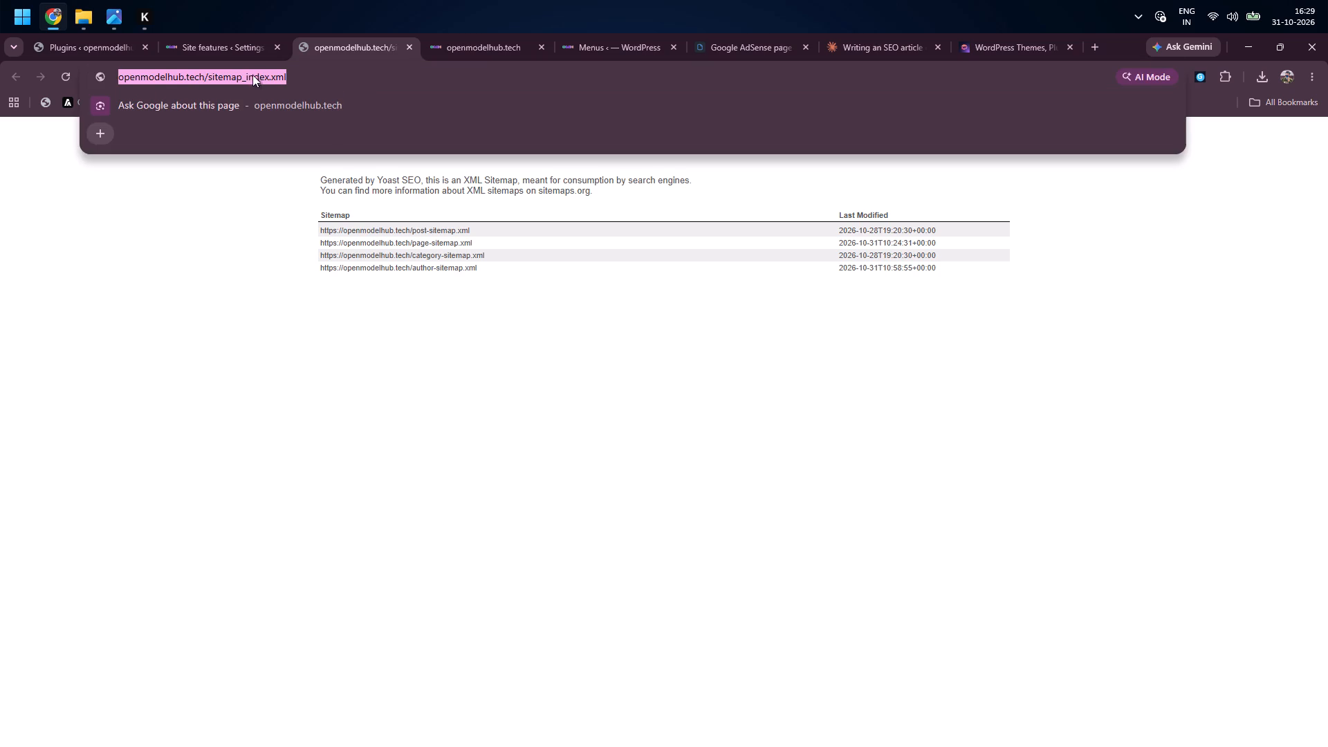
key("ctrl+c")
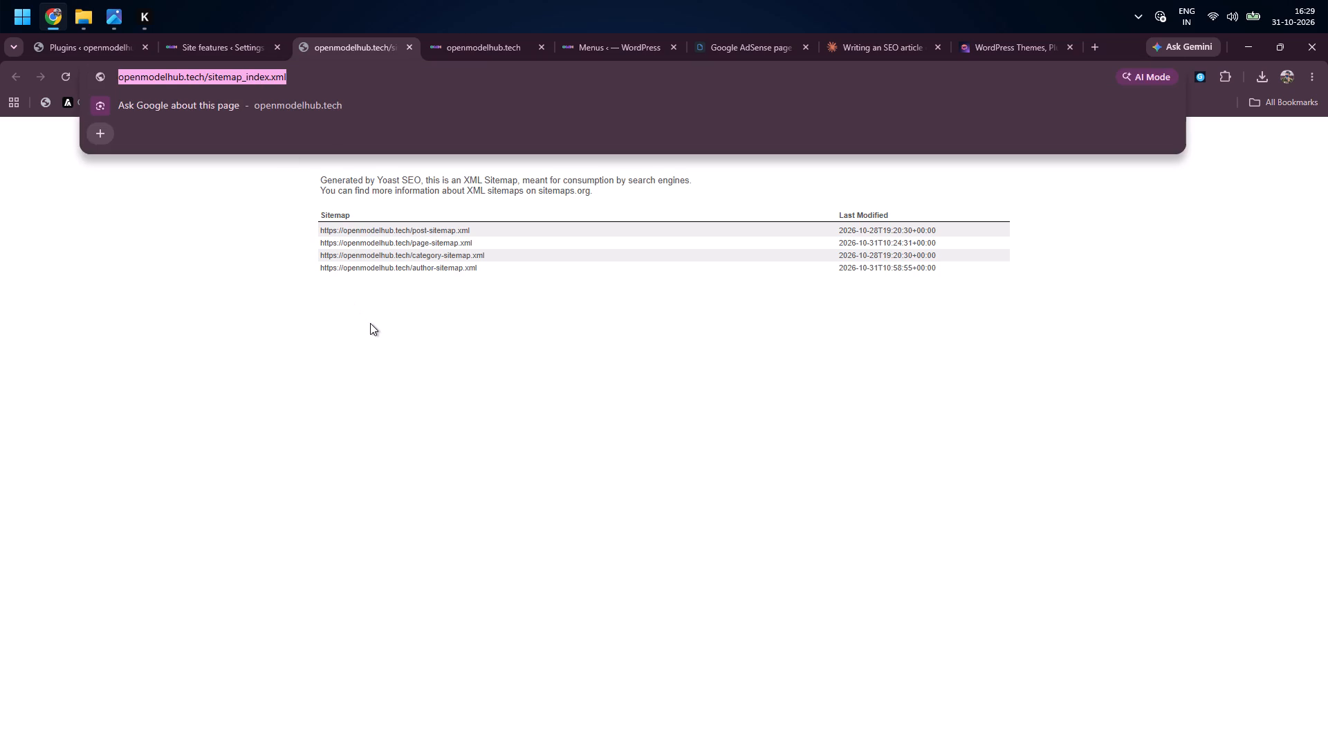
left_click(370, 323)
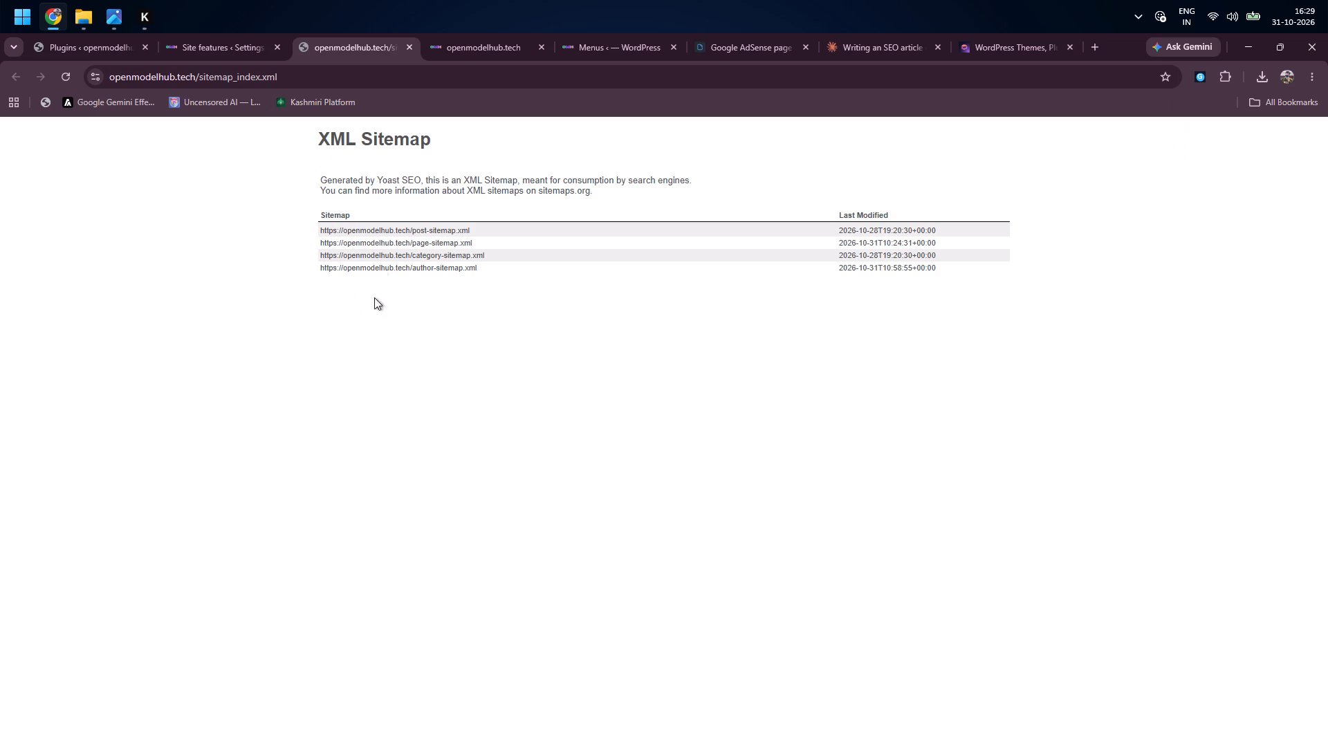
left_click(387, 232)
double_click(387, 232)
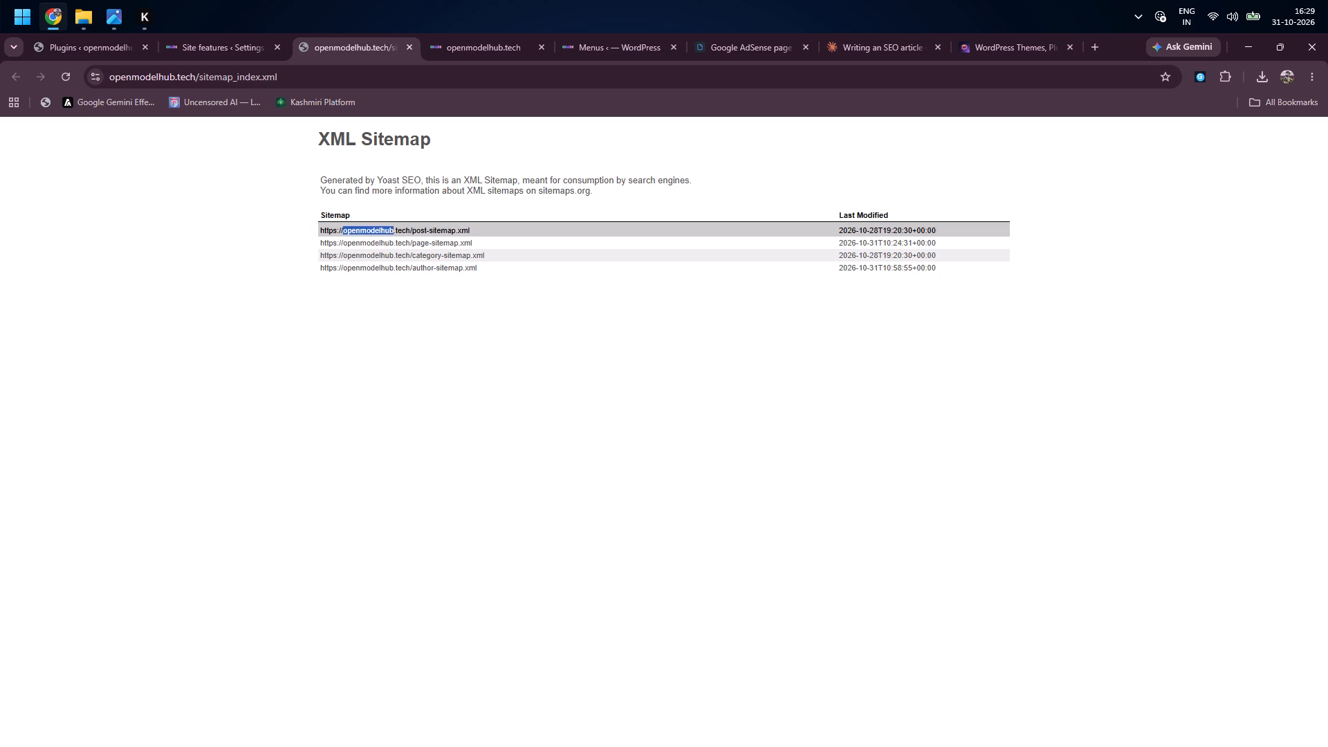
left_click(387, 232)
left_click(450, 232)
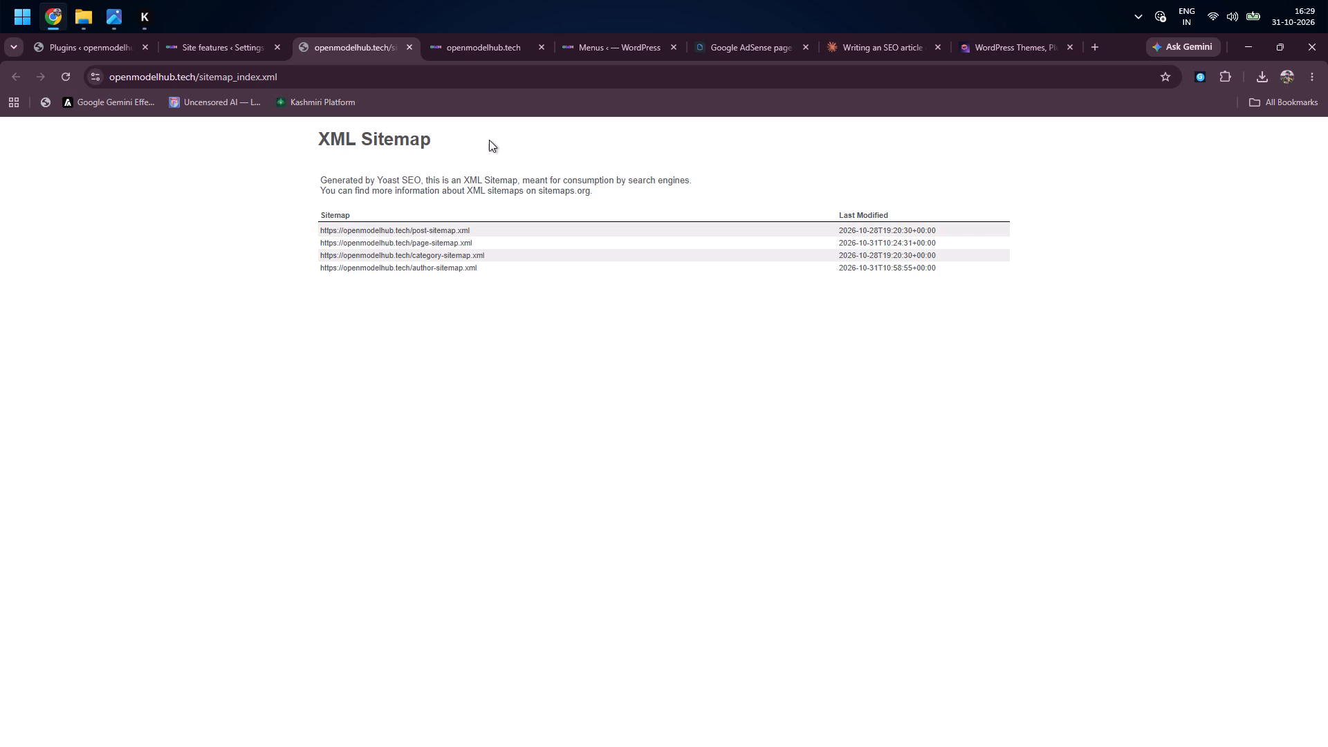
Return to Yoast's site features and look through the remaining Technical SEO, Social sharing and Tools options.
left_click(225, 45)
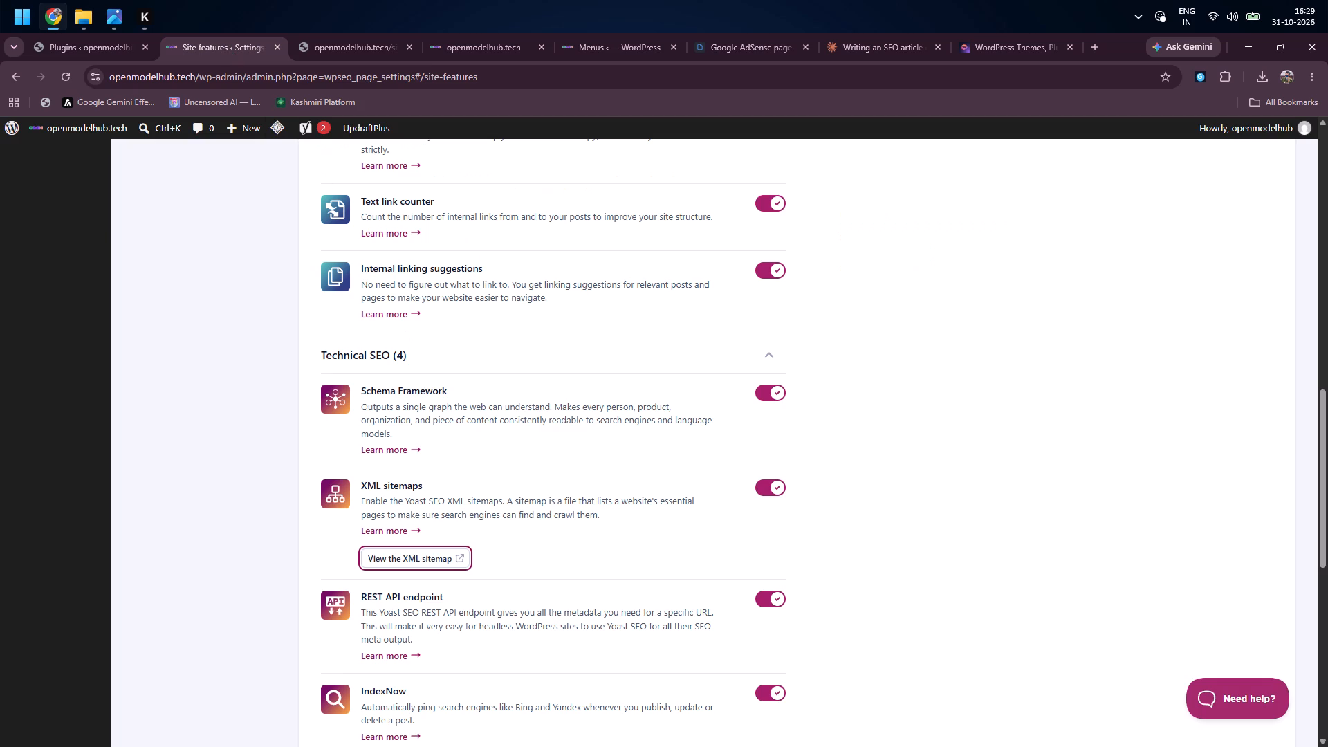
scroll(445, 525, "down", 3)
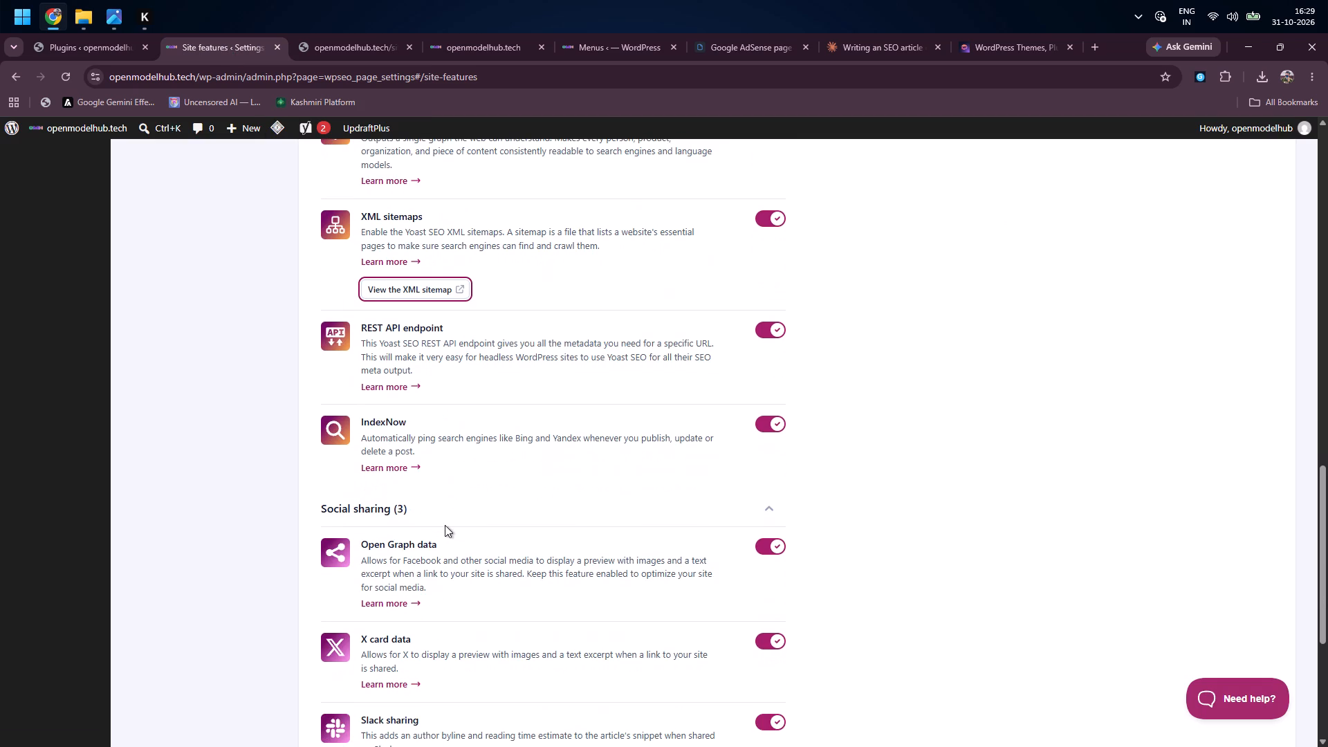
scroll(445, 525, "down", 5)
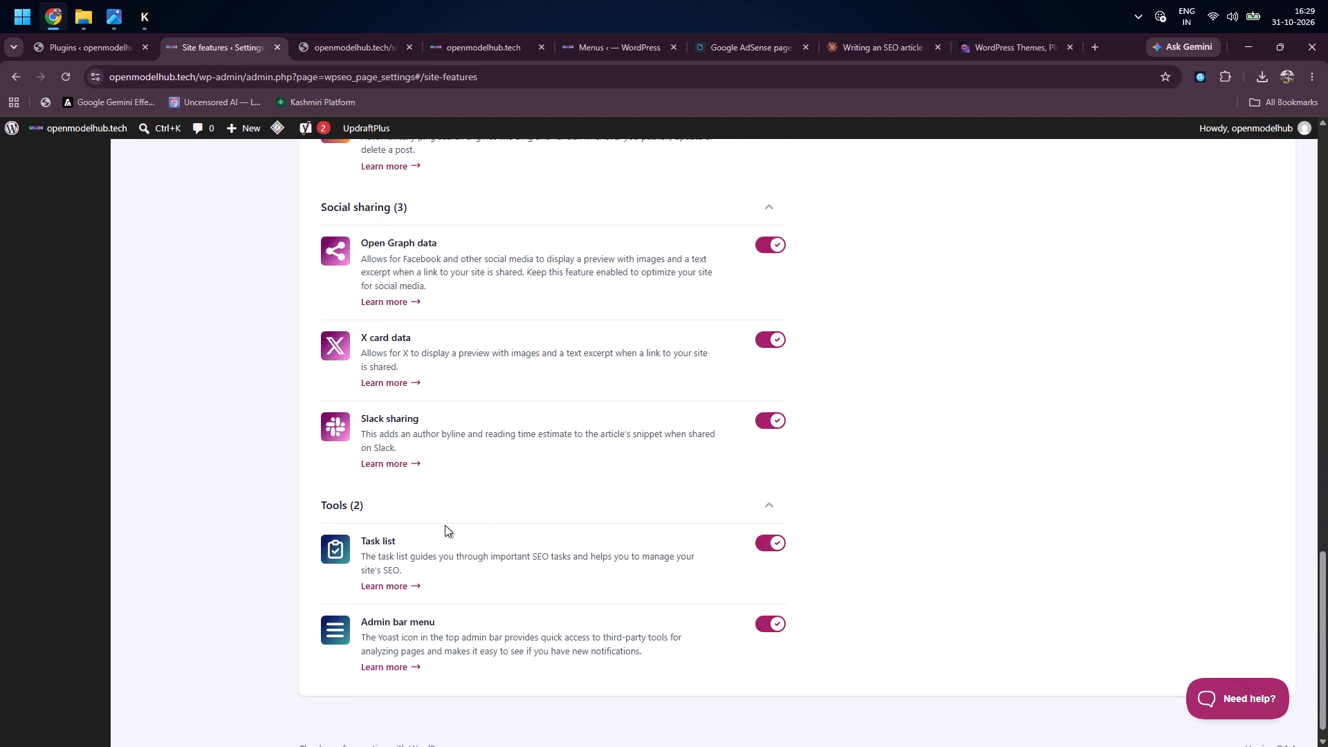
scroll(445, 525, "up", 4)
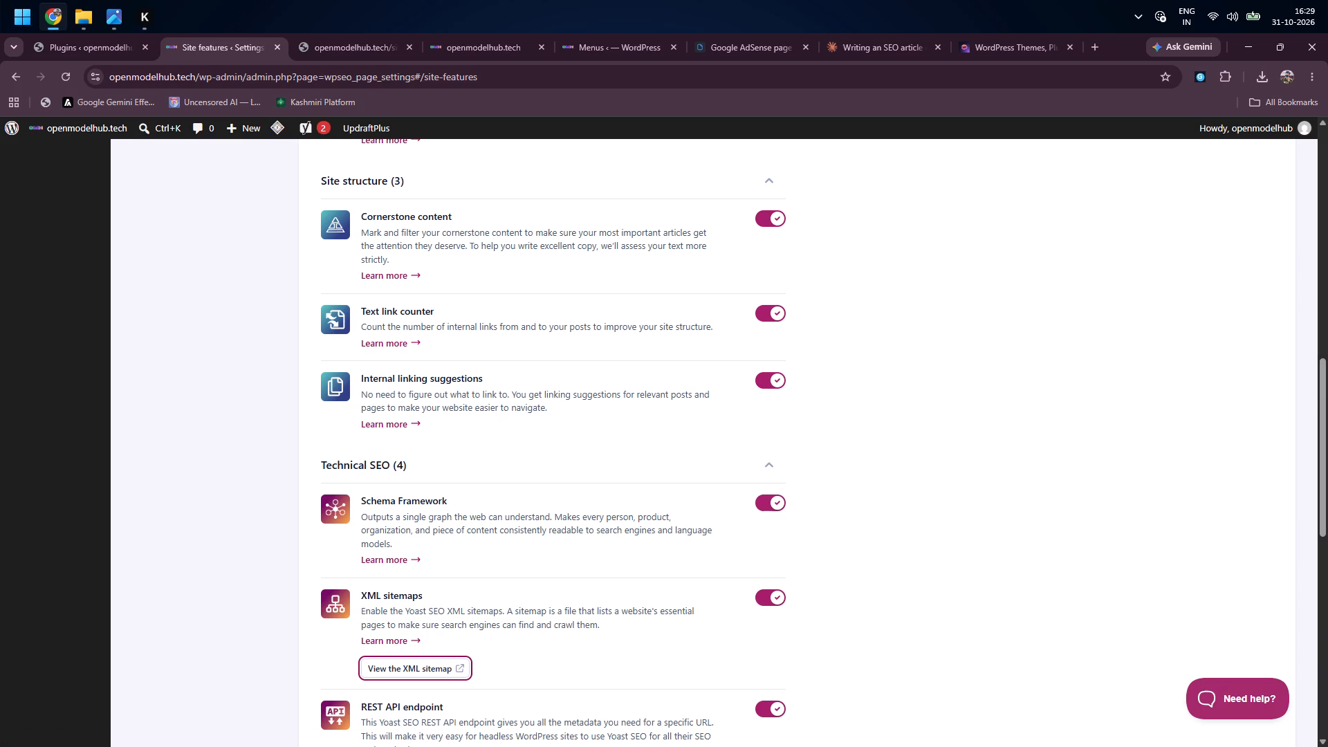
View the XML sitemap again from the site features and check its post-sitemap.xml entry.
left_click(392, 646)
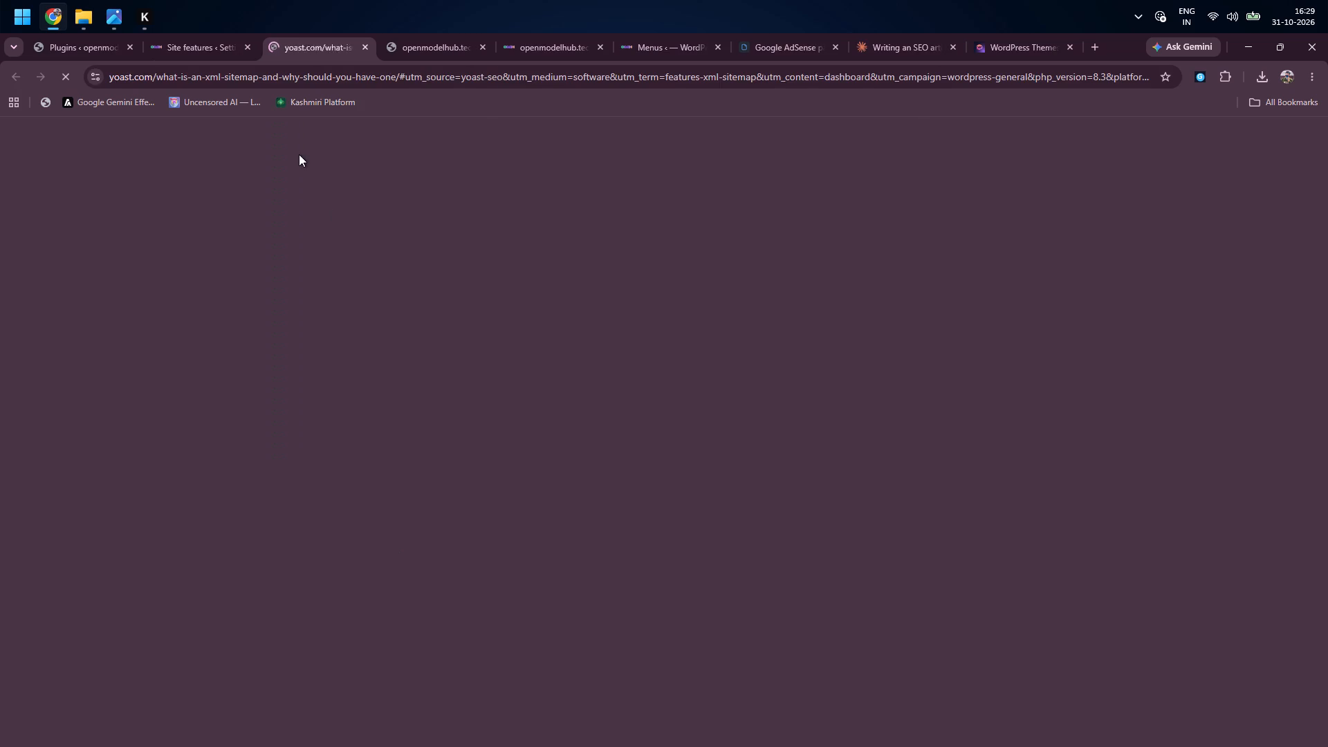
left_click(347, 48)
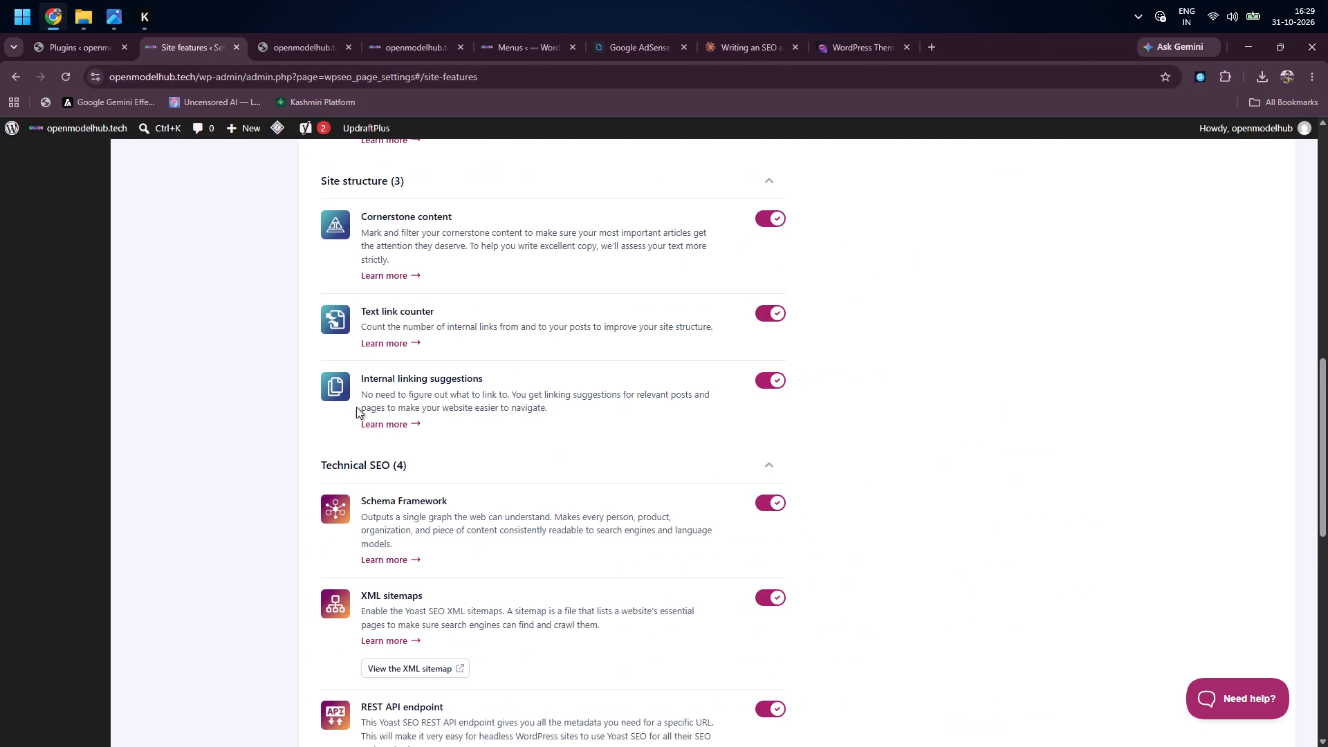
scroll(353, 422, "down", 1)
left_click(394, 547)
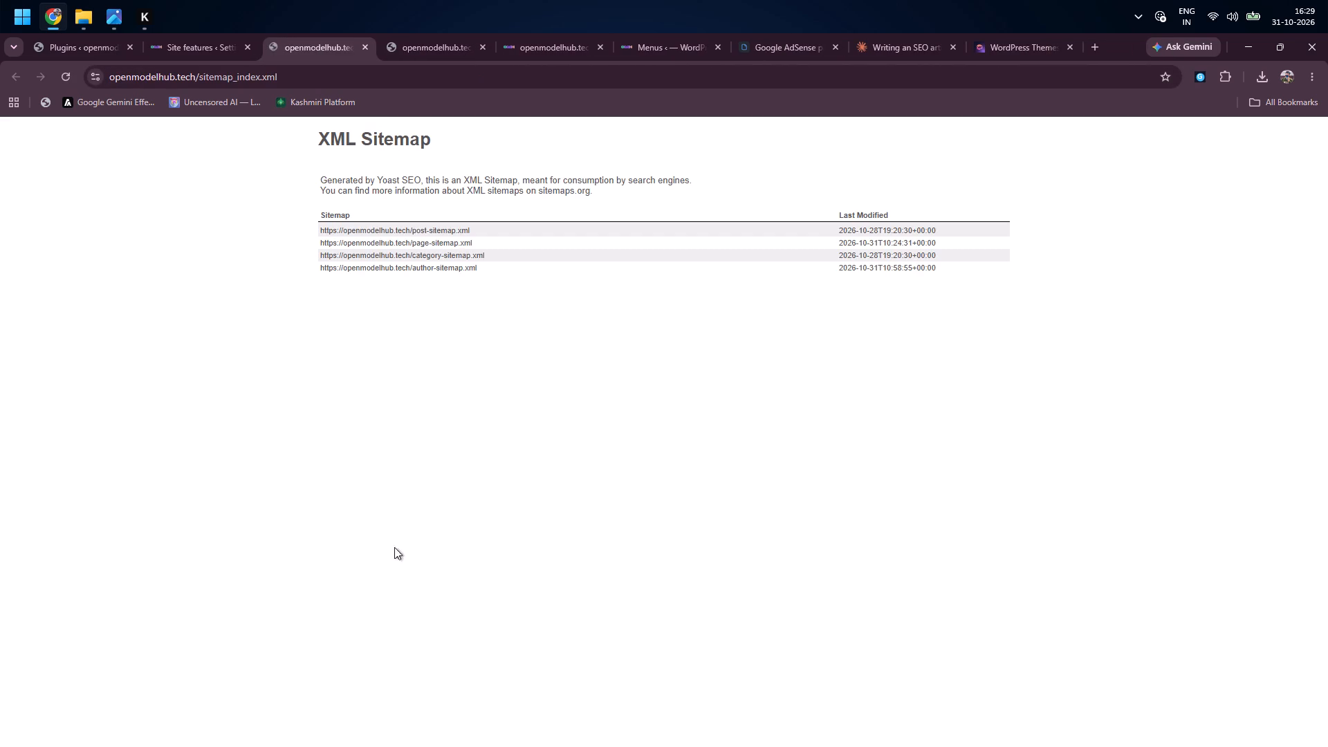
triple_click(411, 223)
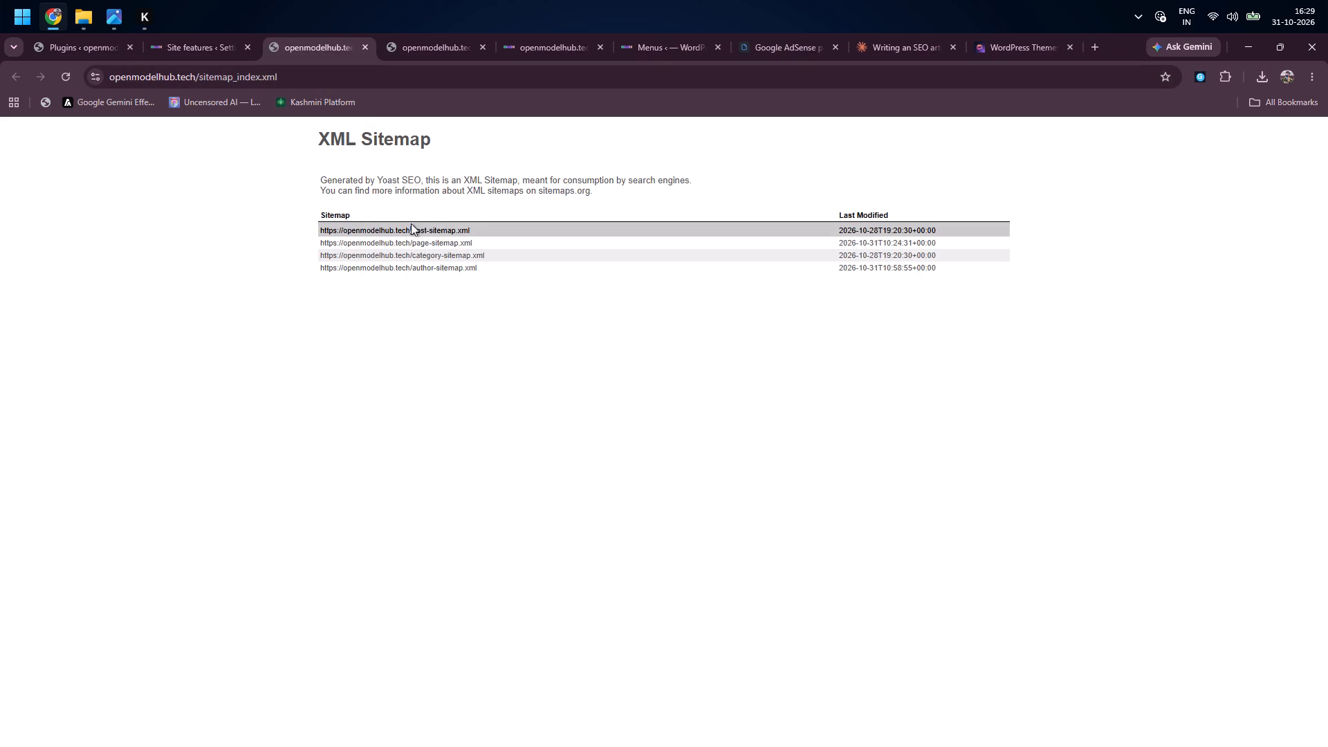
left_click(411, 223)
left_click(391, 234)
left_click(374, 328)
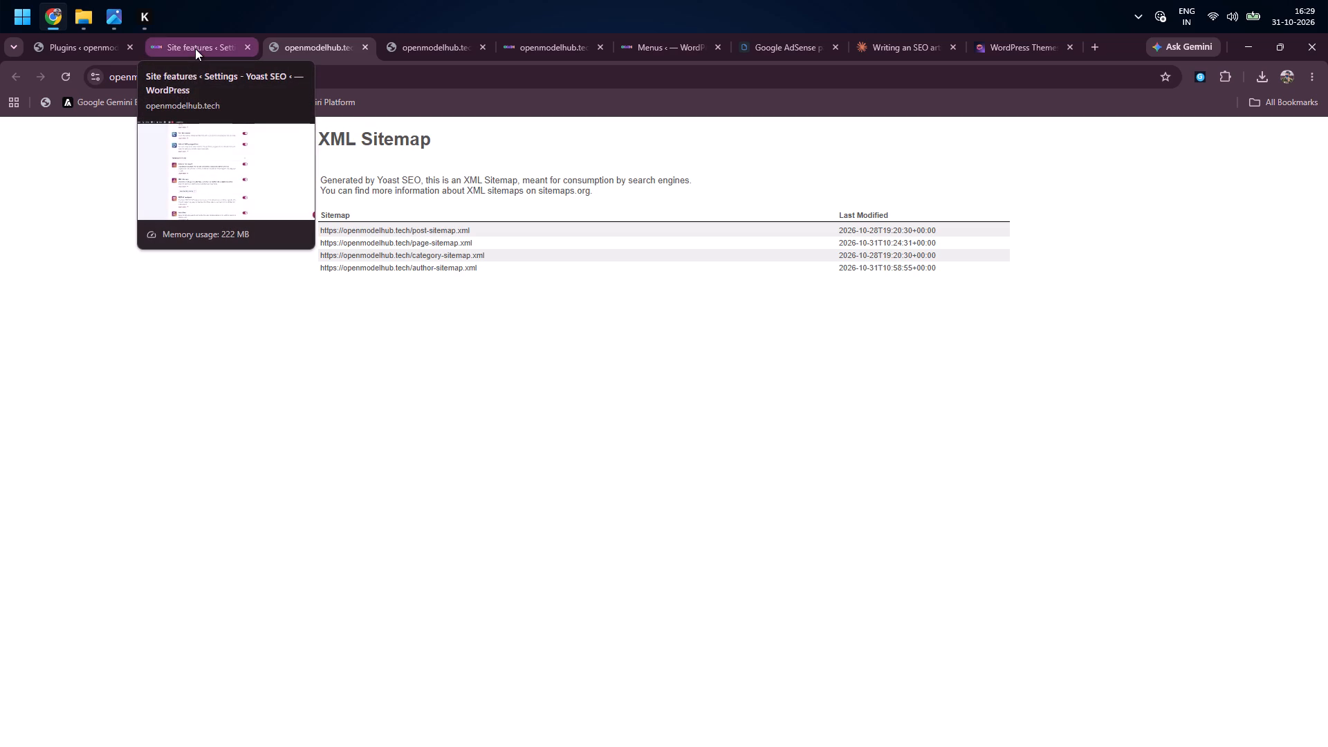
Go back to the Yoast settings and open the advanced Crawl optimization page.
left_click(195, 48)
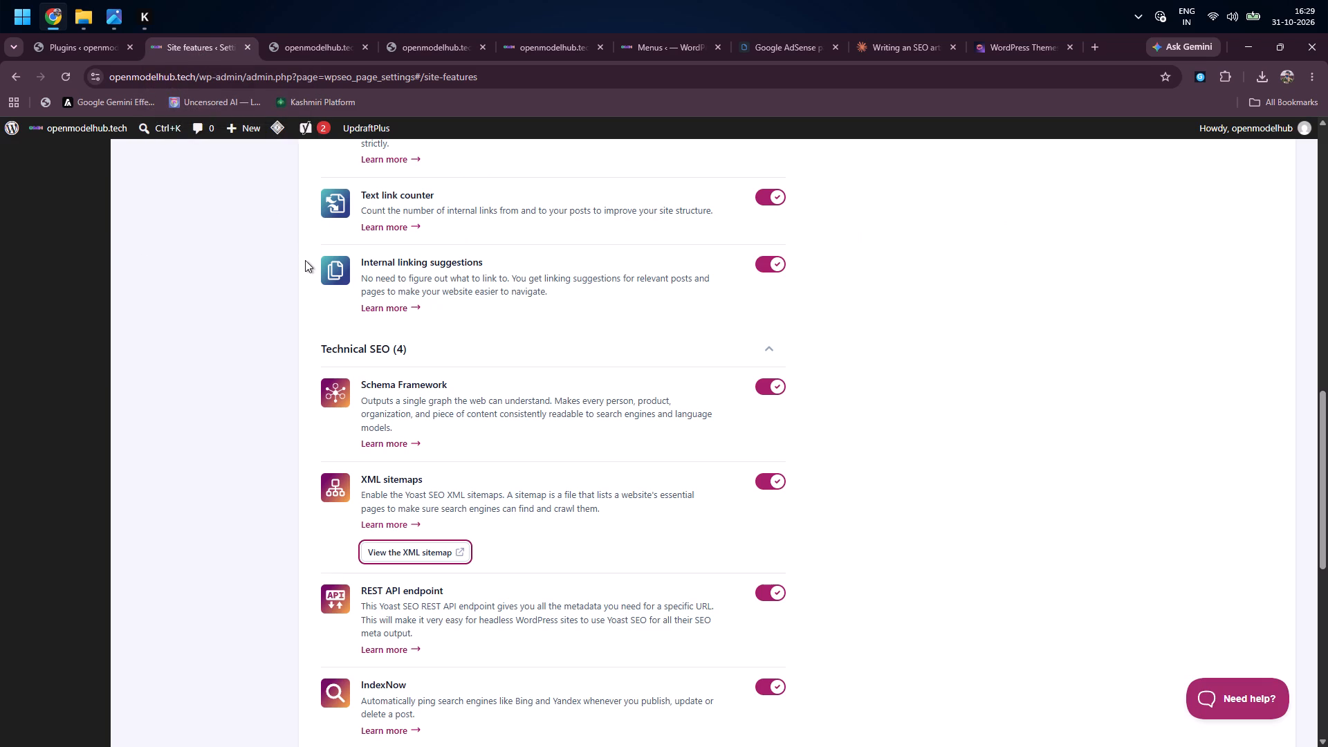
scroll(311, 391, "up", 6)
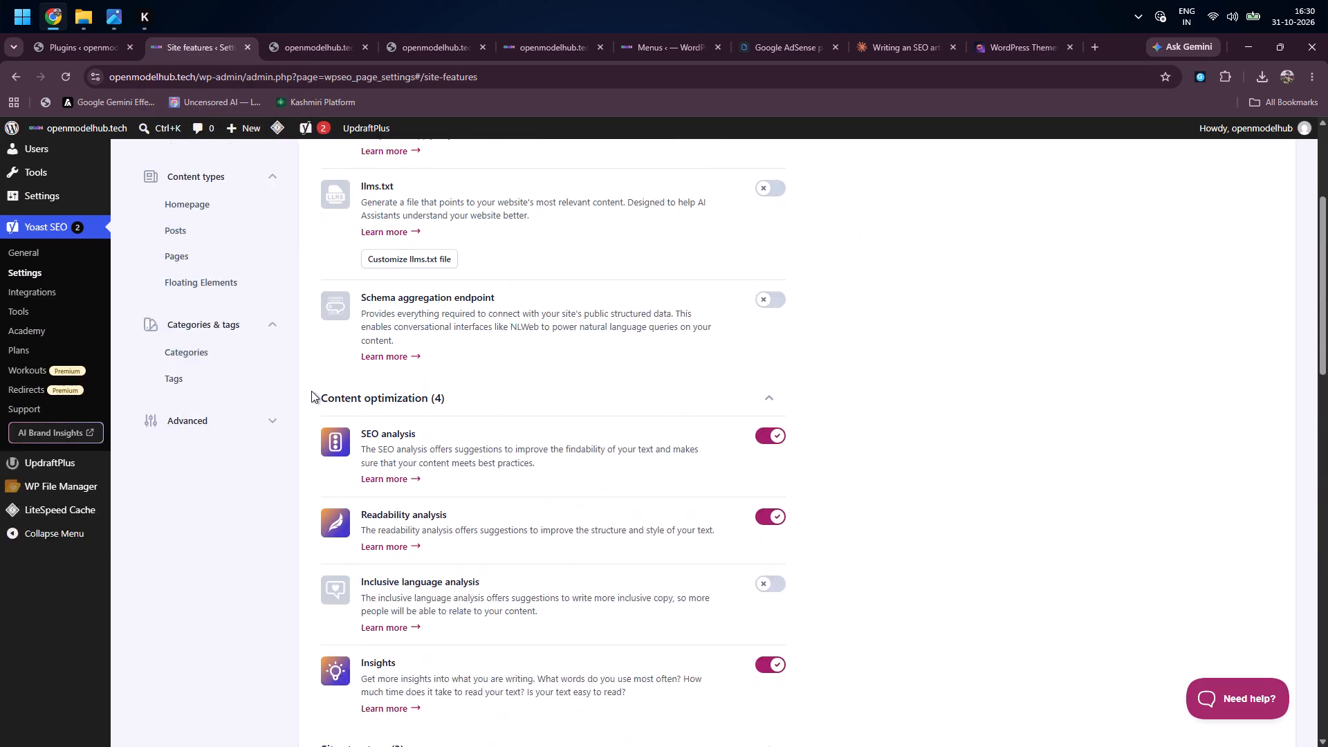
scroll(311, 391, "up", 3)
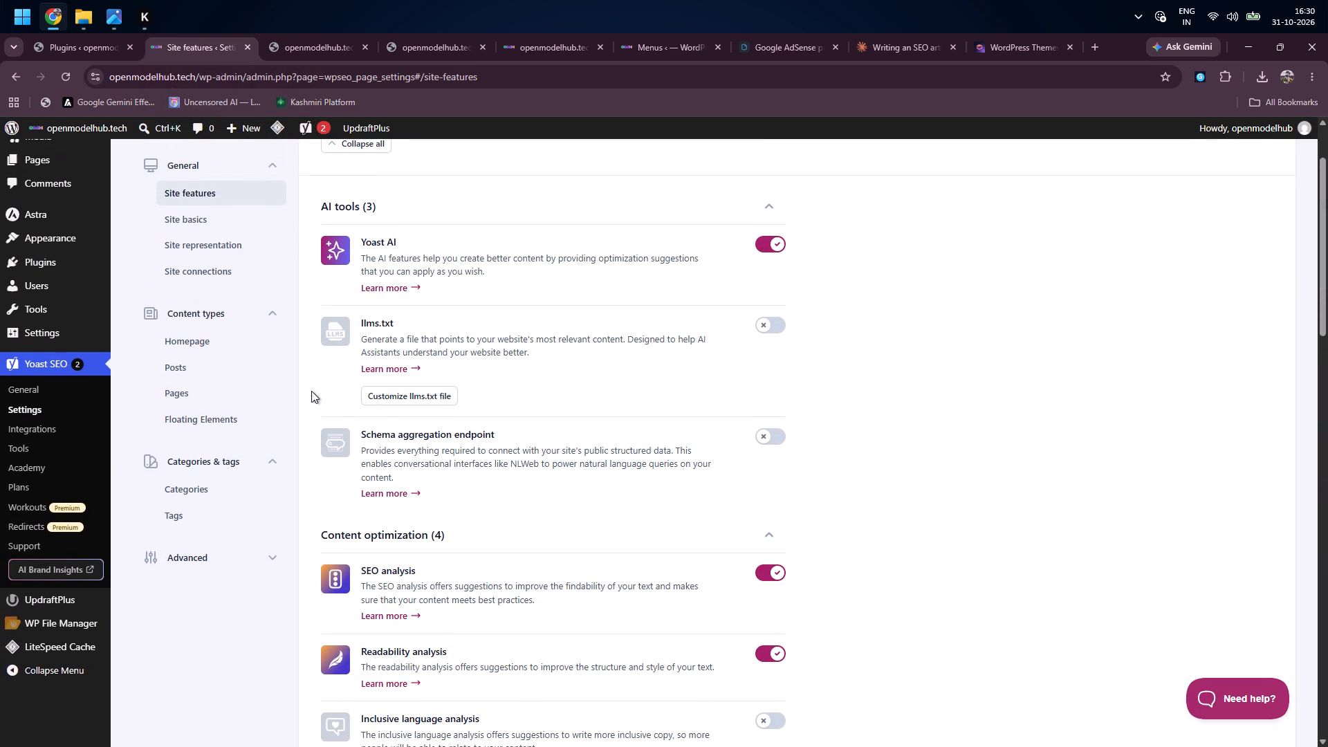
scroll(311, 391, "up", 4)
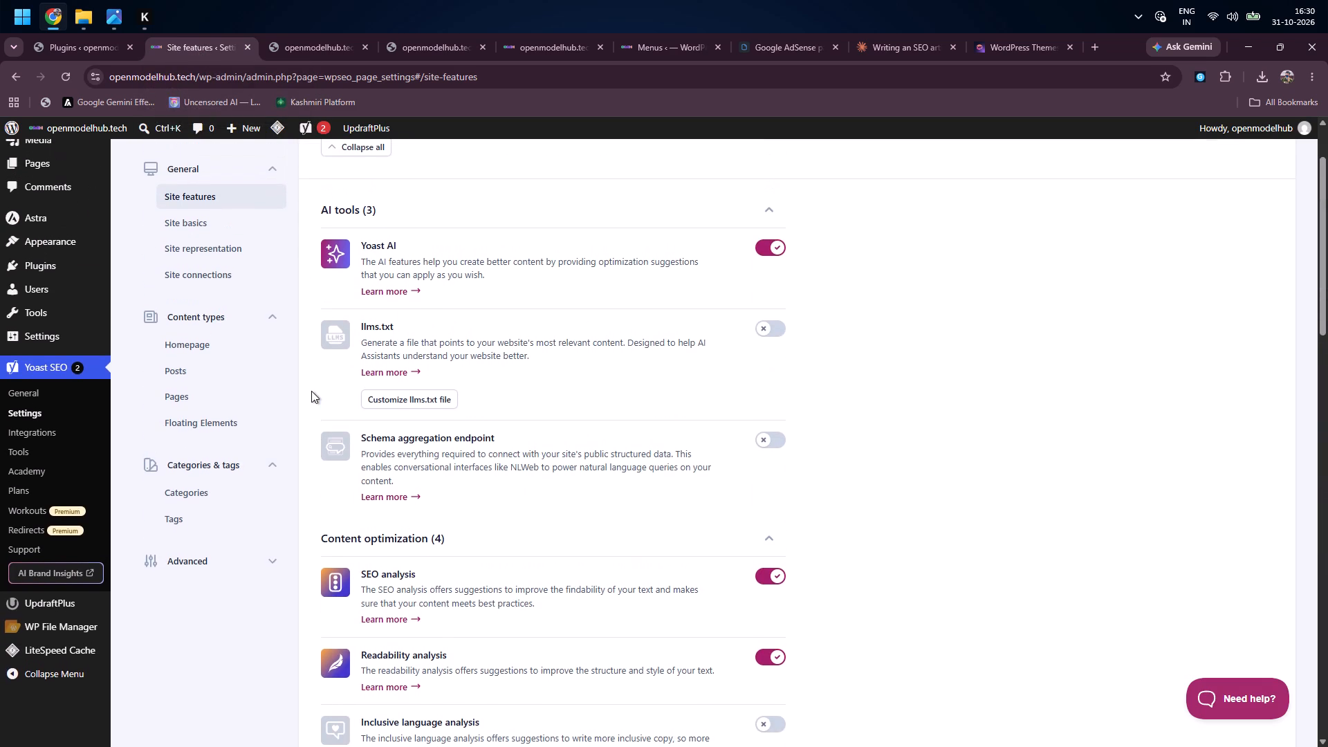
scroll(311, 391, "up", 1)
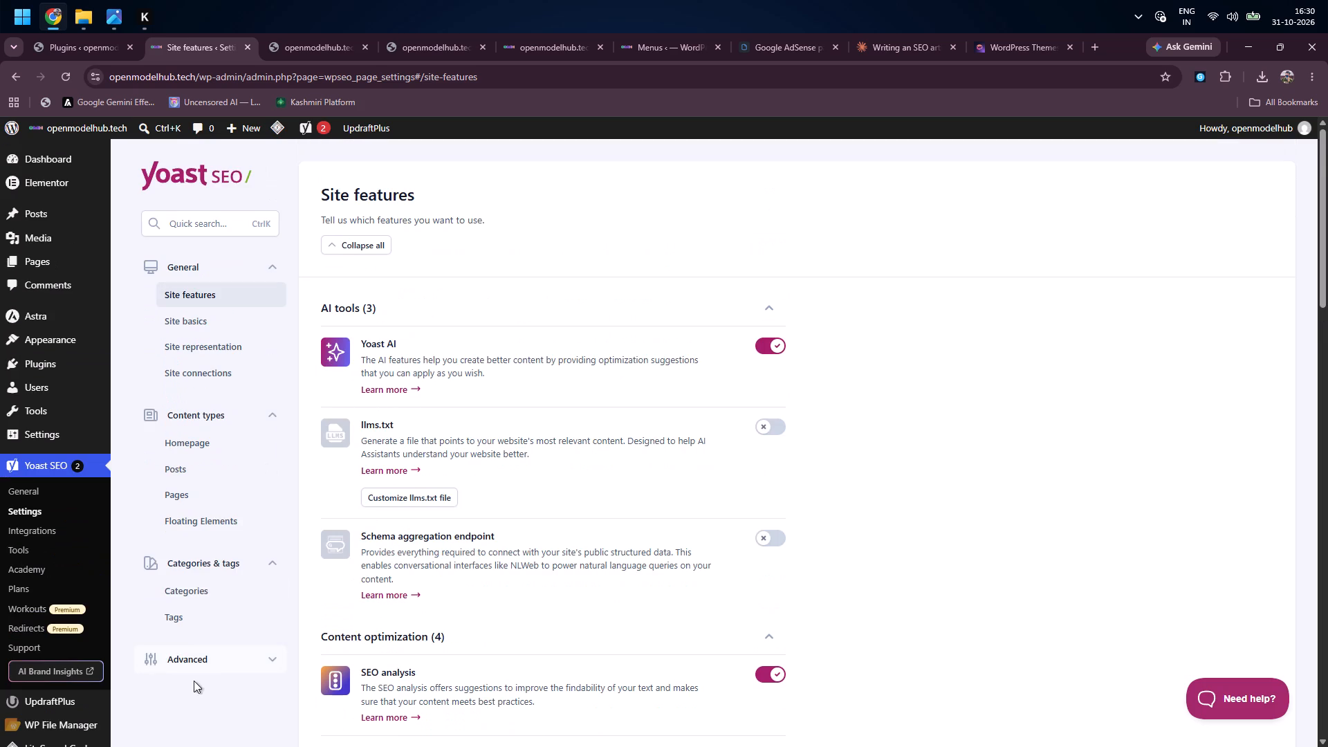
left_click(209, 661)
scroll(209, 661, "down", 3)
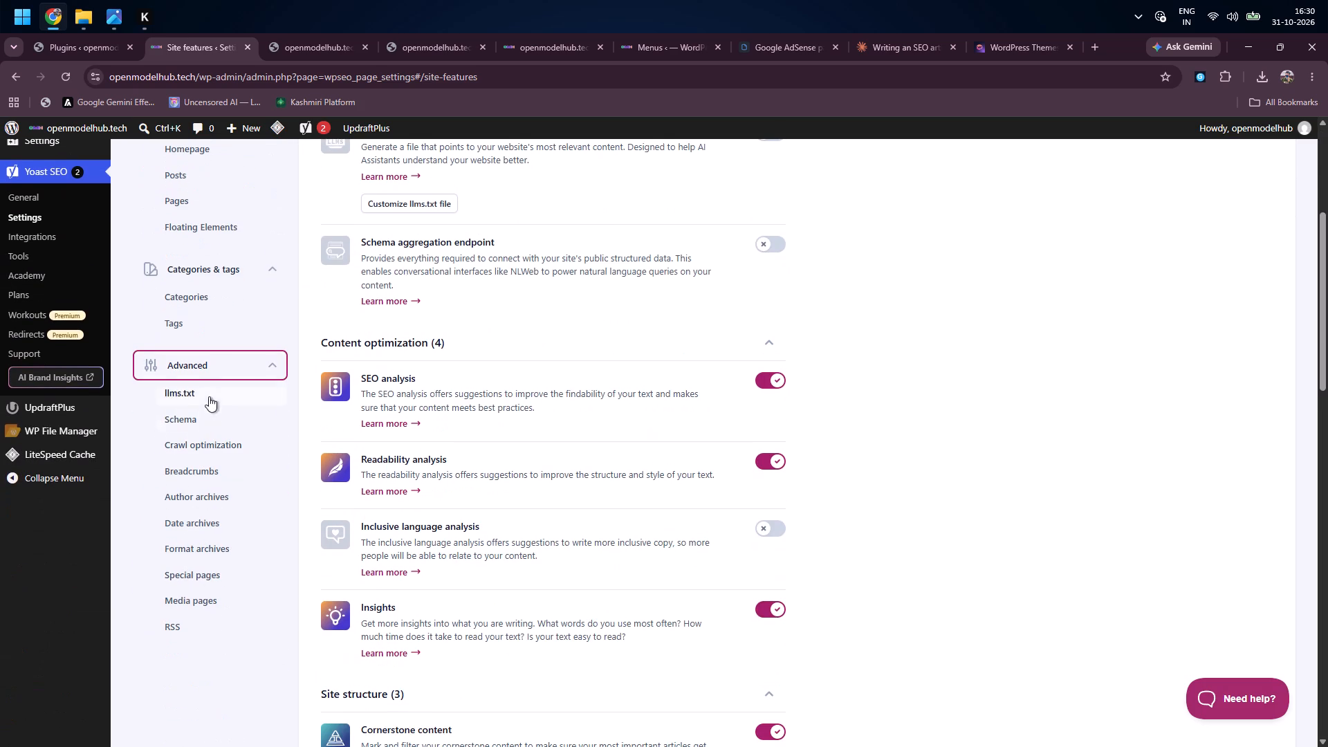
left_click(210, 448)
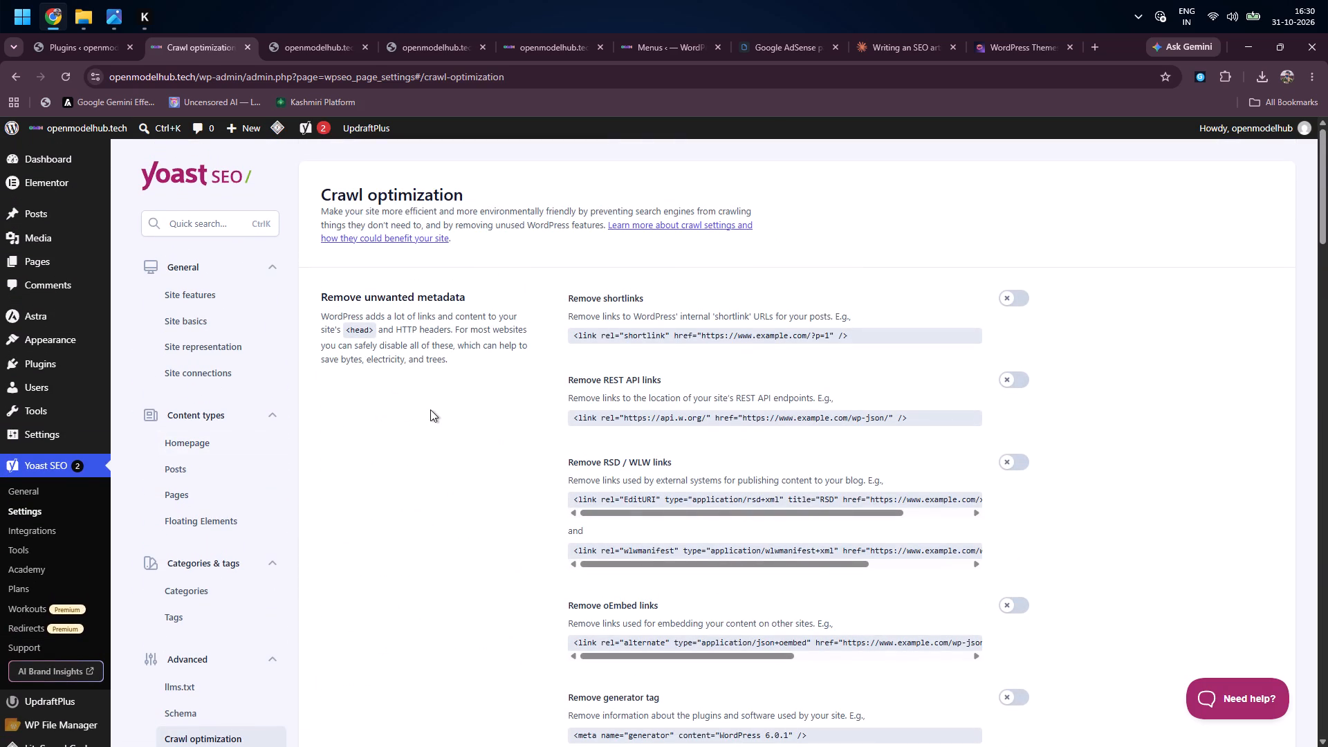
Examine the Crawl optimization options for metadata, content formats, unwanted bots, internal search and URL cleanup.
scroll(430, 409, "down", 6)
scroll(430, 409, "up", 3)
scroll(430, 409, "down", 1)
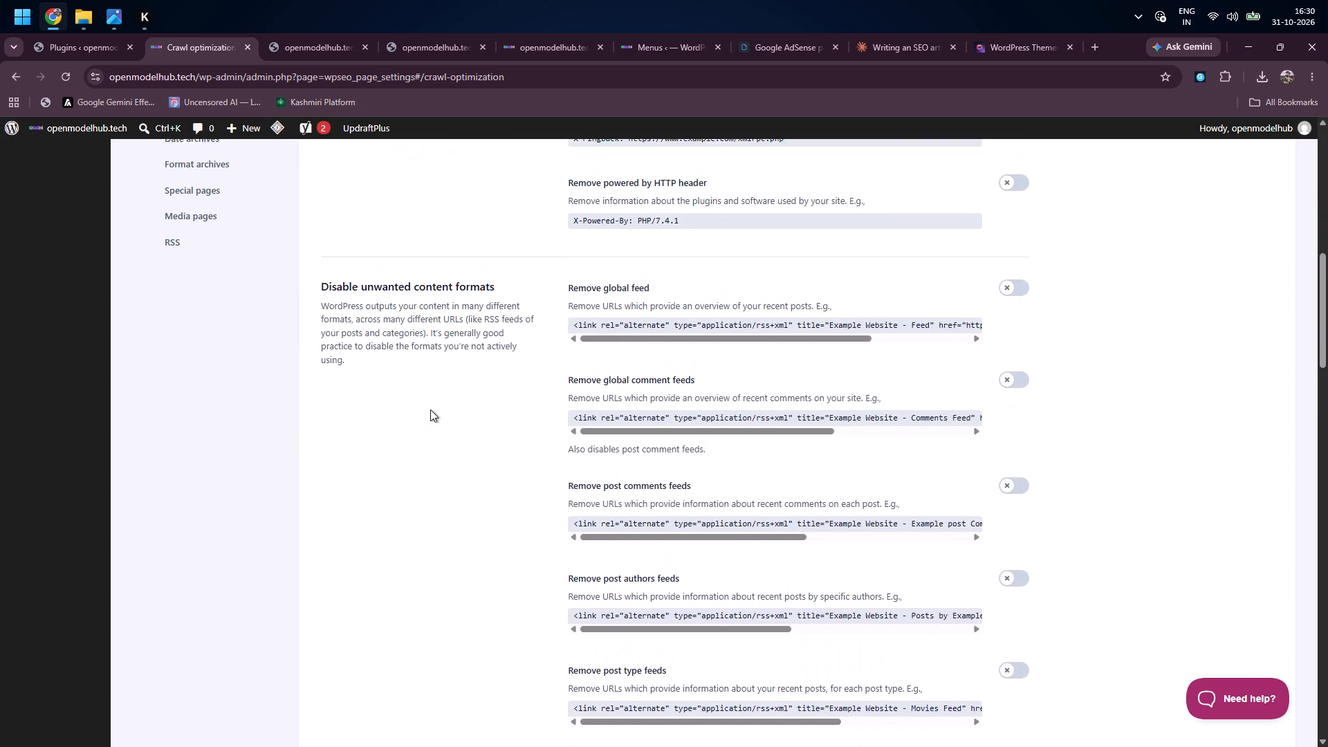
scroll(430, 409, "down", 4)
scroll(430, 409, "up", 3)
scroll(430, 409, "down", 1)
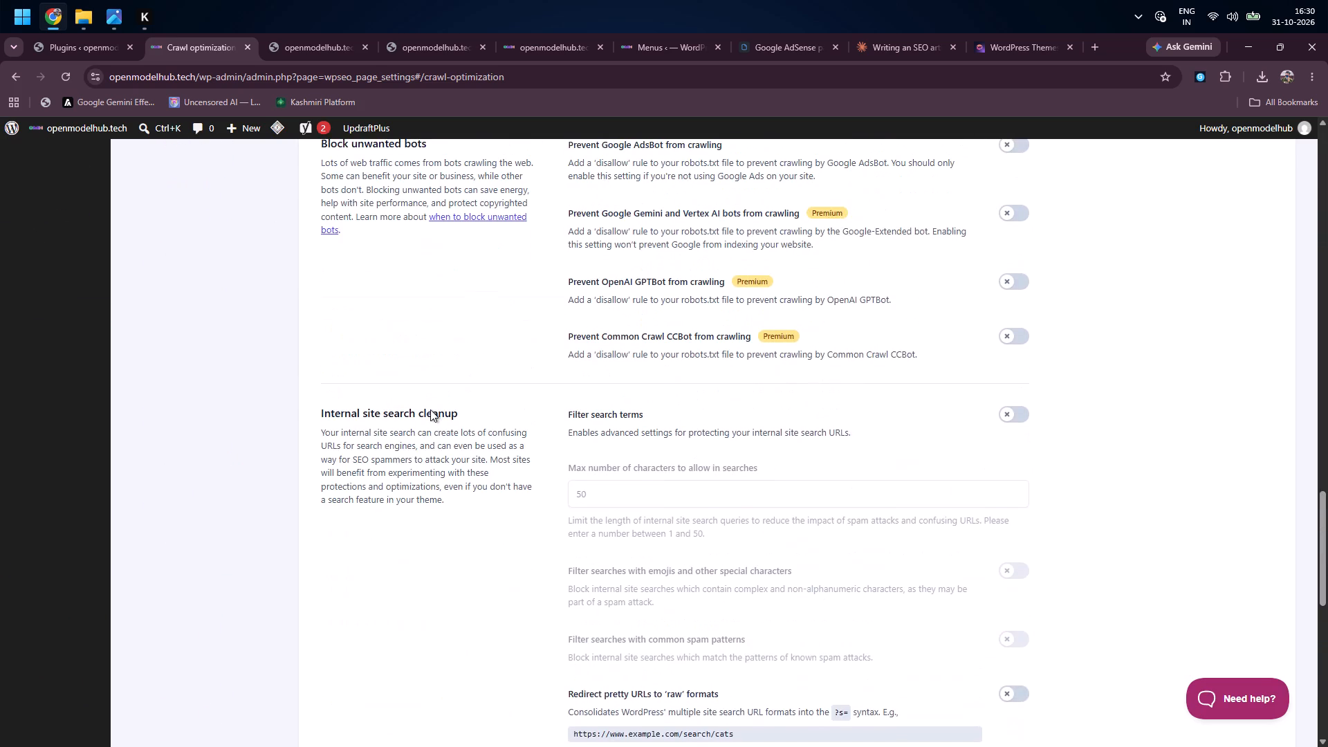
scroll(430, 409, "down", 2)
scroll(430, 409, "up", 1)
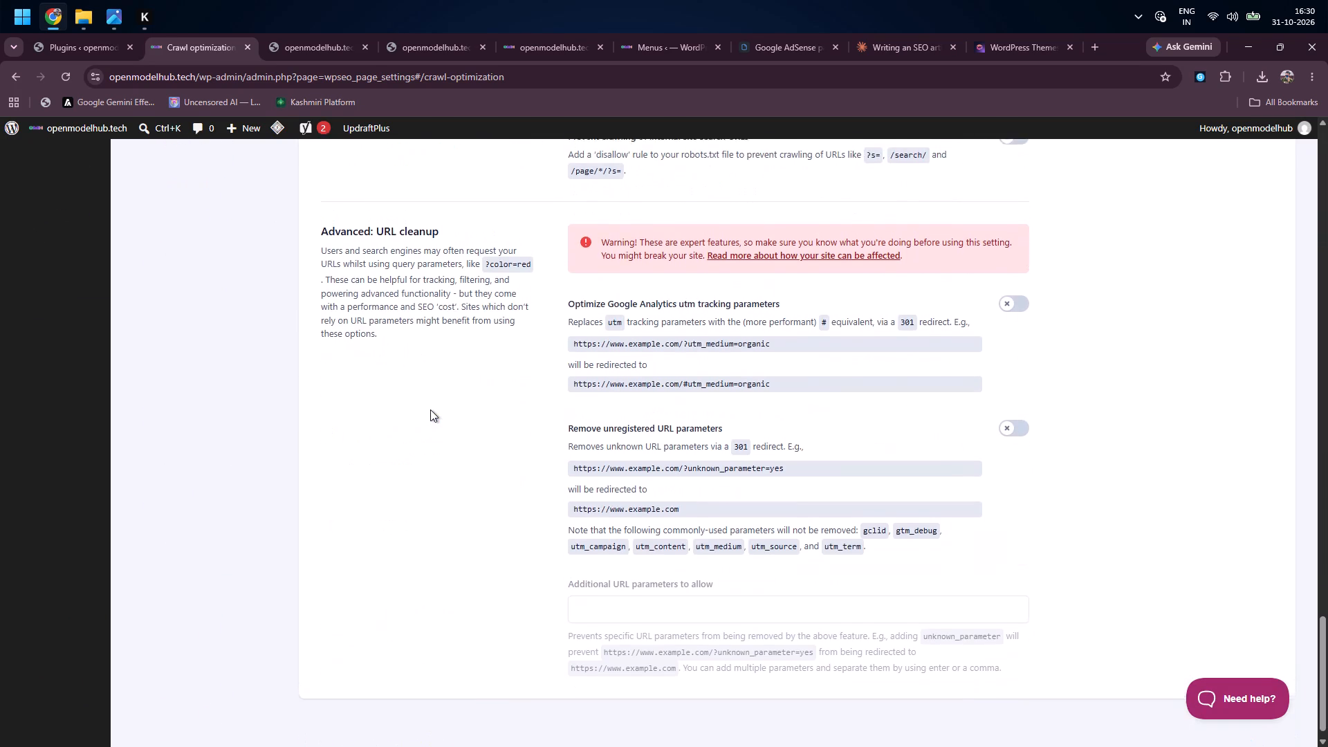
scroll(430, 409, "up", 16)
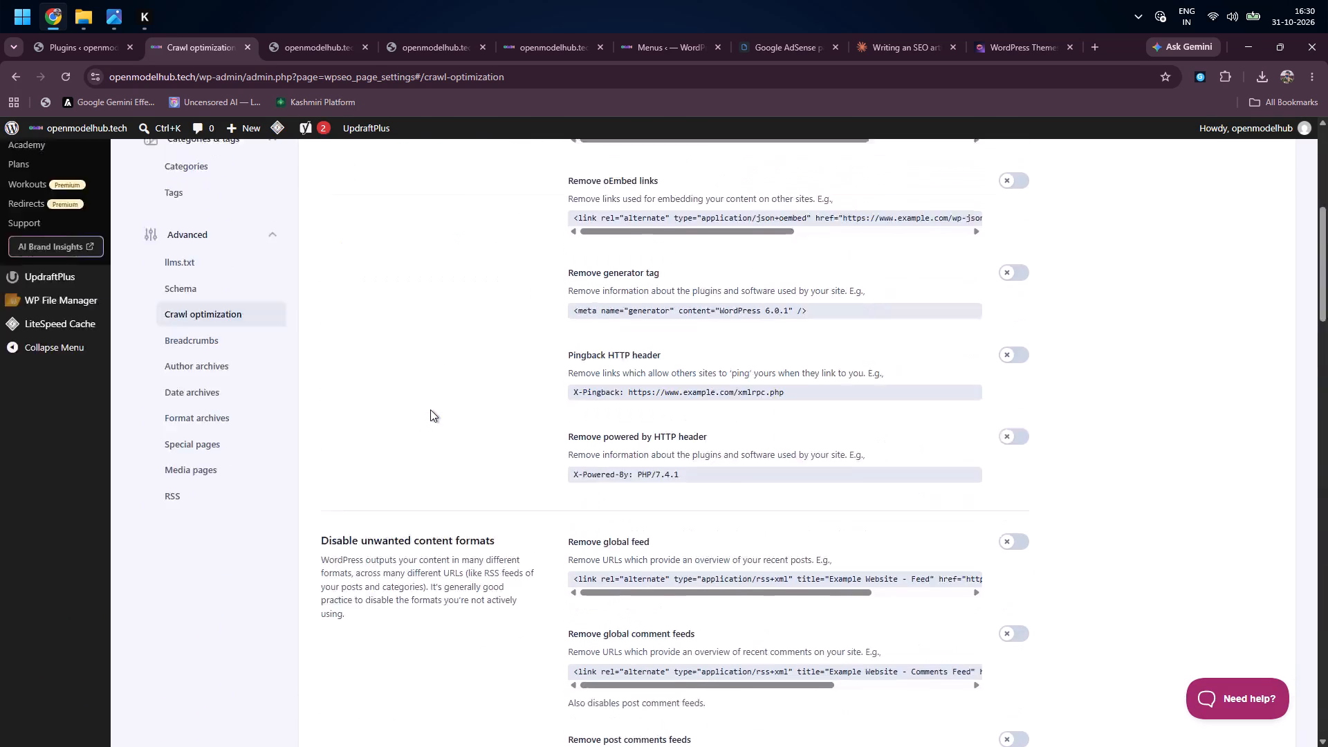
scroll(430, 409, "up", 2)
Open Yoast's advanced Breadcrumbs settings.
scroll(300, 517, "down", 3)
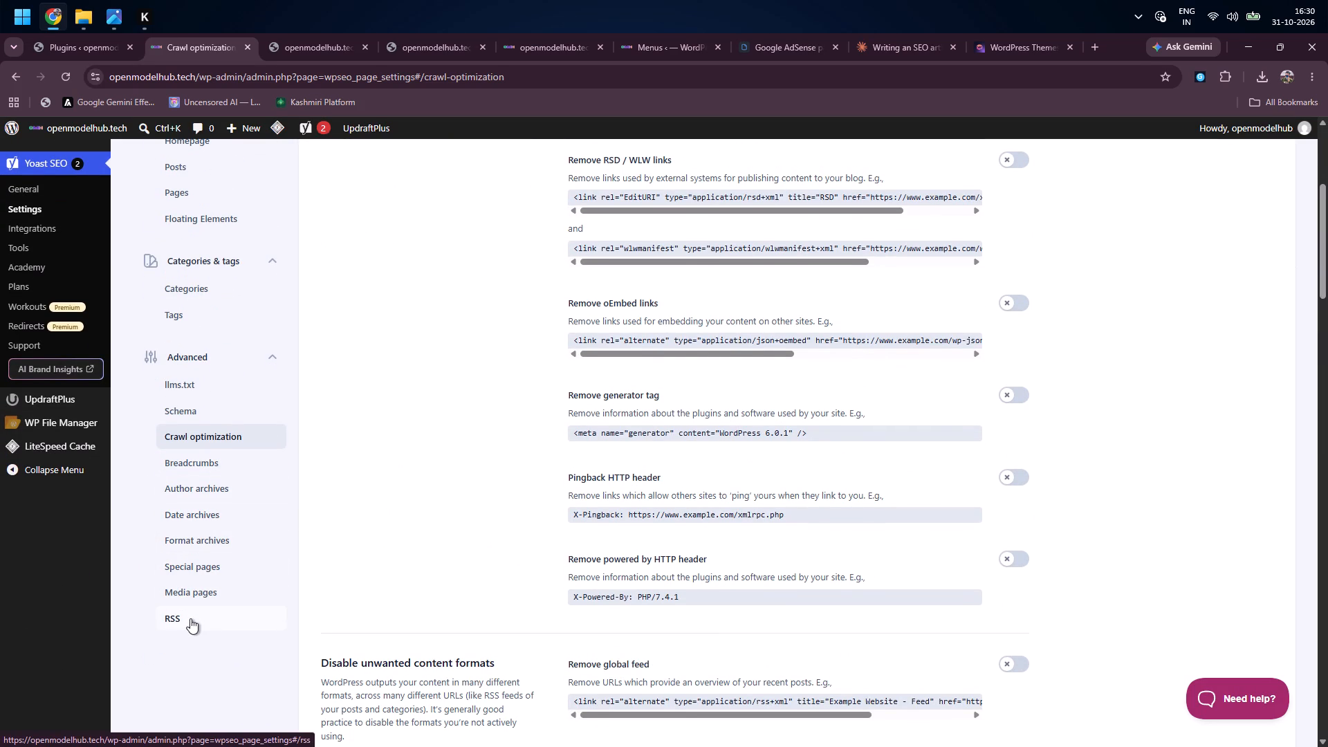
left_click(213, 468)
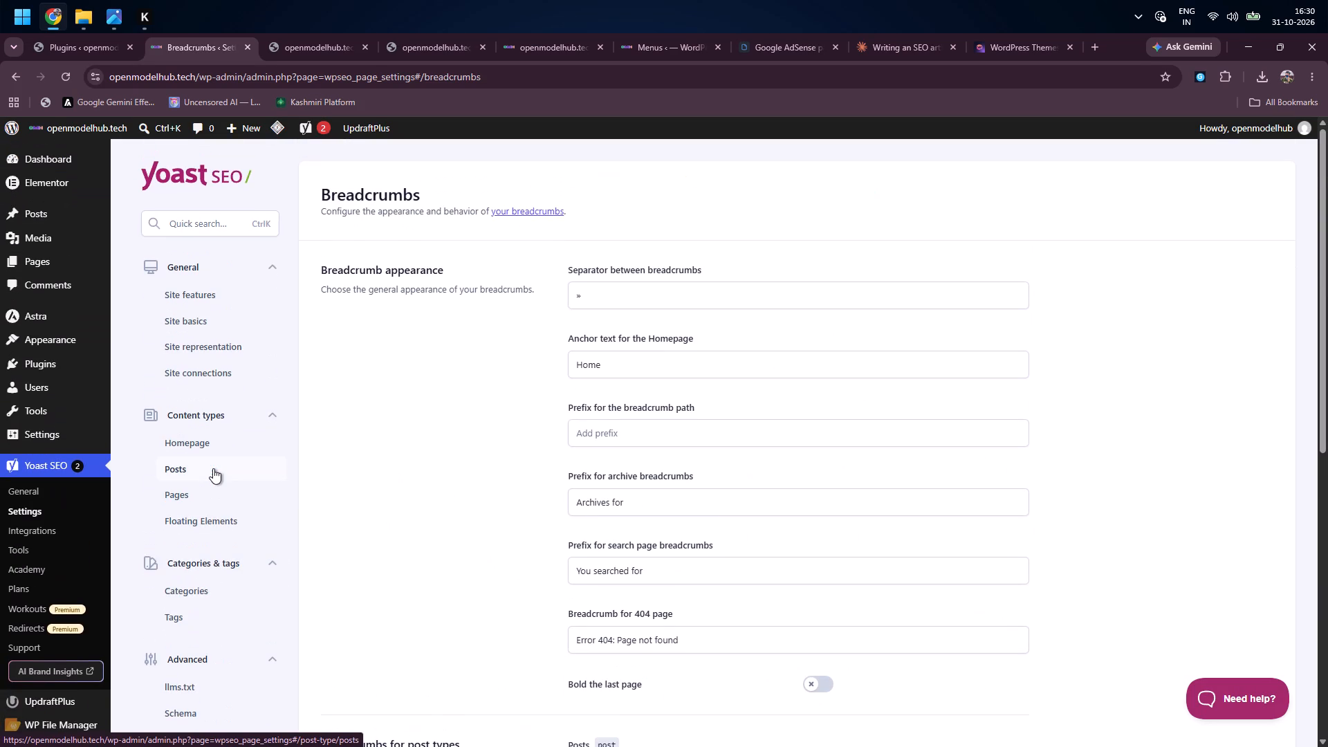
Examine the Breadcrumbs settings for appearance, post types, taxonomies and theme insertion.
scroll(441, 434, "down", 1)
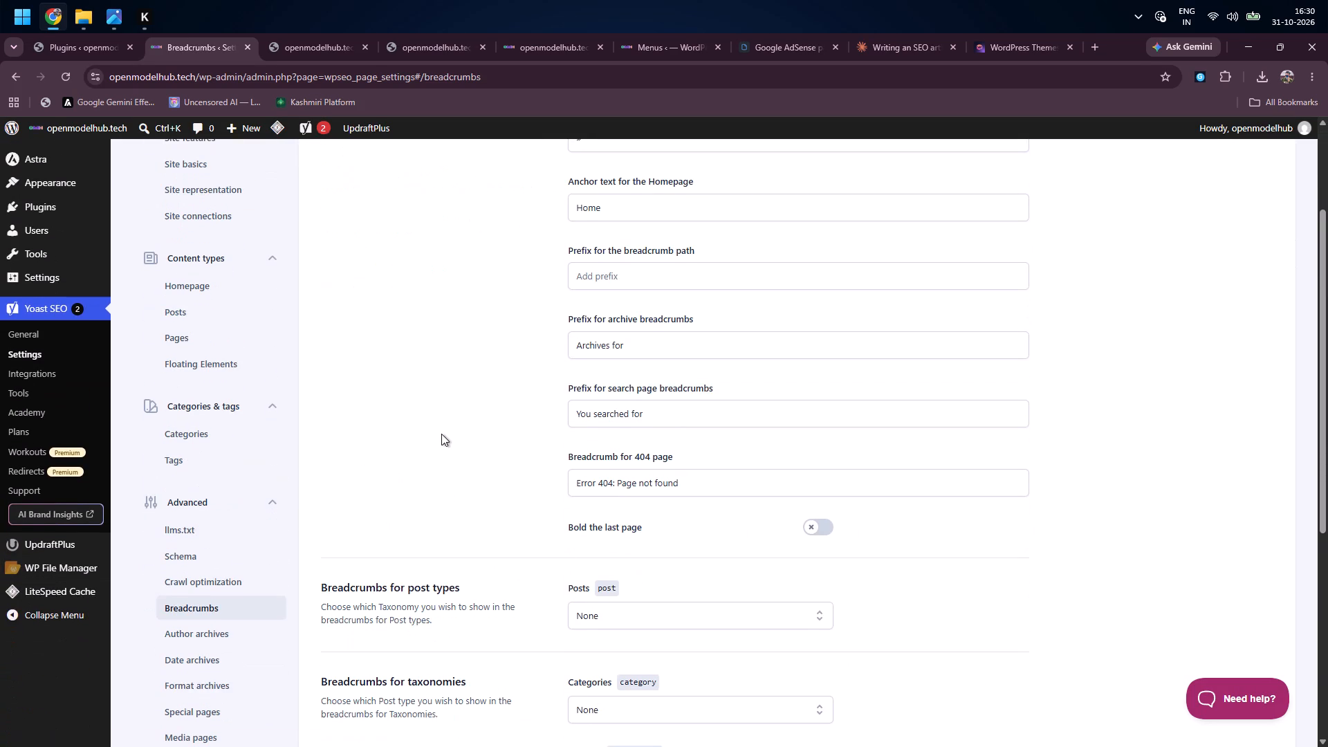
scroll(441, 434, "down", 3)
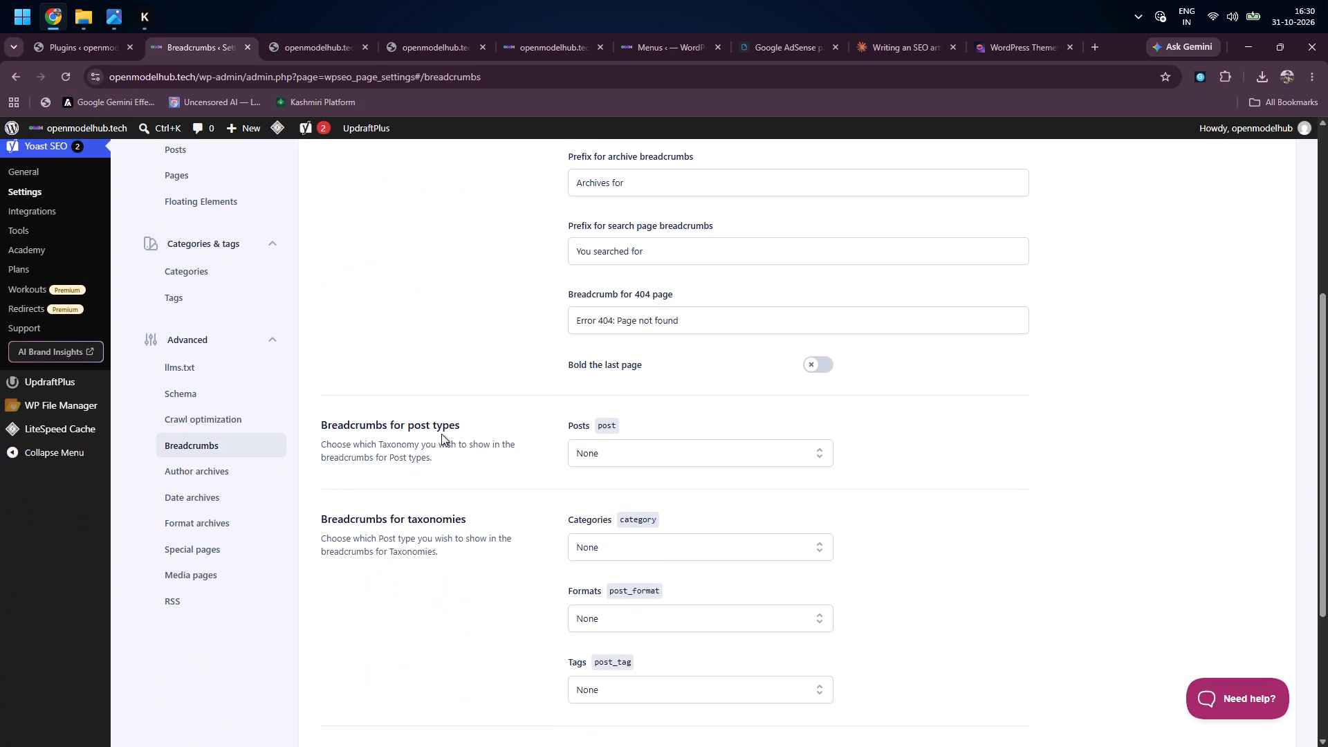
scroll(441, 434, "down", 2)
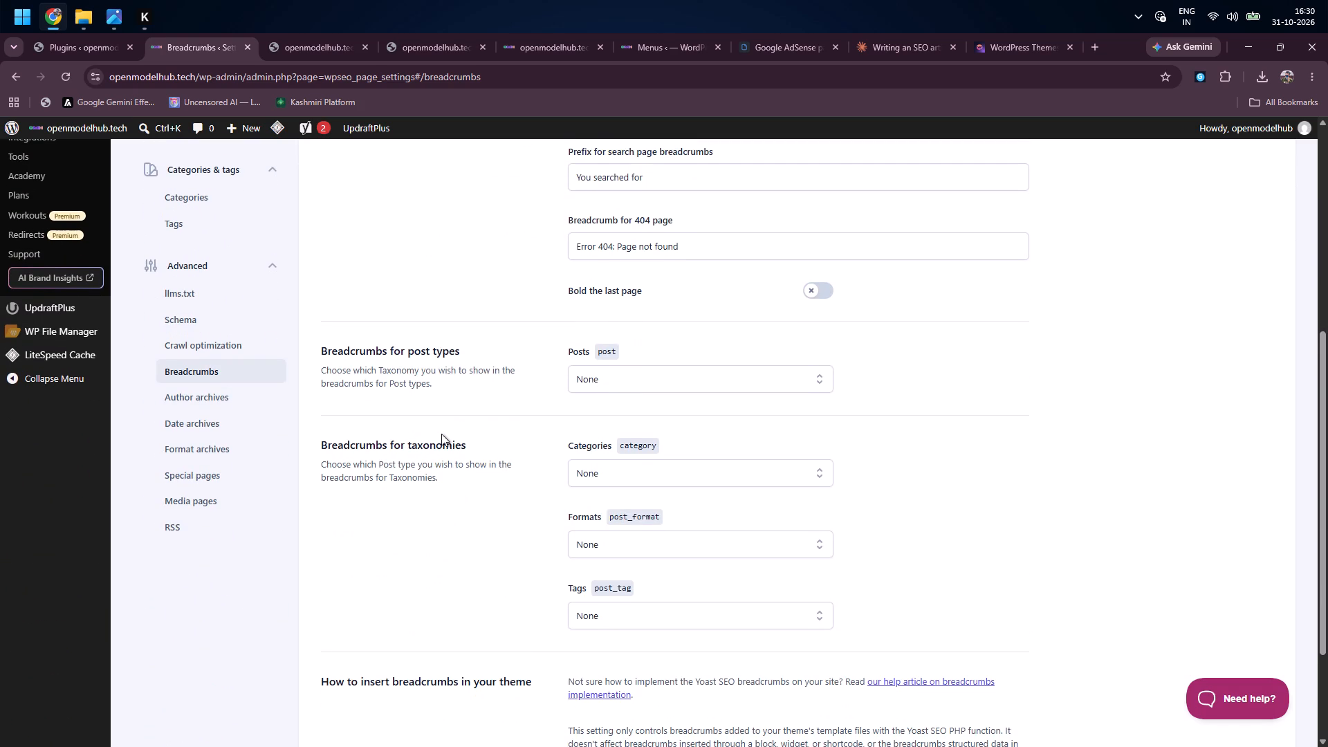
scroll(441, 434, "down", 1)
scroll(441, 434, "up", 1)
scroll(252, 368, "up", 1)
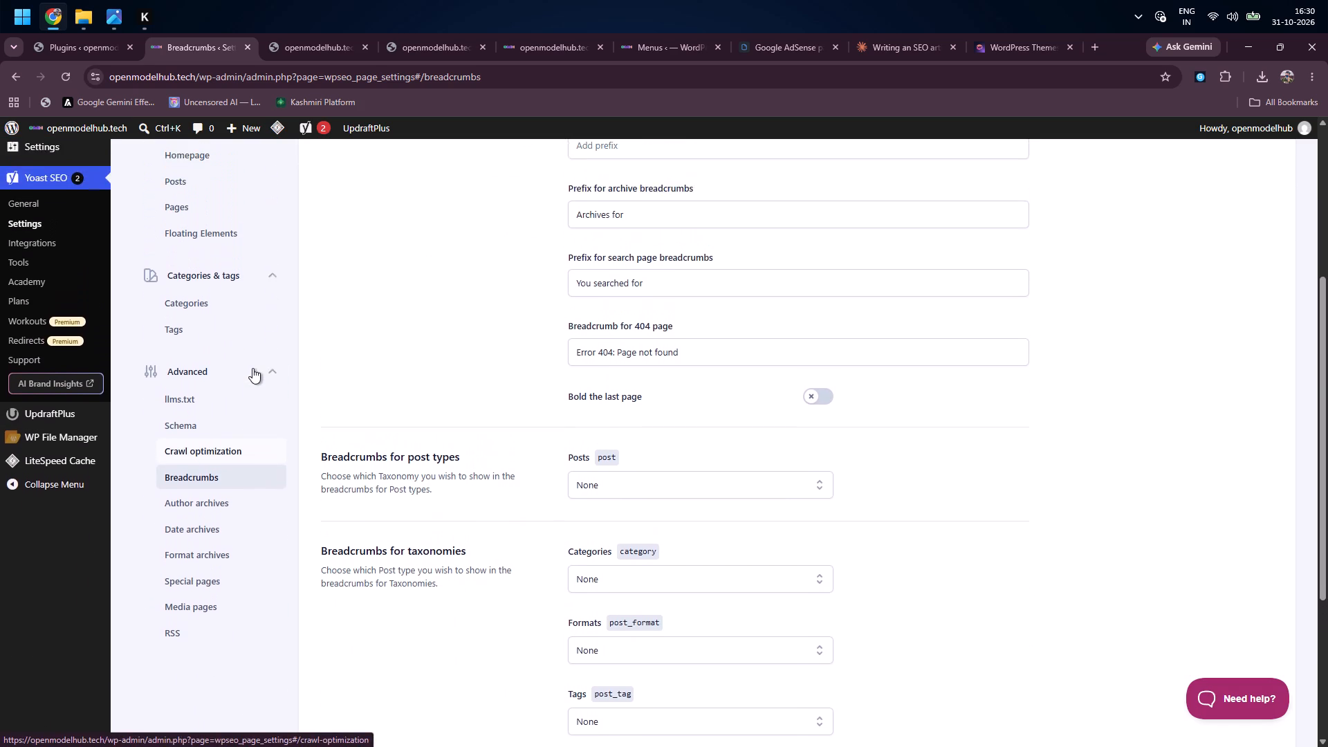
scroll(252, 368, "up", 1)
scroll(170, 424, "up", 1)
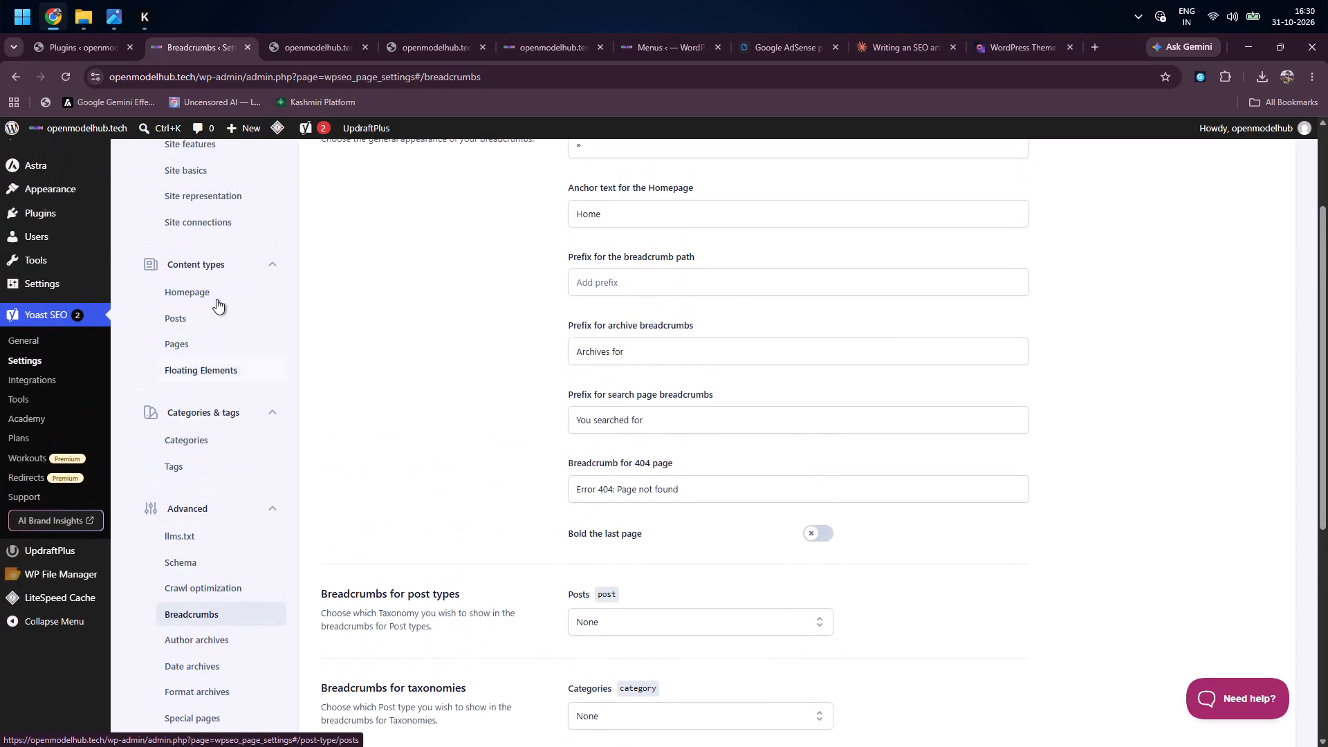
scroll(204, 474, "up", 1)
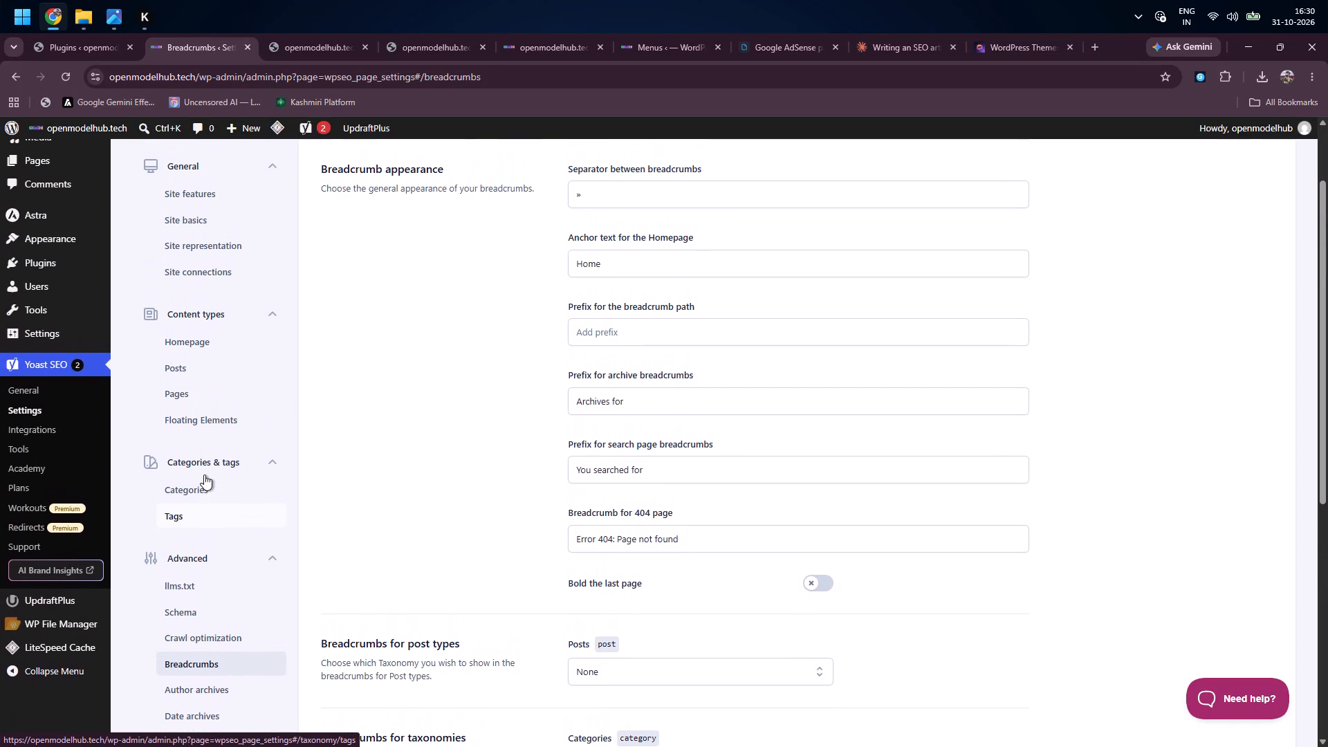
scroll(204, 474, "up", 1)
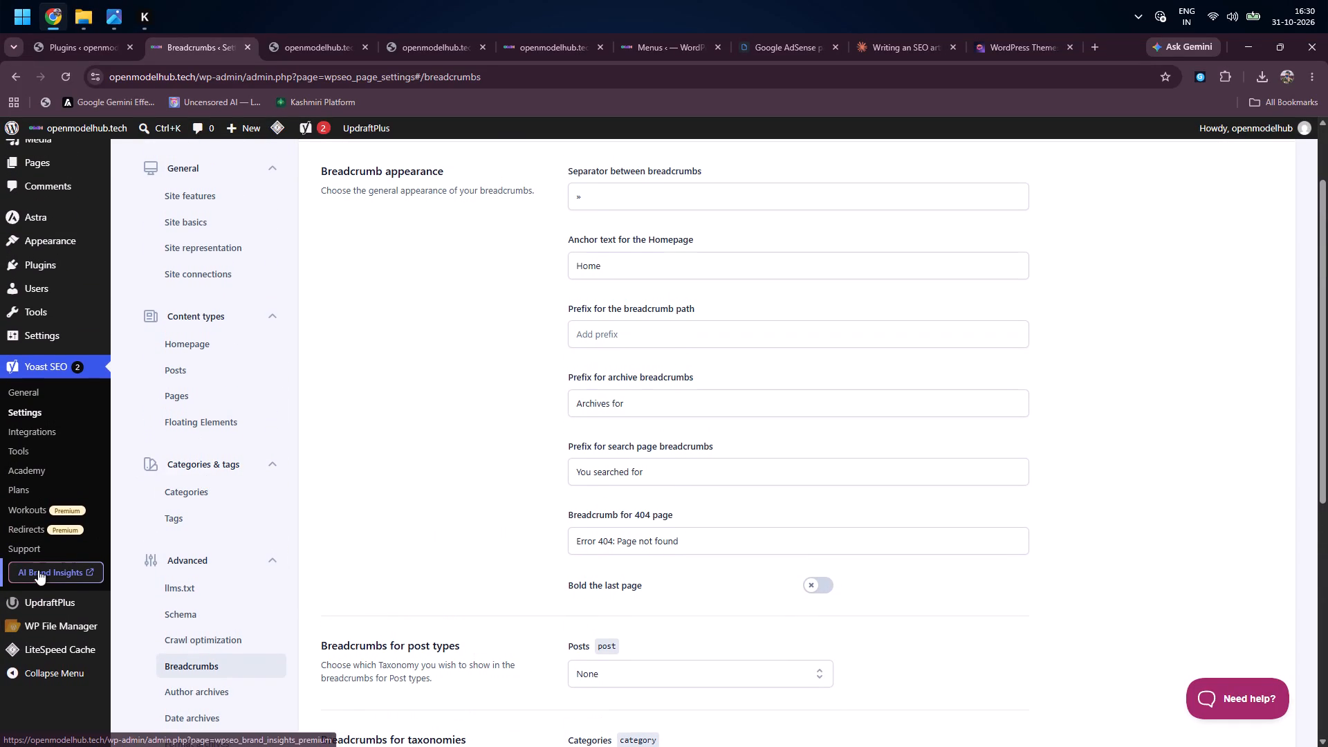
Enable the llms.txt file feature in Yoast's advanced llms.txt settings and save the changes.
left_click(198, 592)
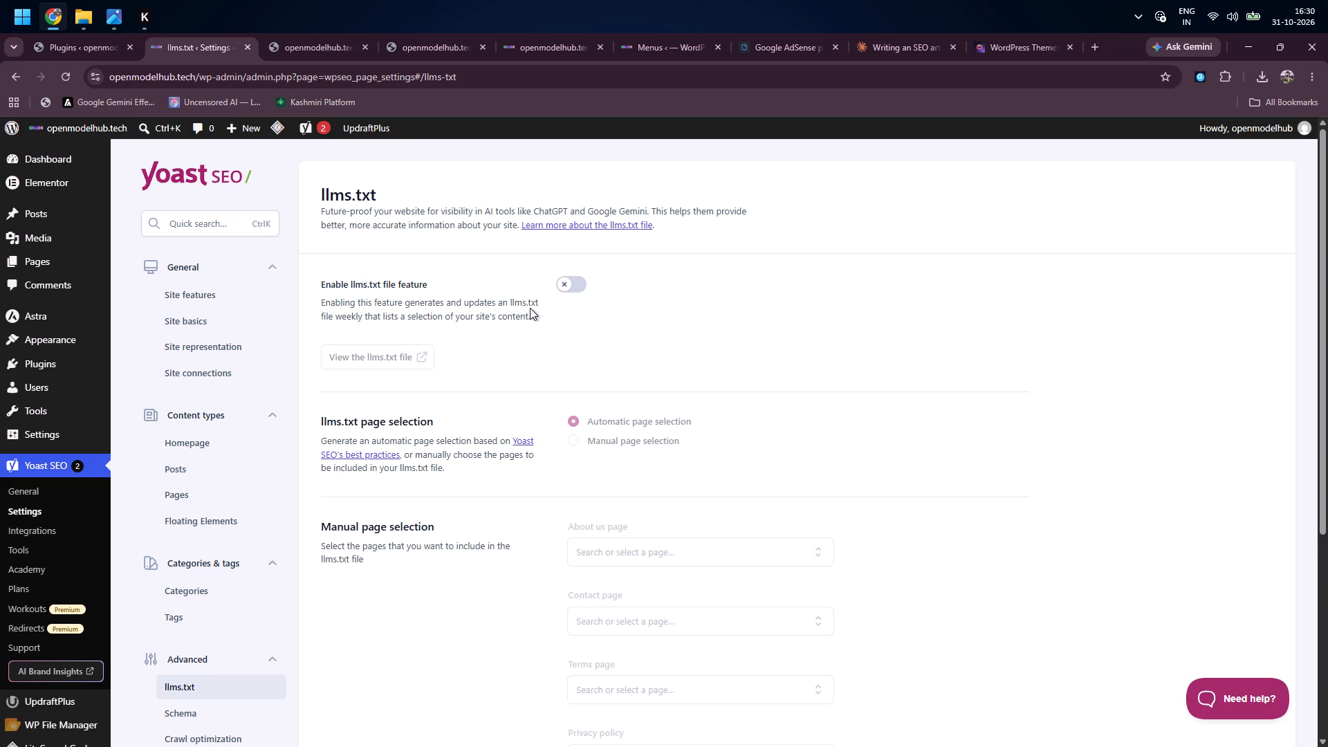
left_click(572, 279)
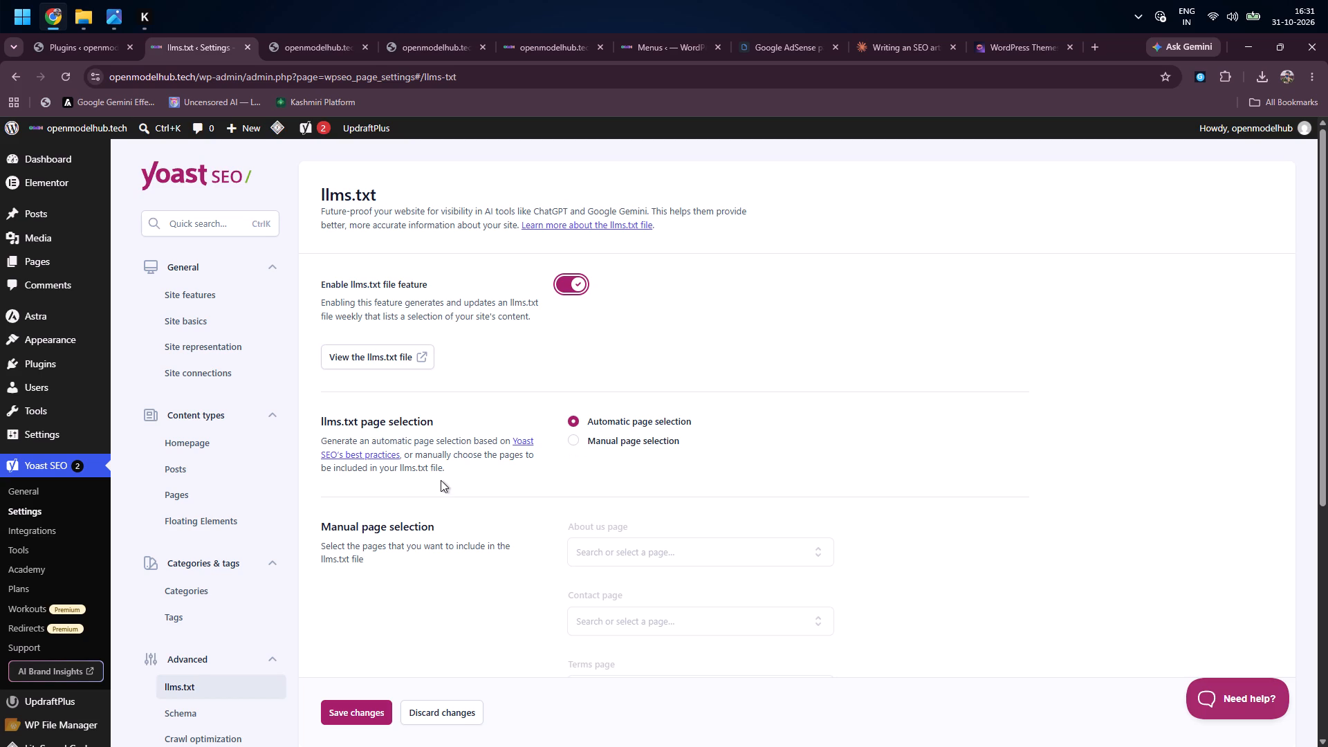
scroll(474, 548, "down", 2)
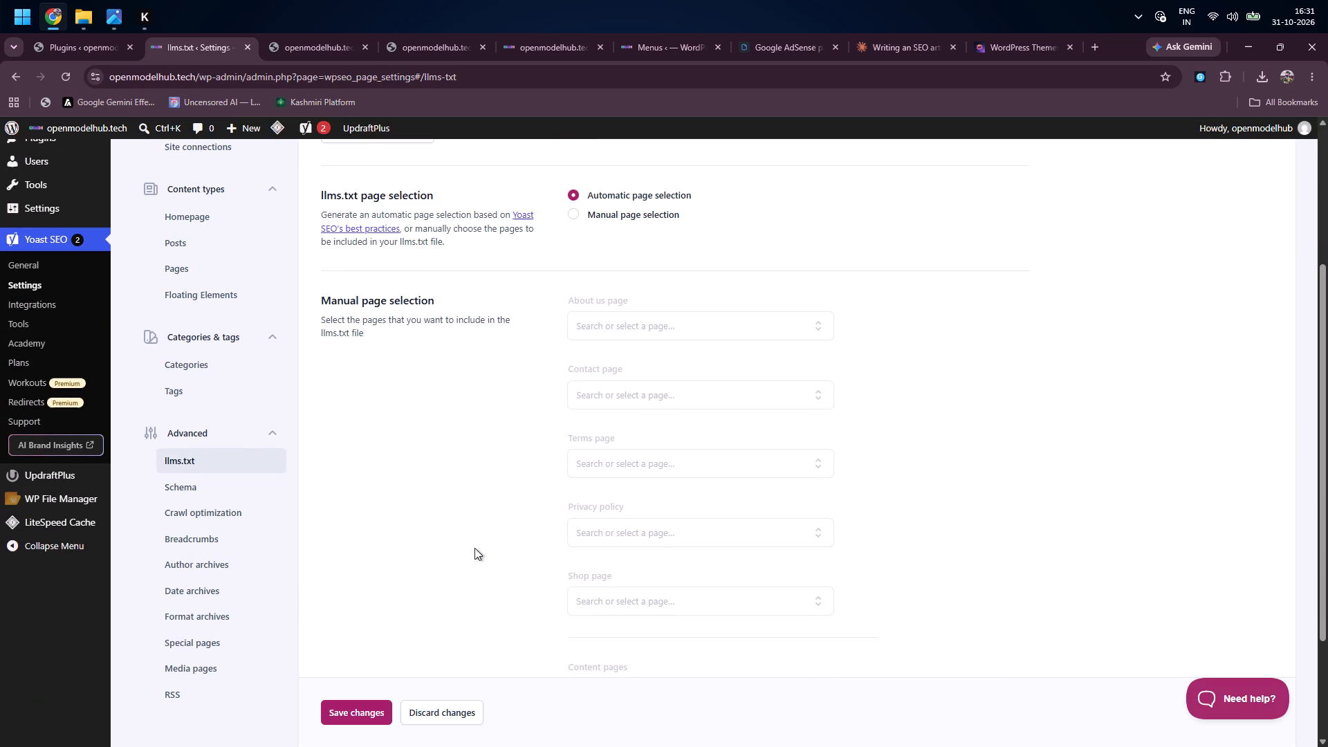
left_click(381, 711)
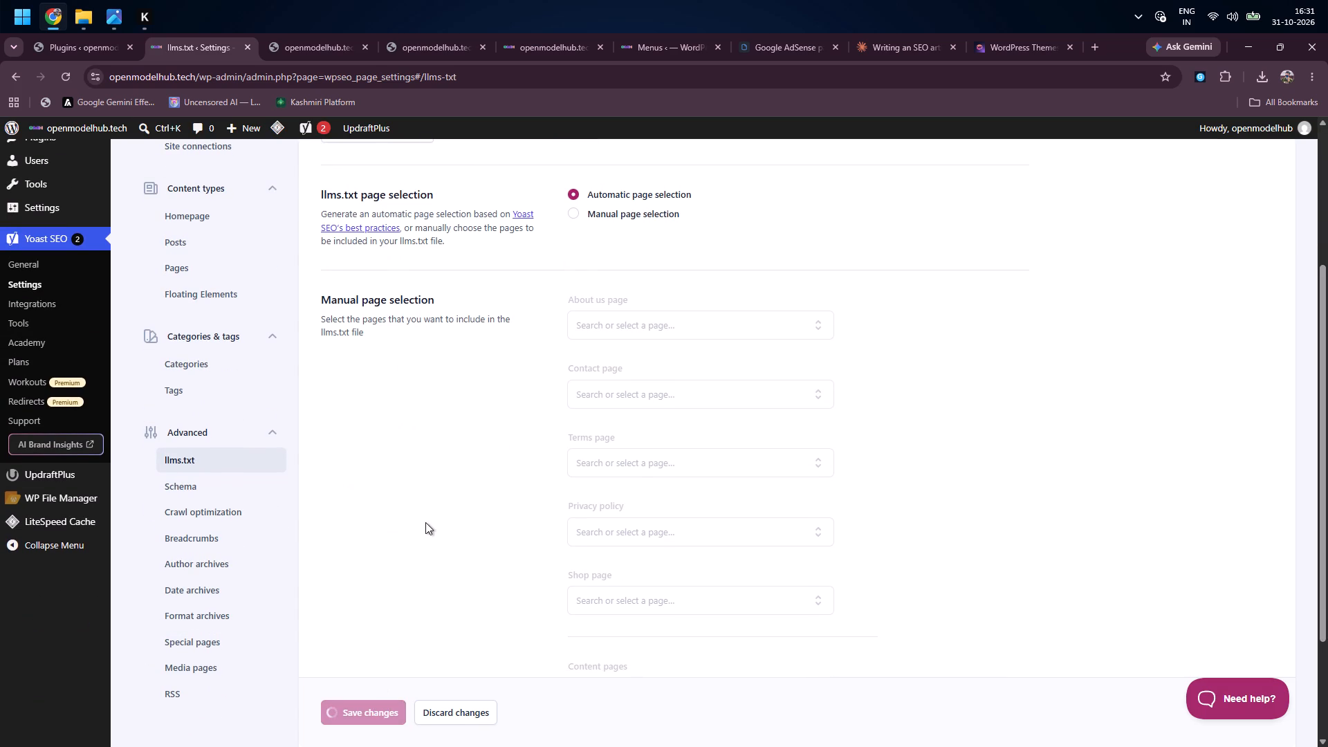
View the site's llms.txt file and compare its contents with the WordPress posts list.
scroll(425, 522, "up", 3)
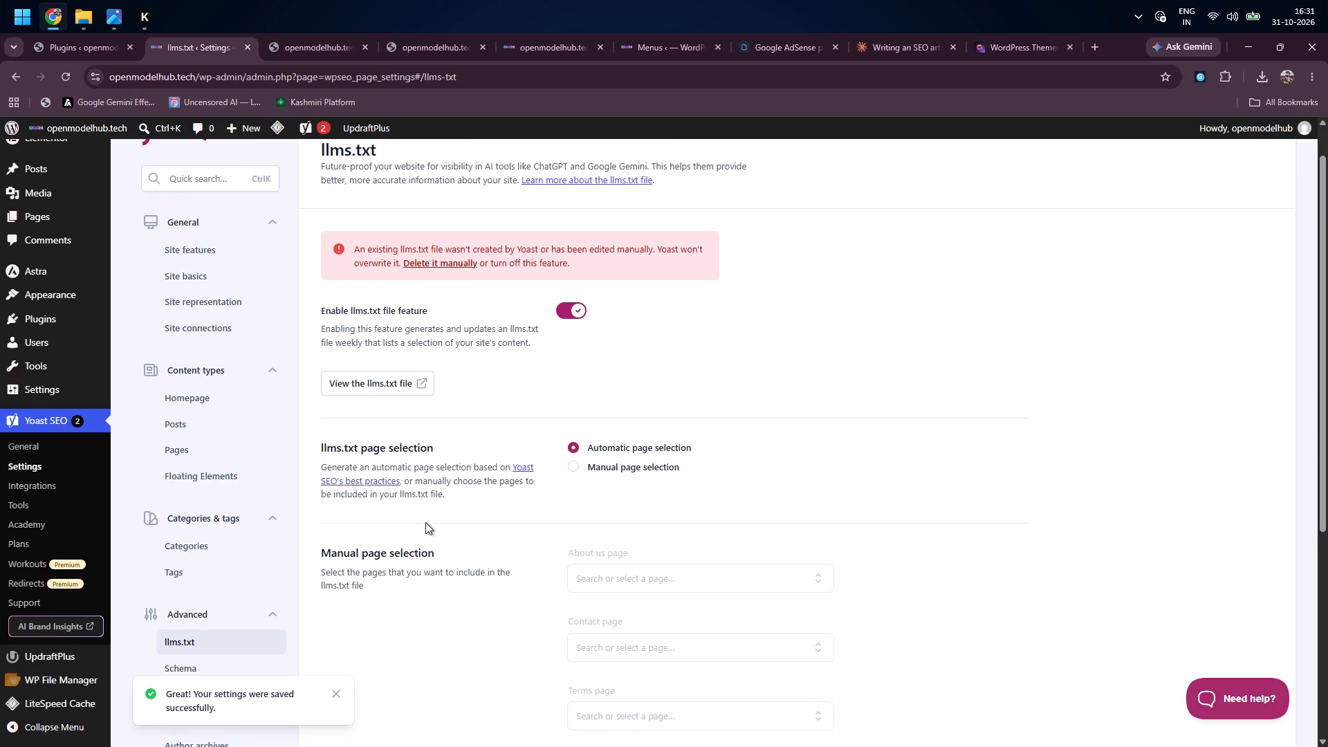
scroll(425, 522, "up", 1)
left_click(408, 438)
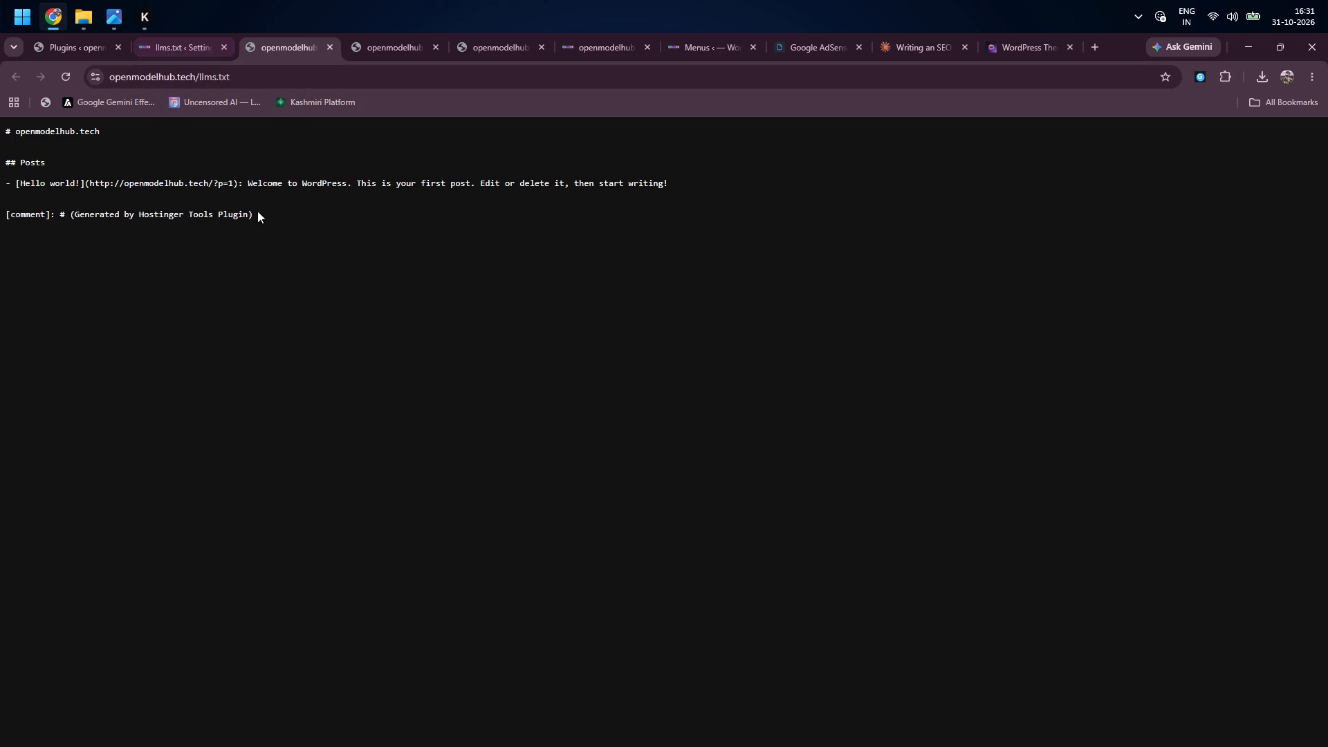
left_click(178, 41)
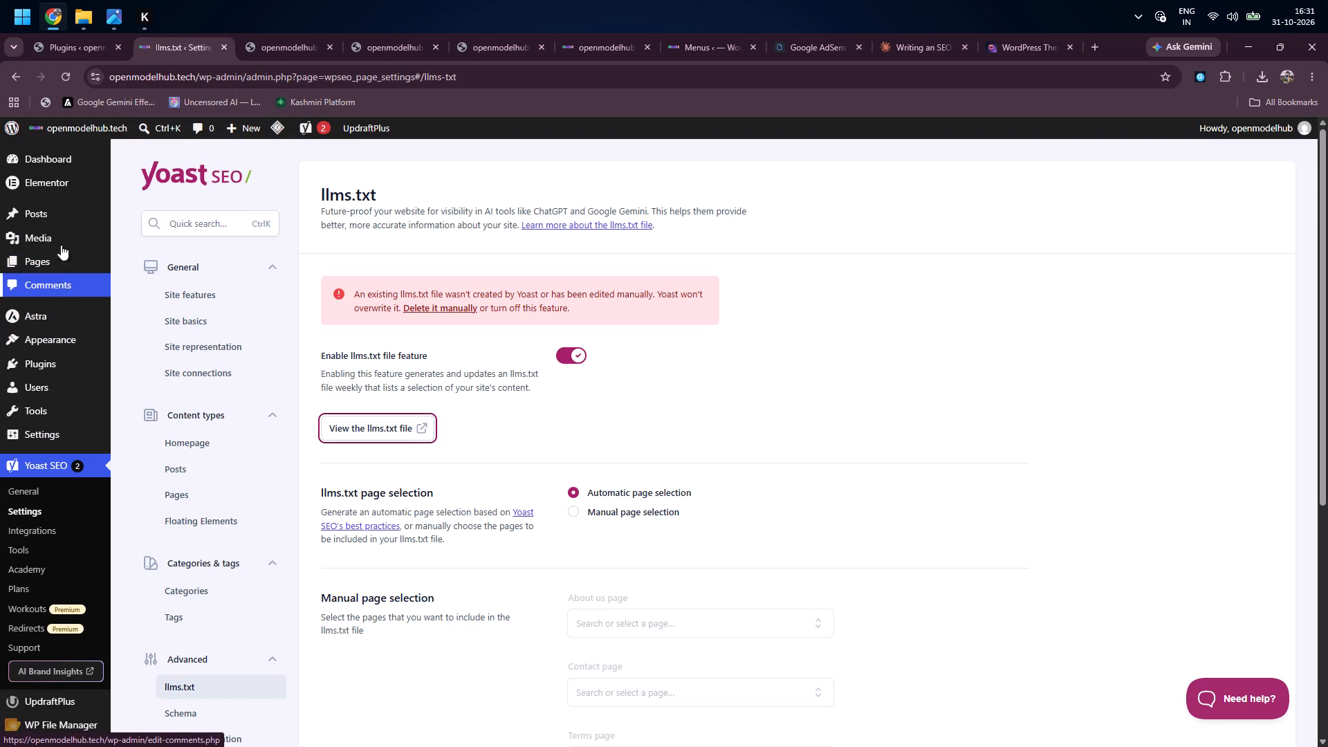
left_click(61, 204)
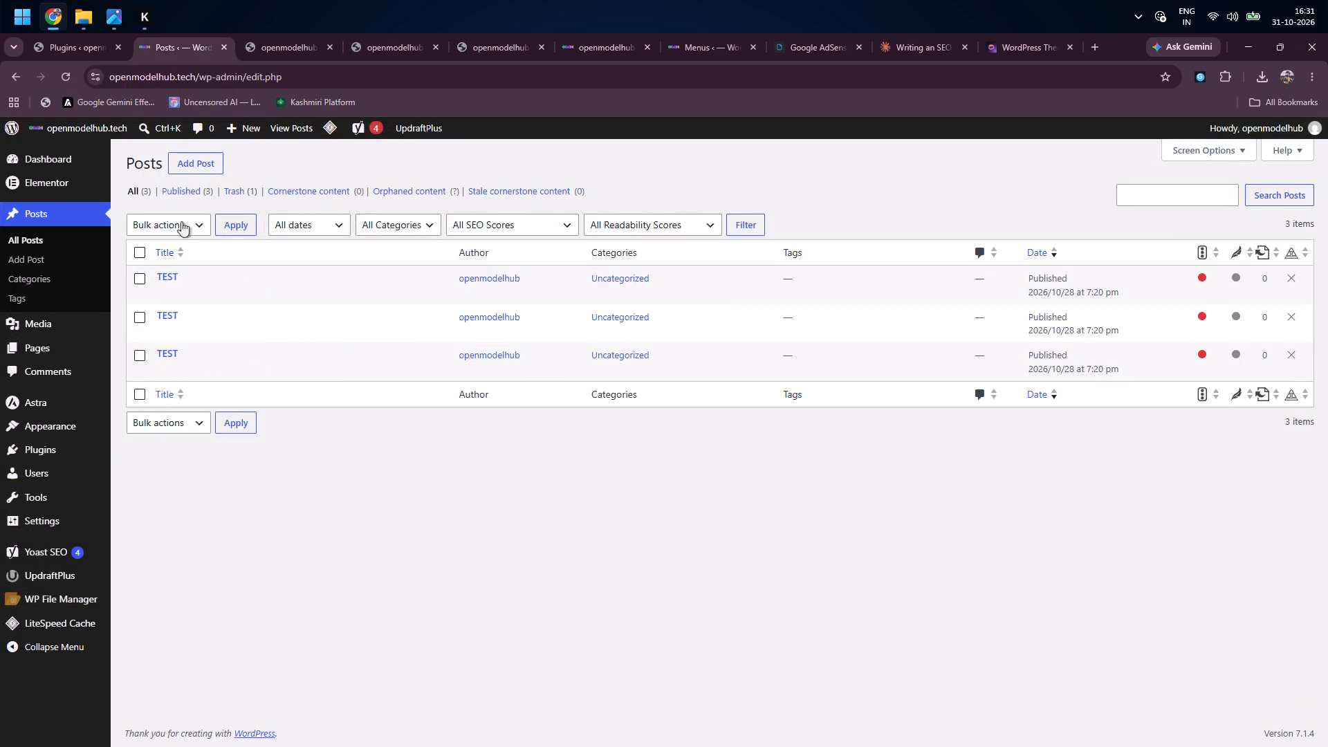
left_click(299, 48)
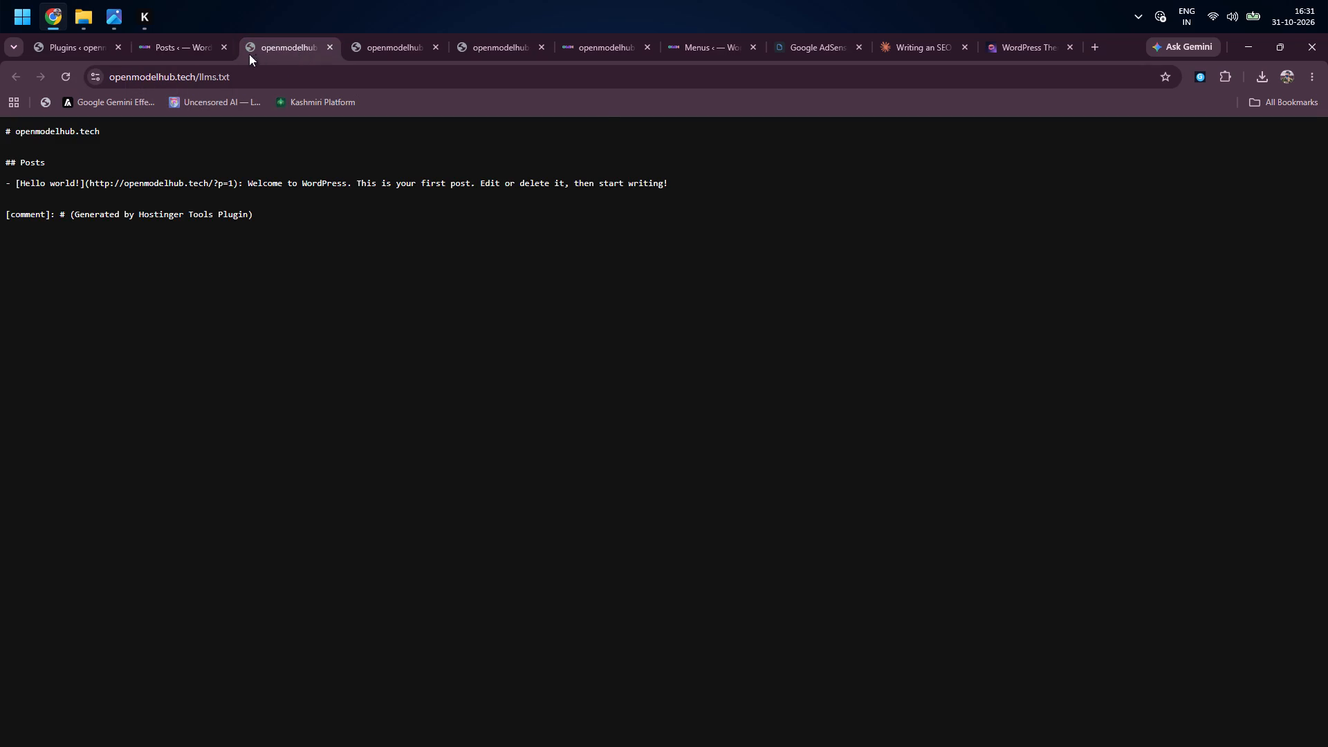
left_click(210, 48)
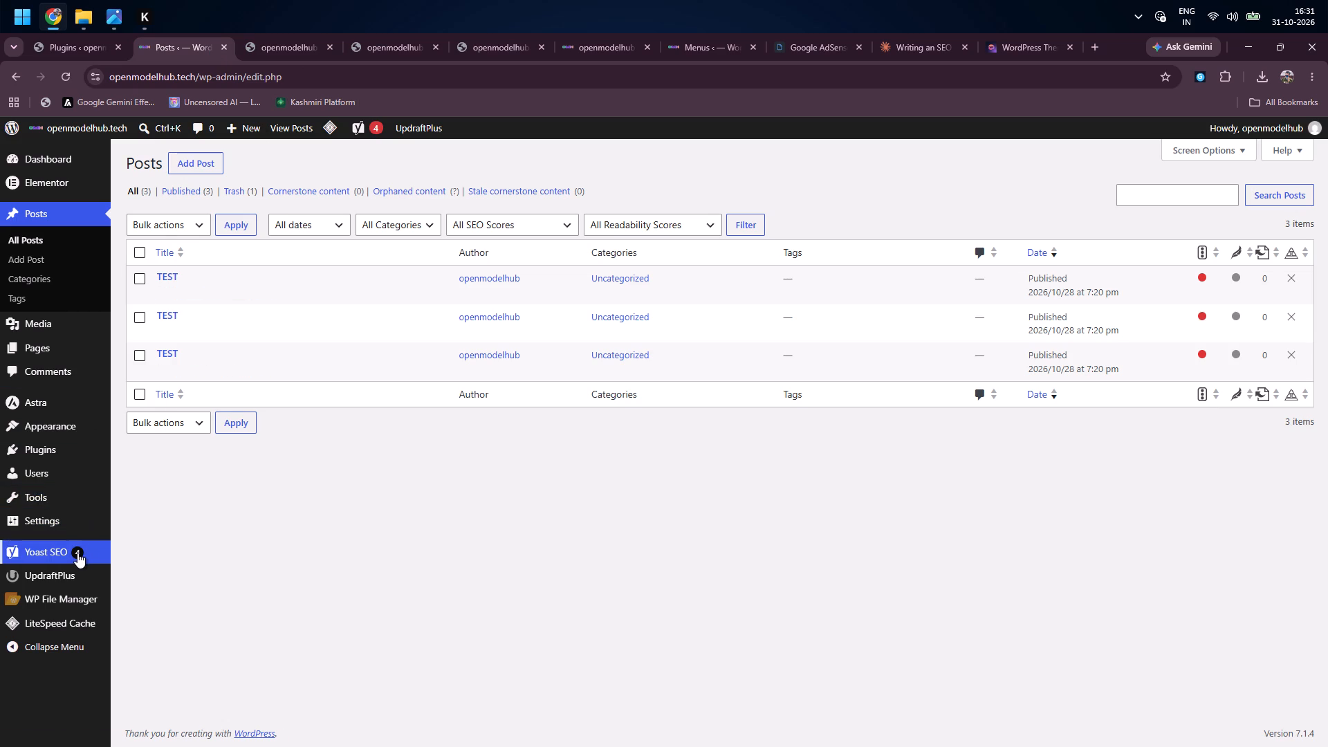
Return to Yoast's Site features settings, turn off llms.txt and Yoast AI, and save the changes.
left_click(77, 553)
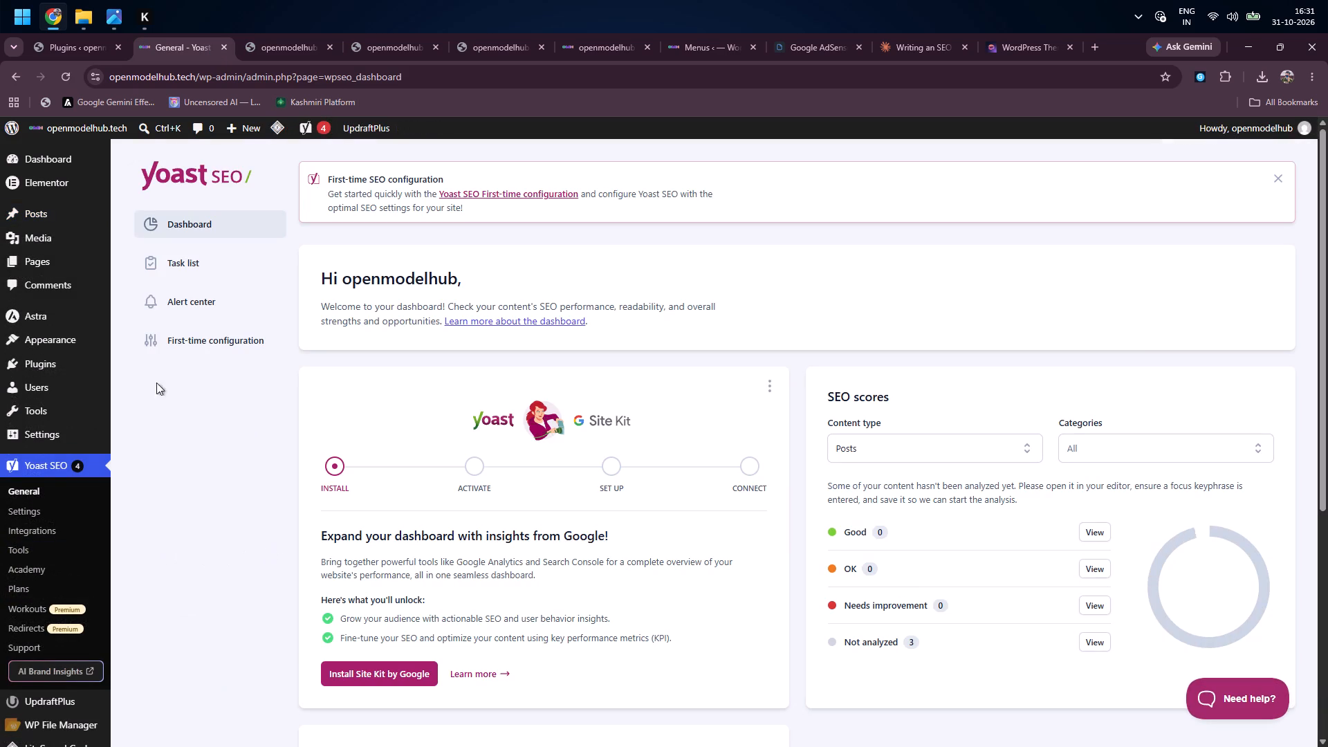
left_click(40, 519)
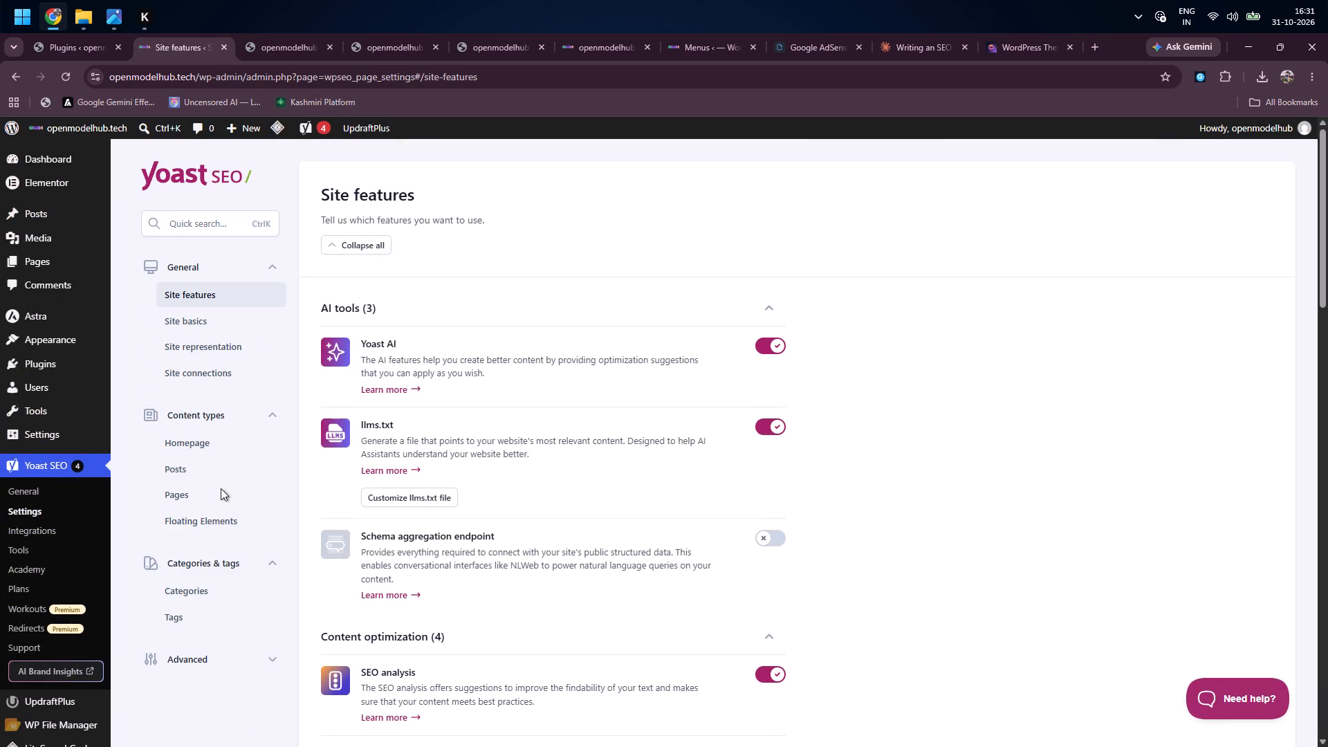
left_click(766, 423)
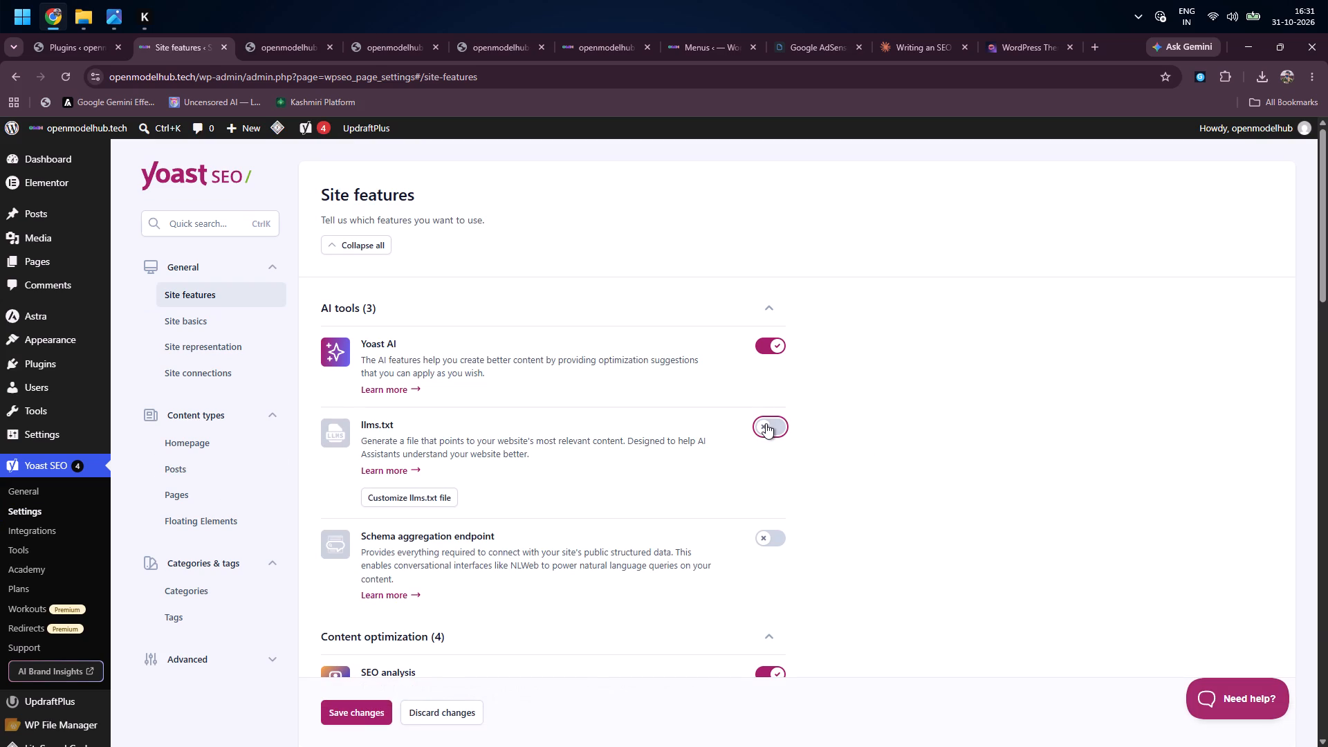
left_click(768, 346)
scroll(836, 414, "down", 1)
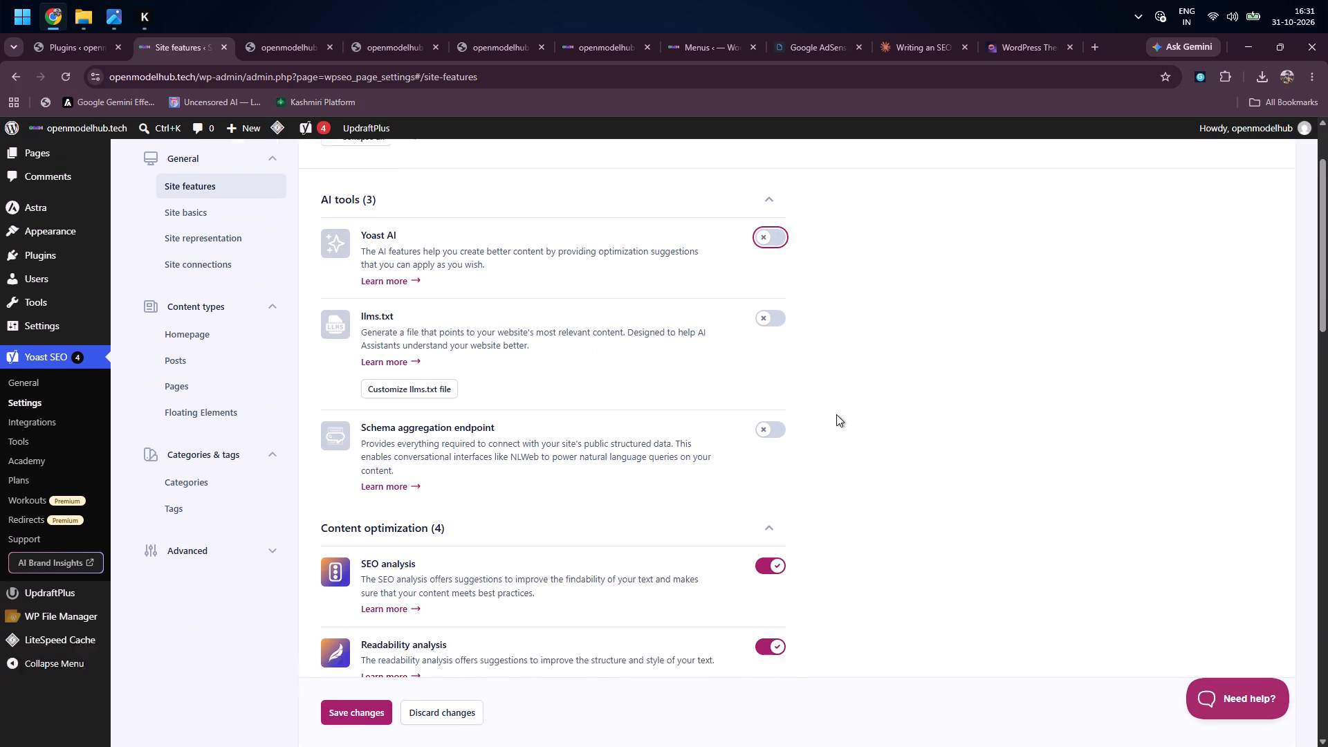
scroll(836, 414, "down", 1)
left_click(335, 713)
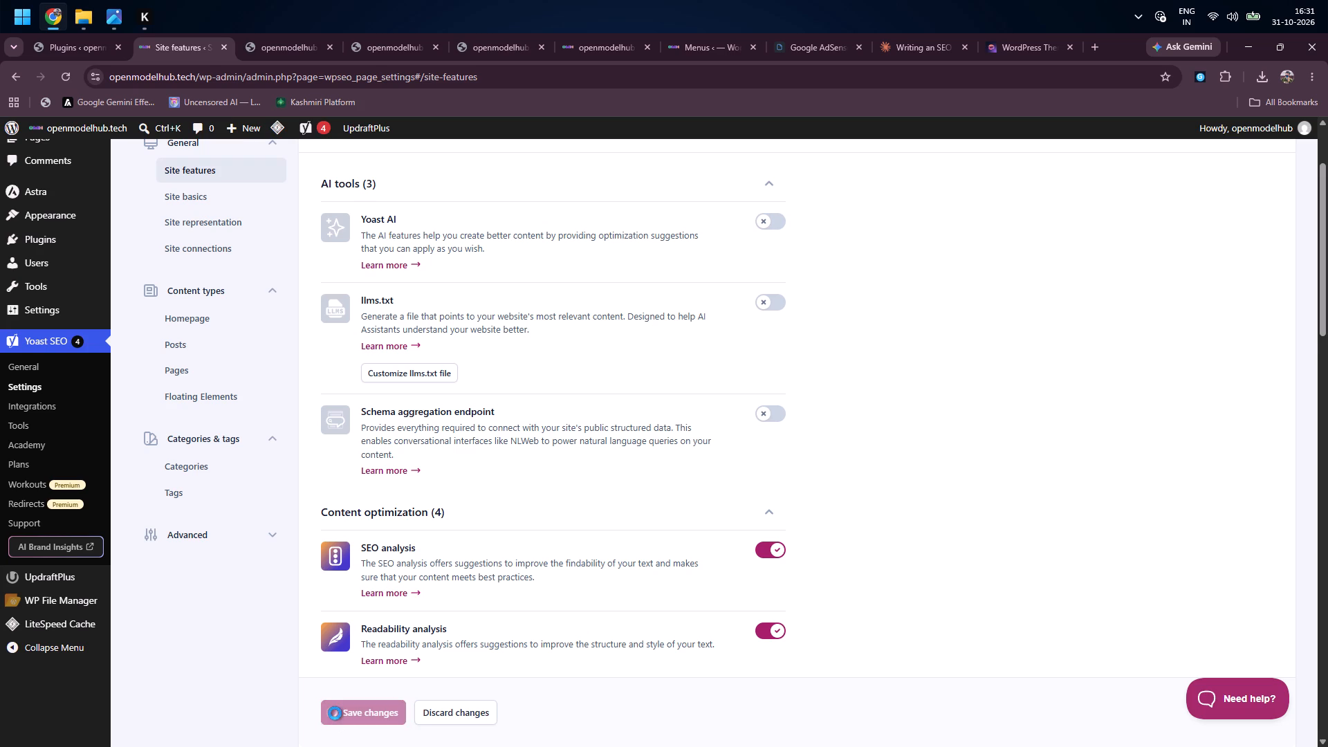
Open the llms.txt customization page, enable the llms.txt file feature and choose Manual page selection.
left_click(405, 374)
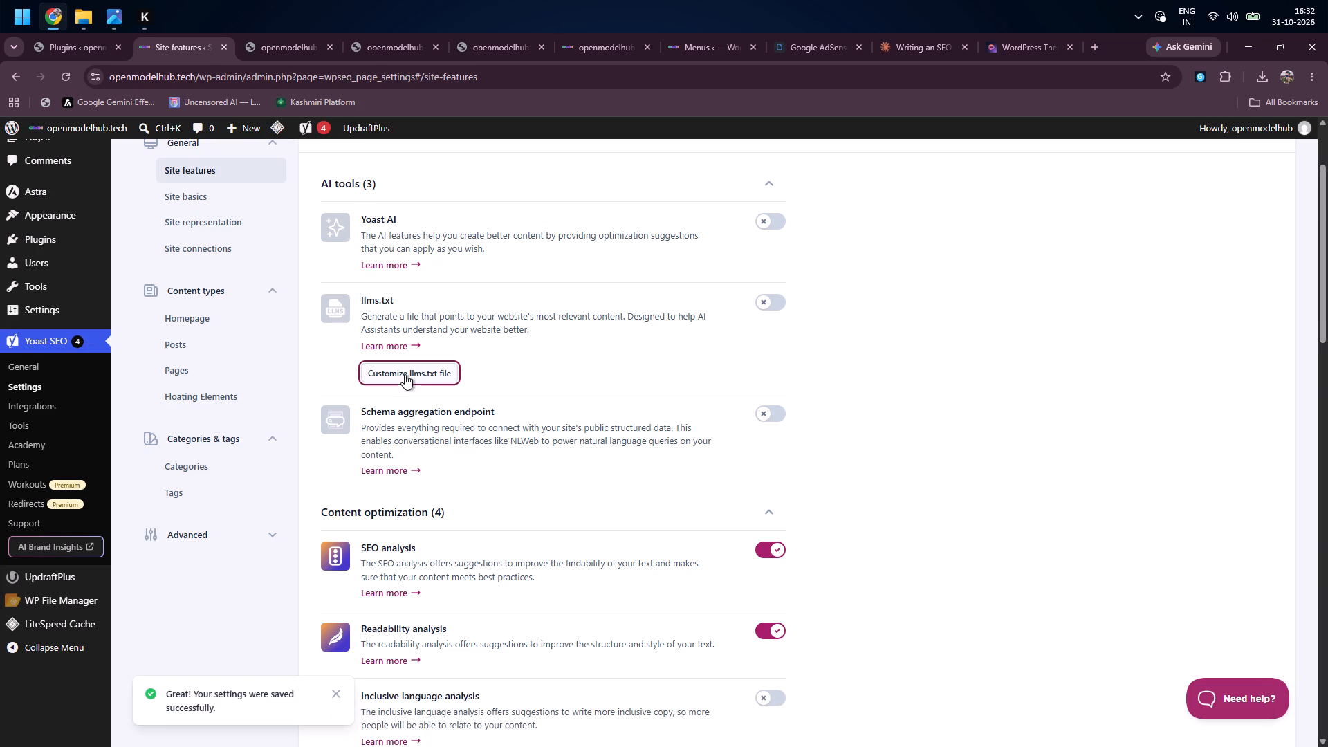
scroll(405, 374, "down", 3)
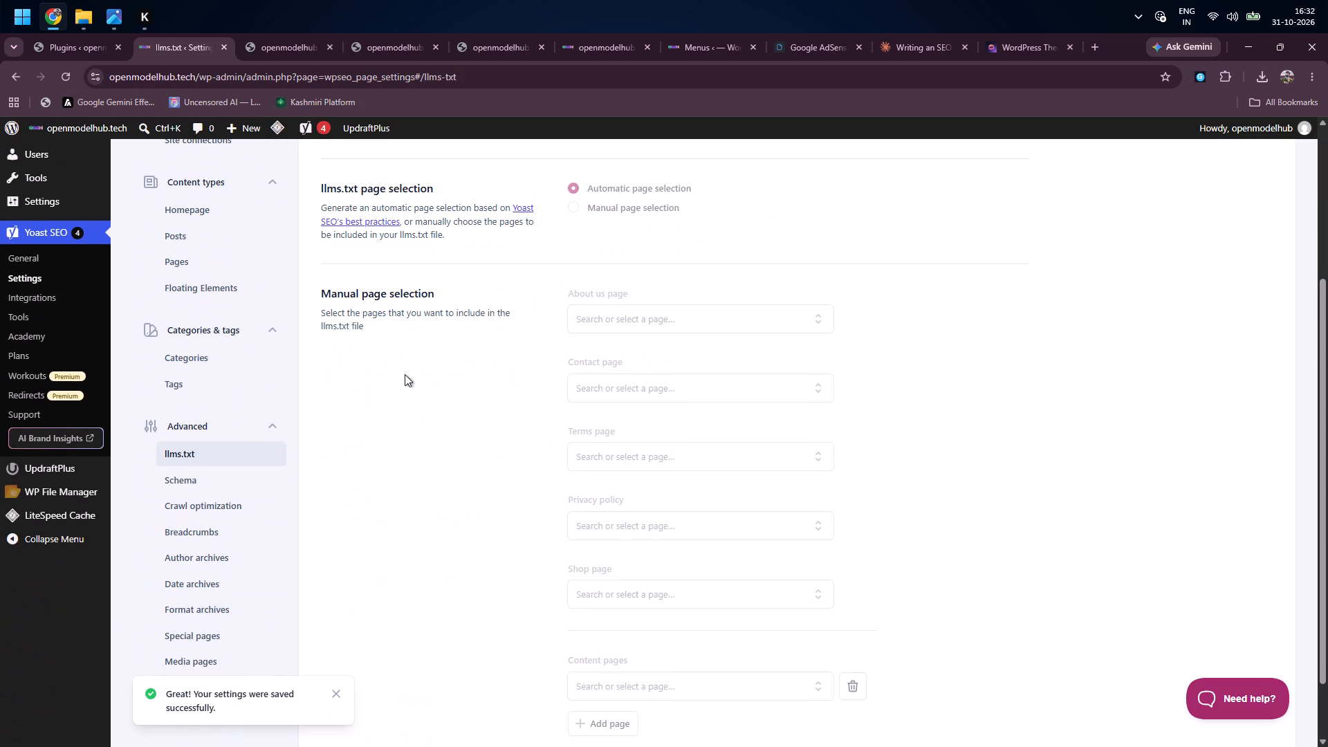
scroll(521, 229, "up", 2)
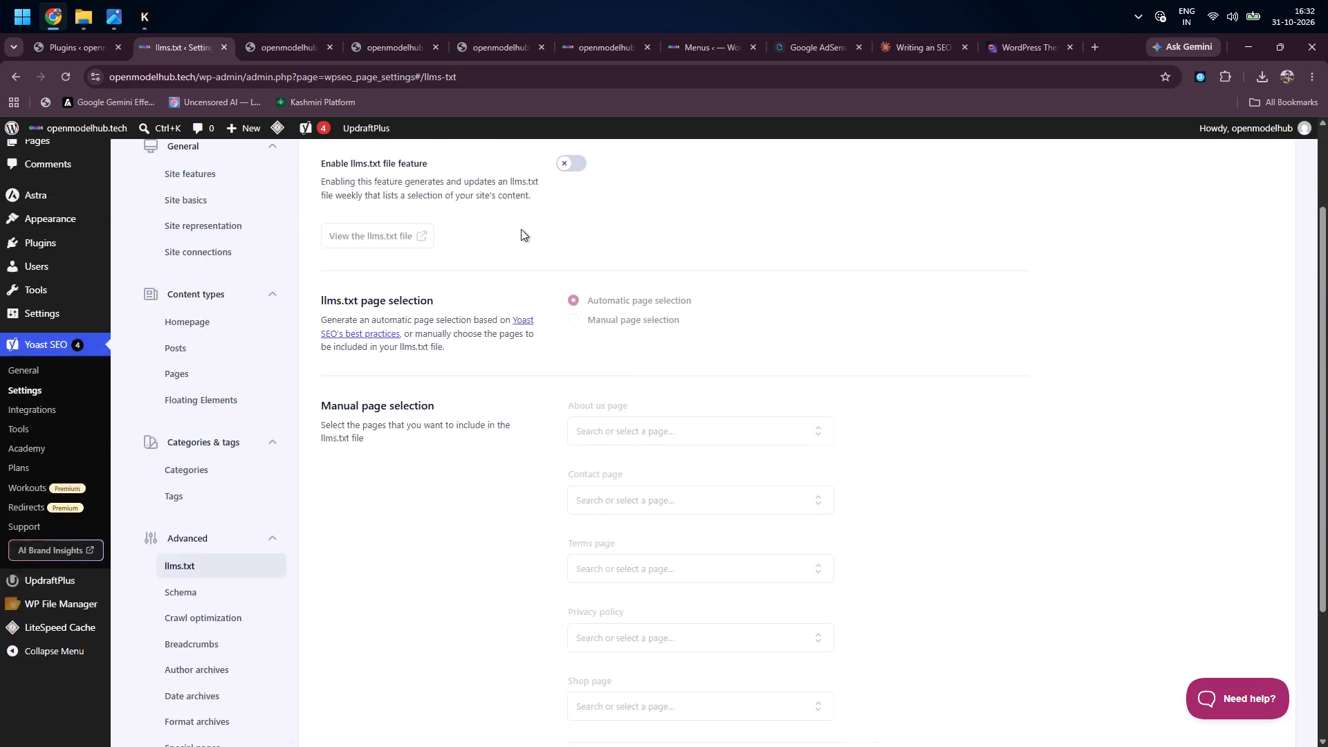
scroll(521, 229, "up", 1)
left_click(577, 275)
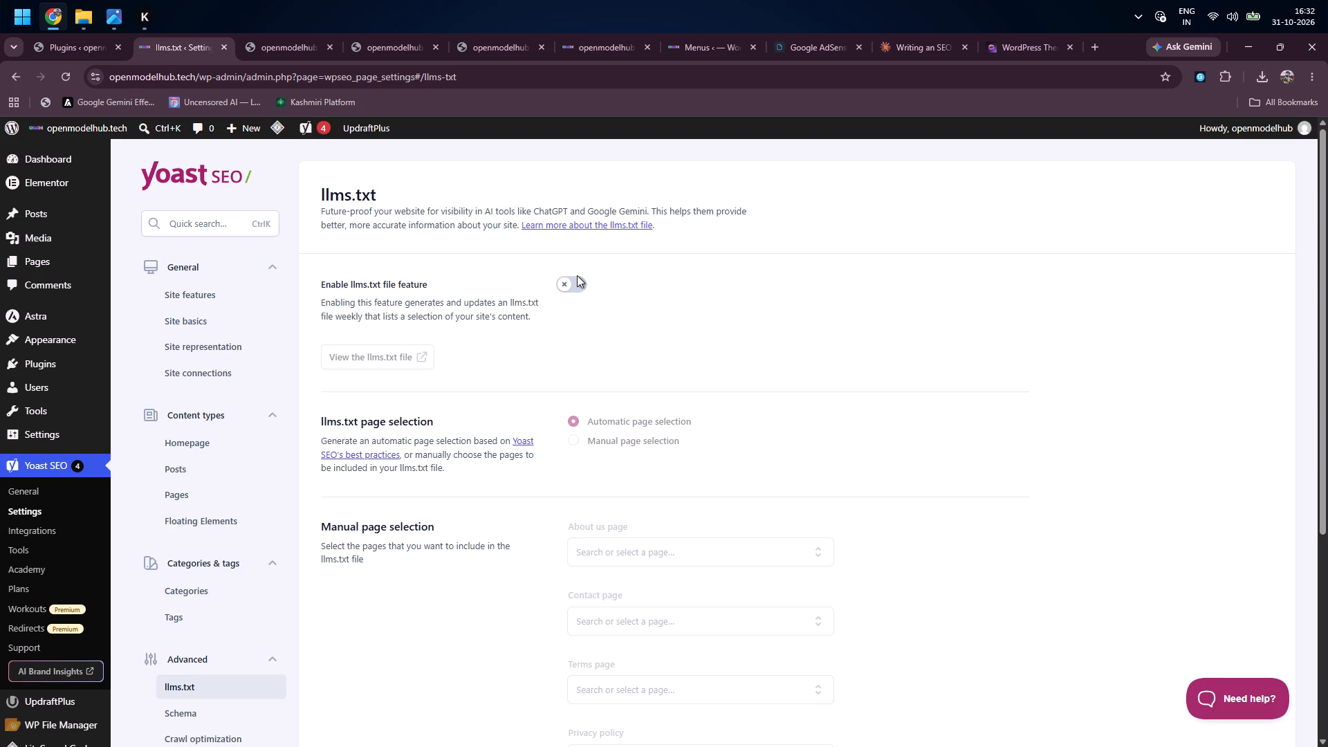
left_click(573, 288)
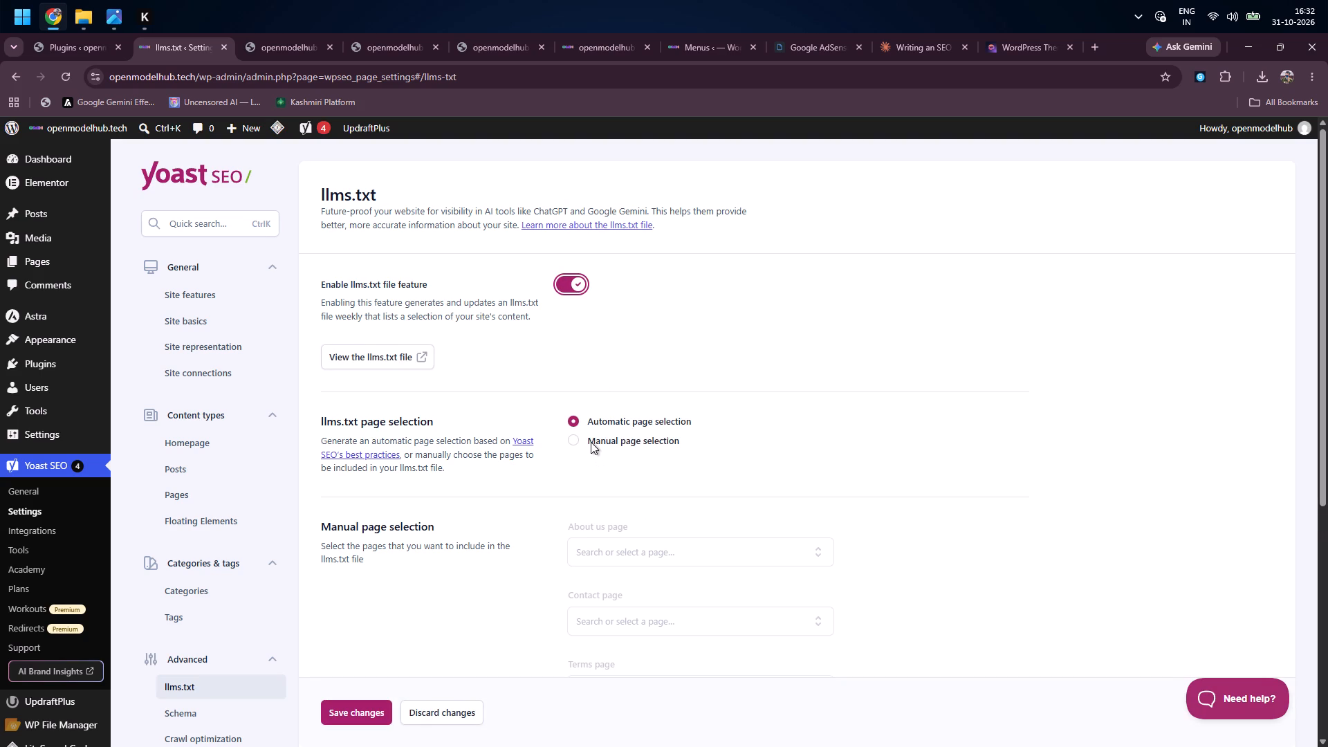
left_click(591, 442)
Check which pages can be chosen for the About us and Contact page entries of the manual selection.
scroll(591, 442, "down", 2)
left_click(618, 418)
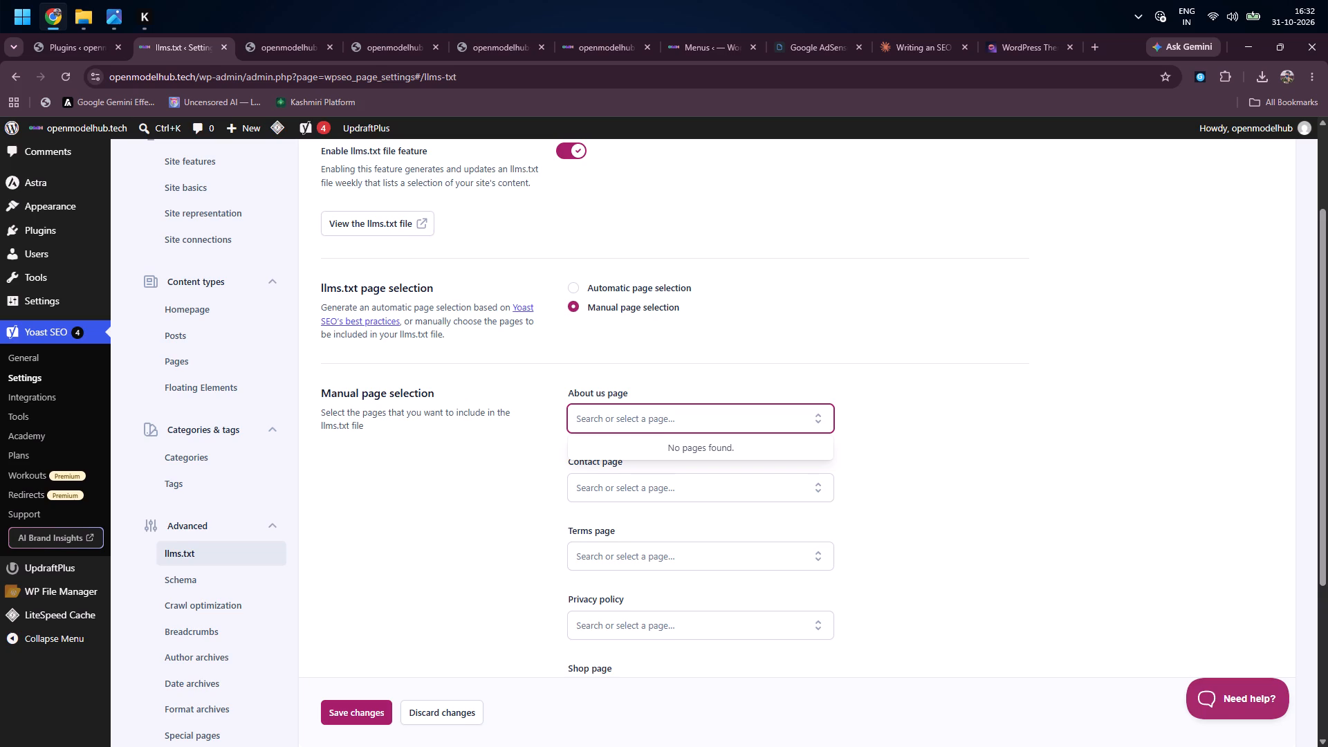
scroll(437, 497, "down", 1)
left_click(635, 344)
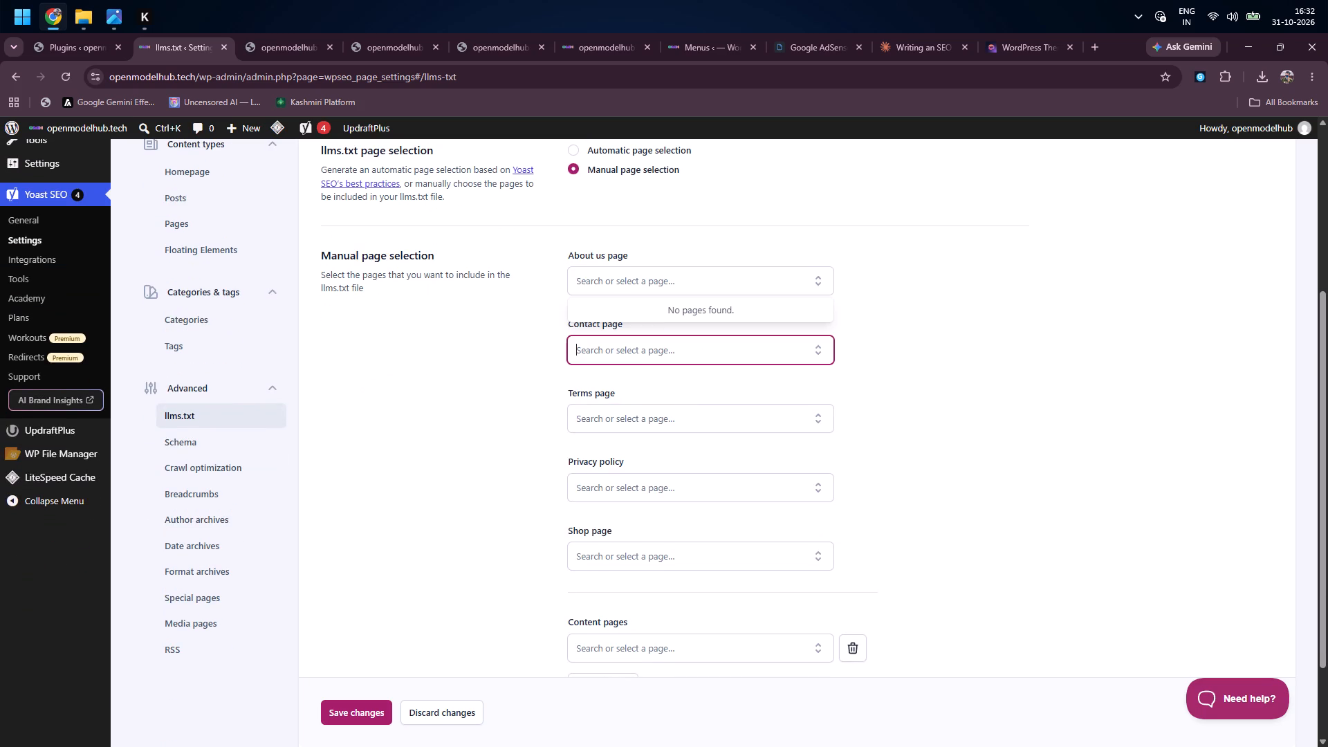
left_click(676, 378)
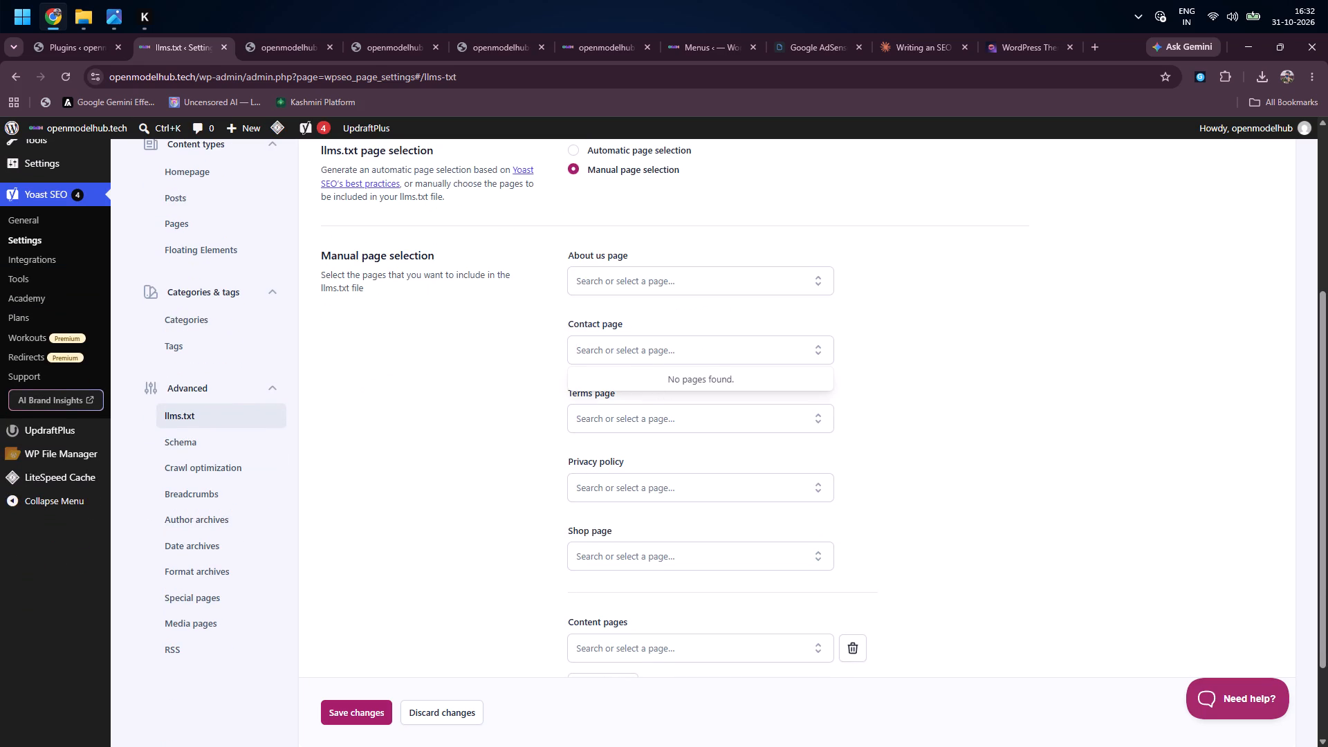
scroll(676, 378, "left", 1)
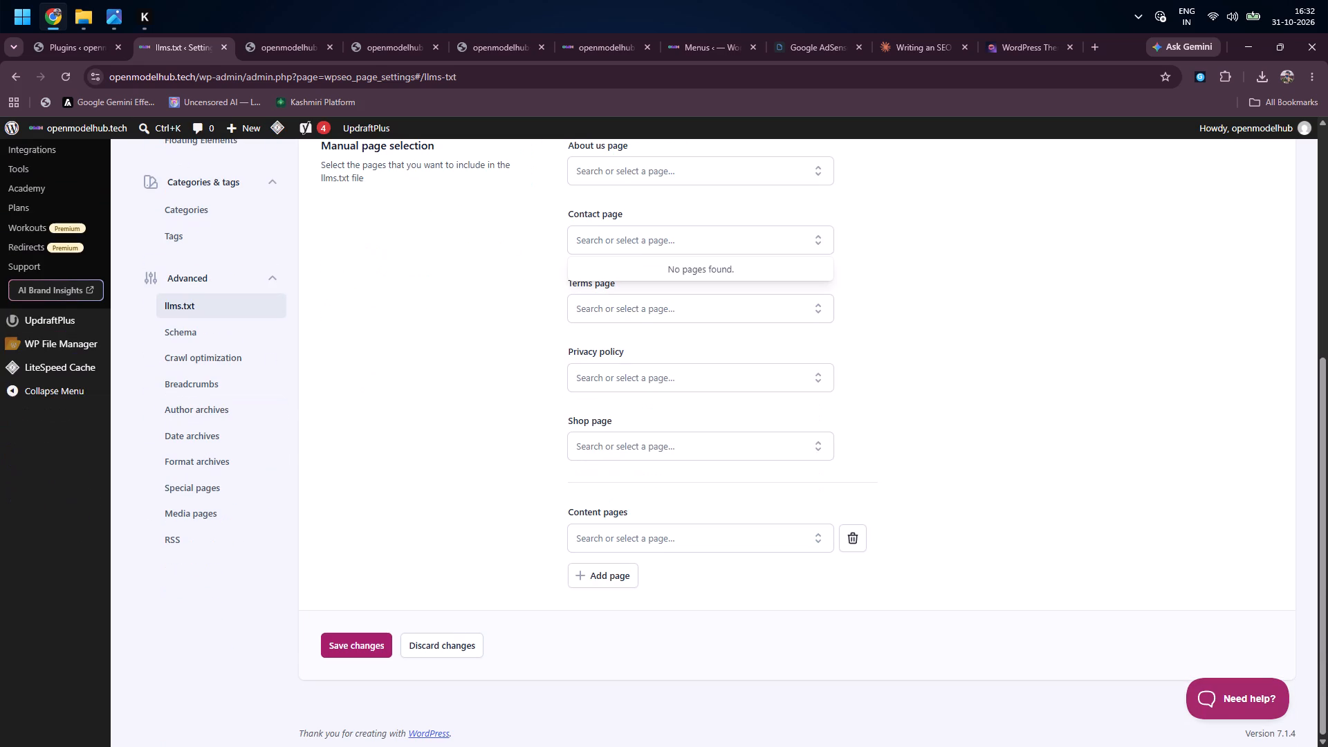
scroll(676, 378, "left", 2)
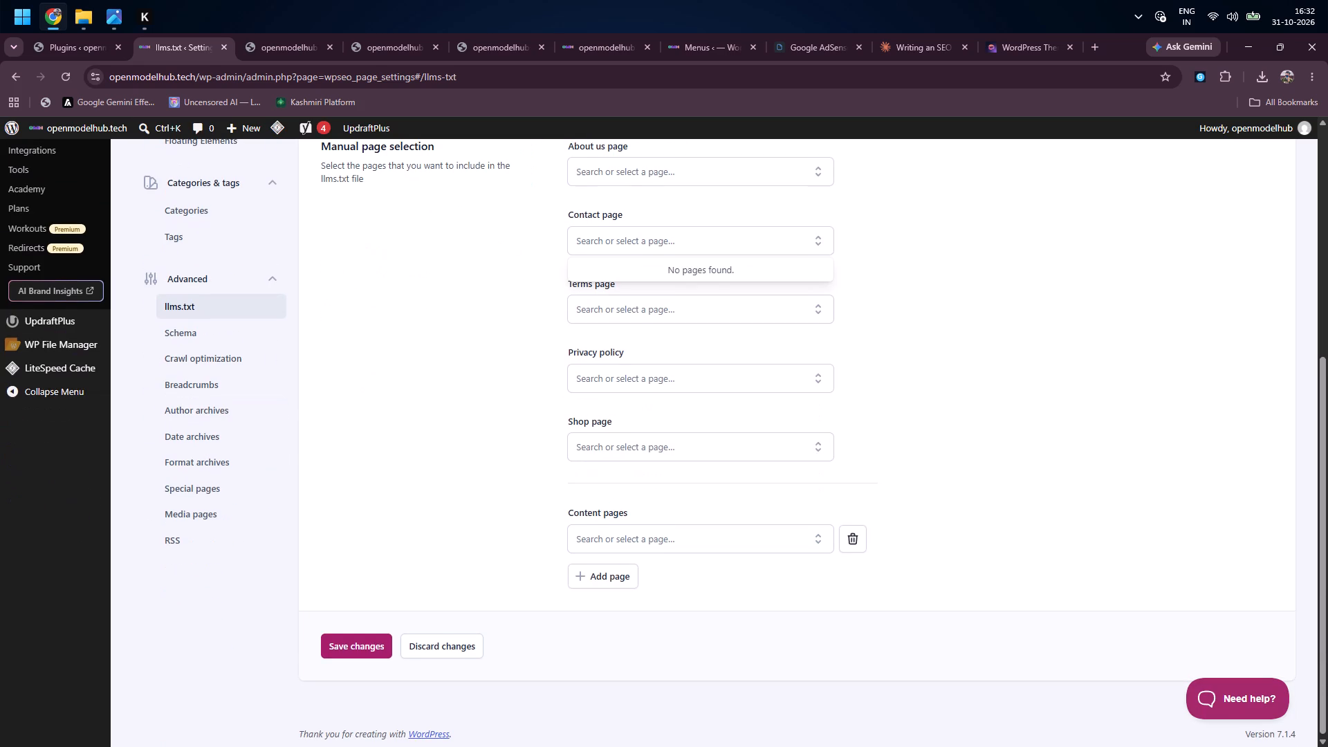
scroll(676, 378, "left", 1)
scroll(676, 378, "down", 1)
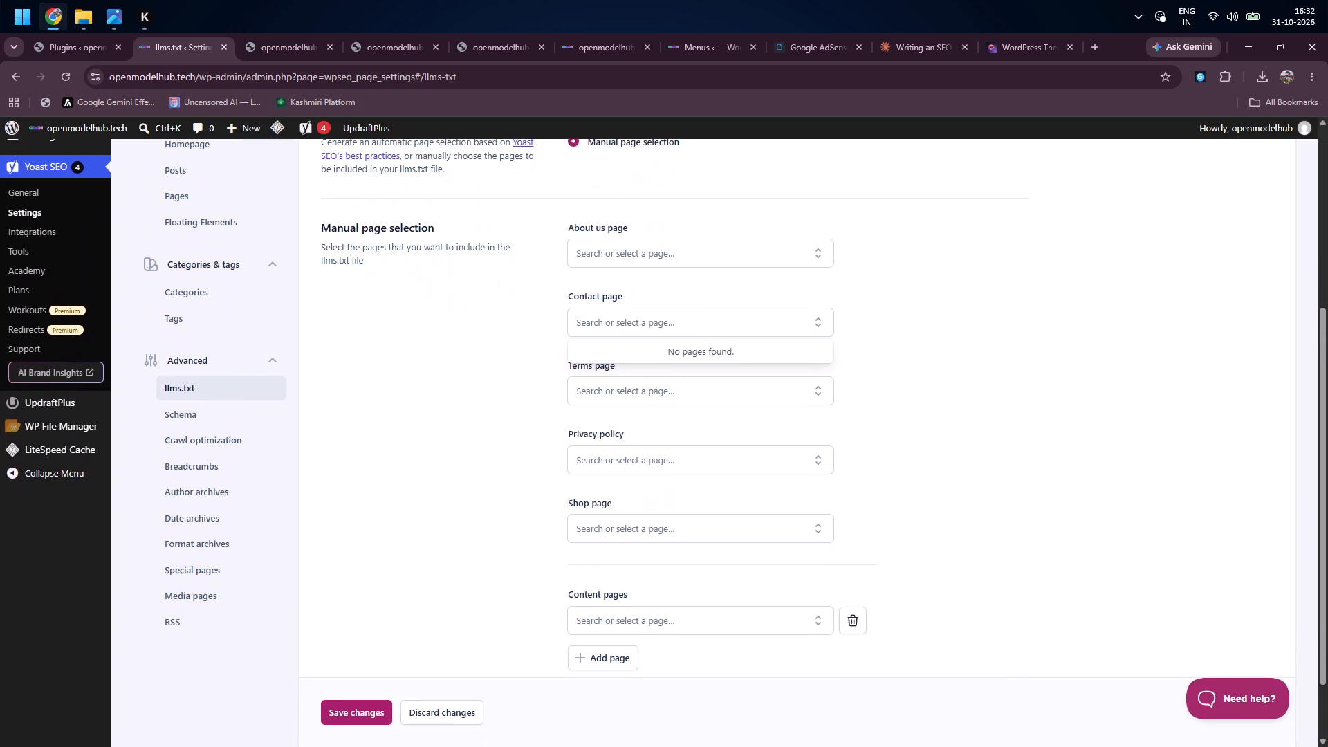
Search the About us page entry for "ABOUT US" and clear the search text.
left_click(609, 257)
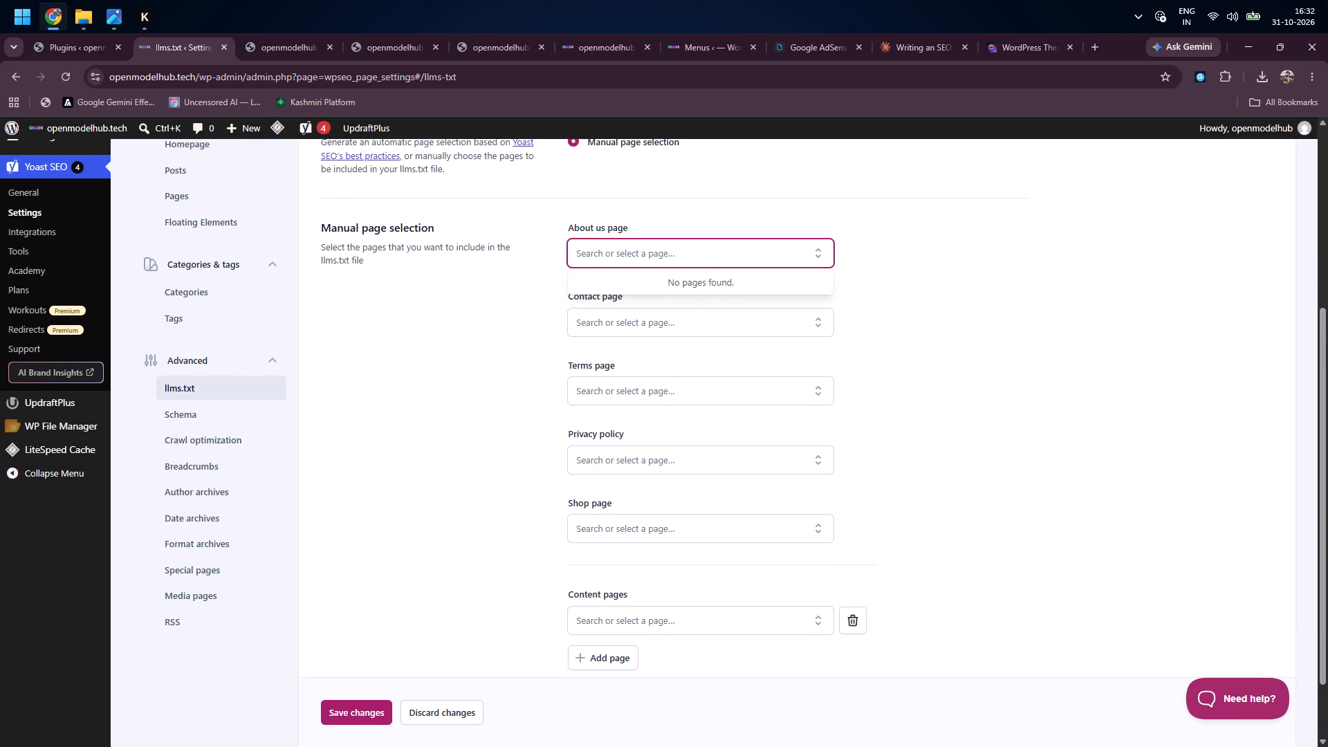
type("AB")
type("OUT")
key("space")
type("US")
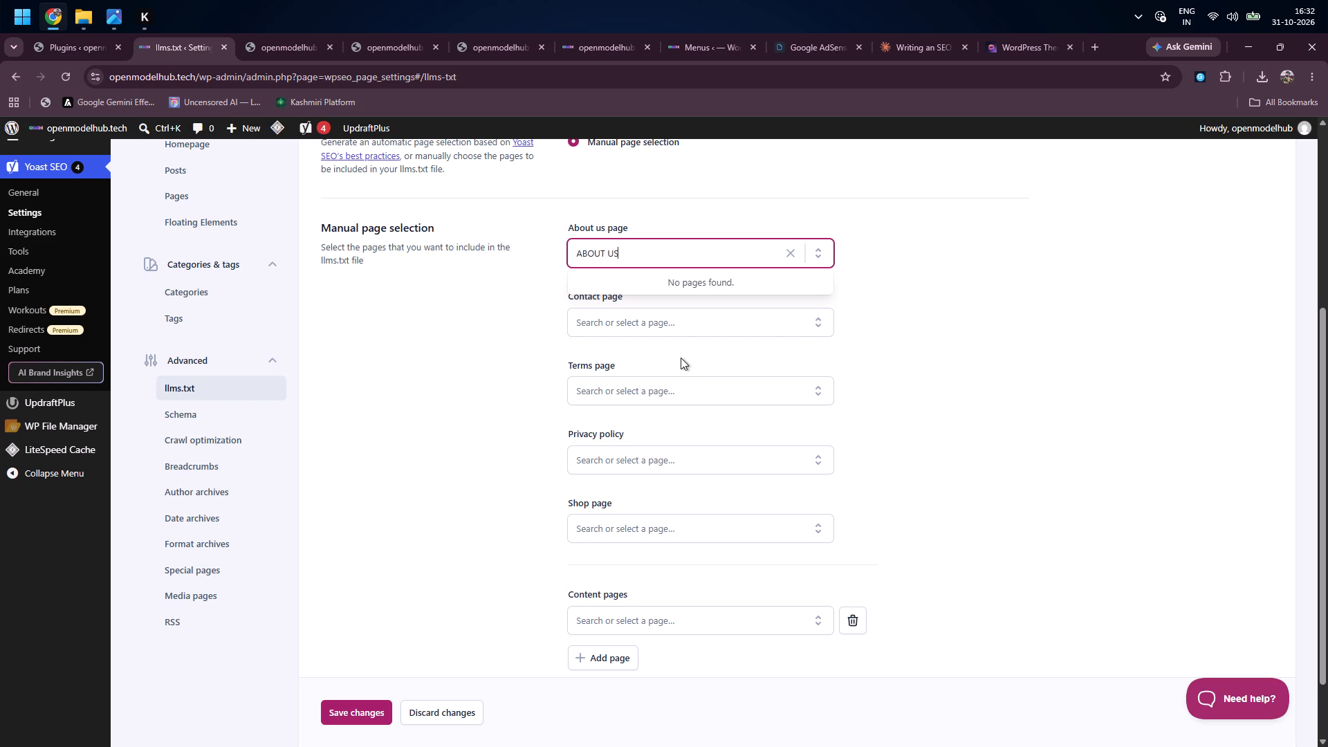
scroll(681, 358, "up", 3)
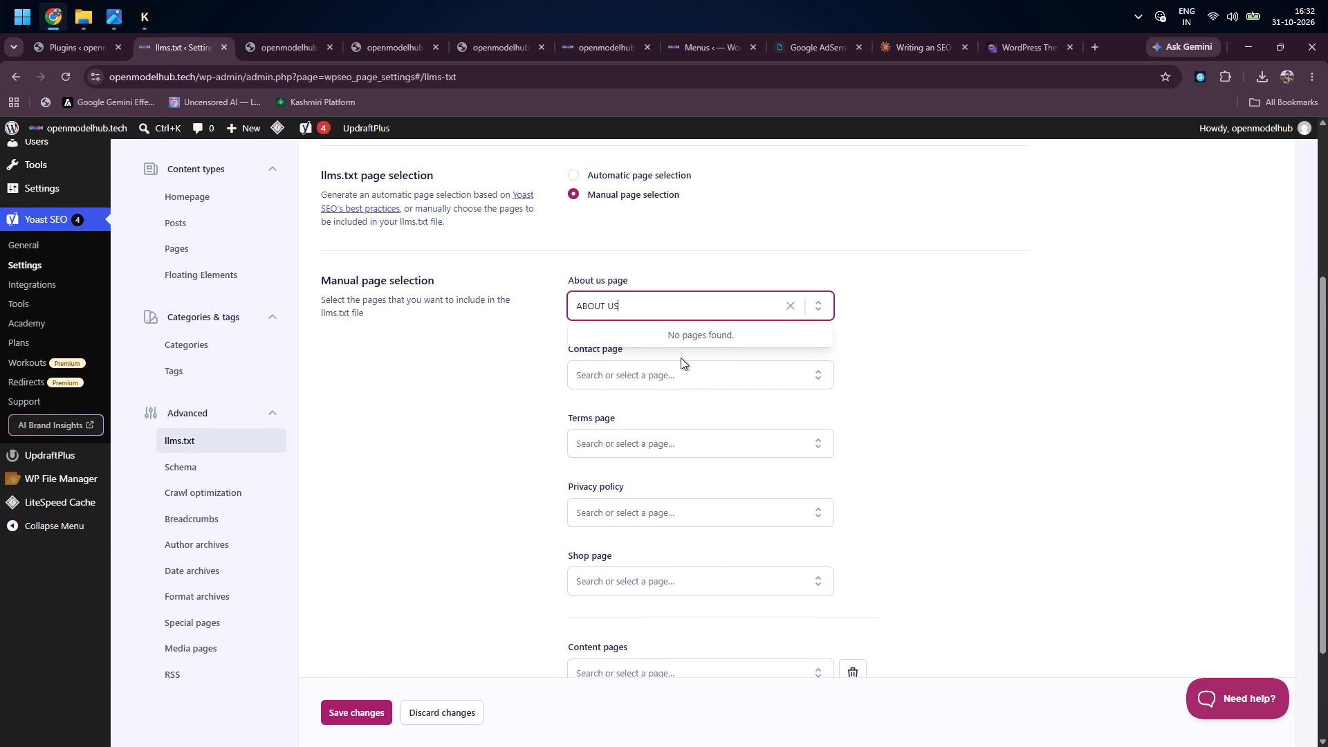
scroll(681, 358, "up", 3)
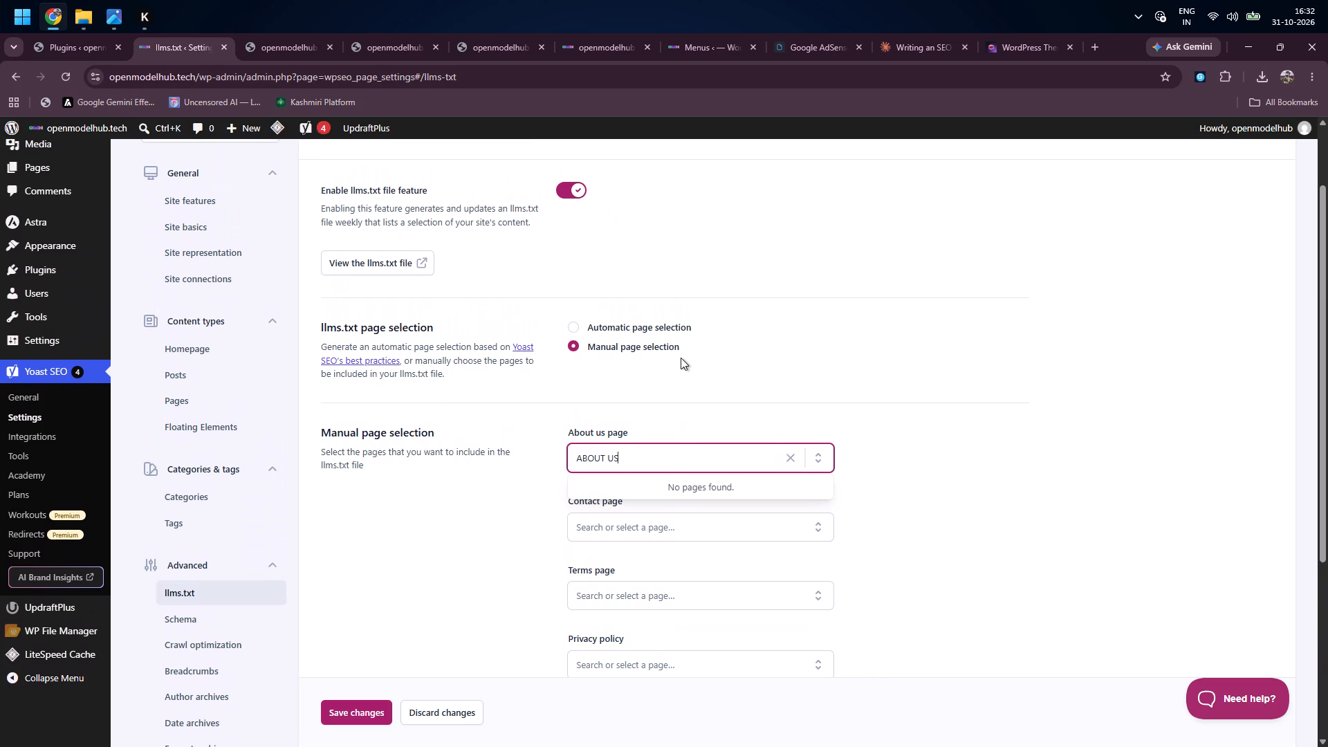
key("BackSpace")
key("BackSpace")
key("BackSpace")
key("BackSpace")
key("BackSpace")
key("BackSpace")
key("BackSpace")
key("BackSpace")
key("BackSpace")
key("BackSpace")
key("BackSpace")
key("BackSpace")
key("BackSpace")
Close the browser tab that shows the site's llms.txt file.
left_click(289, 41)
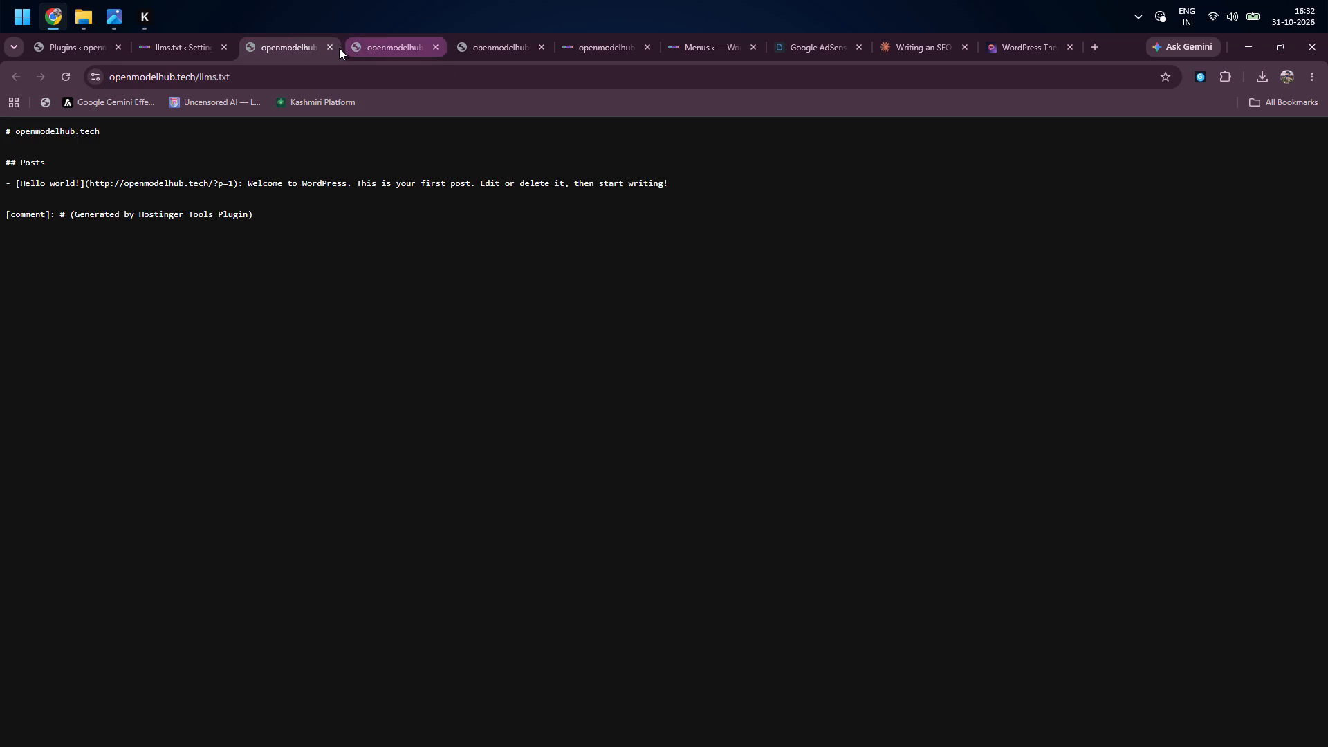
left_click(331, 48)
Load the openmodelhub.tech home page in the sitemap tab and open the first TEST post.
left_click(296, 50)
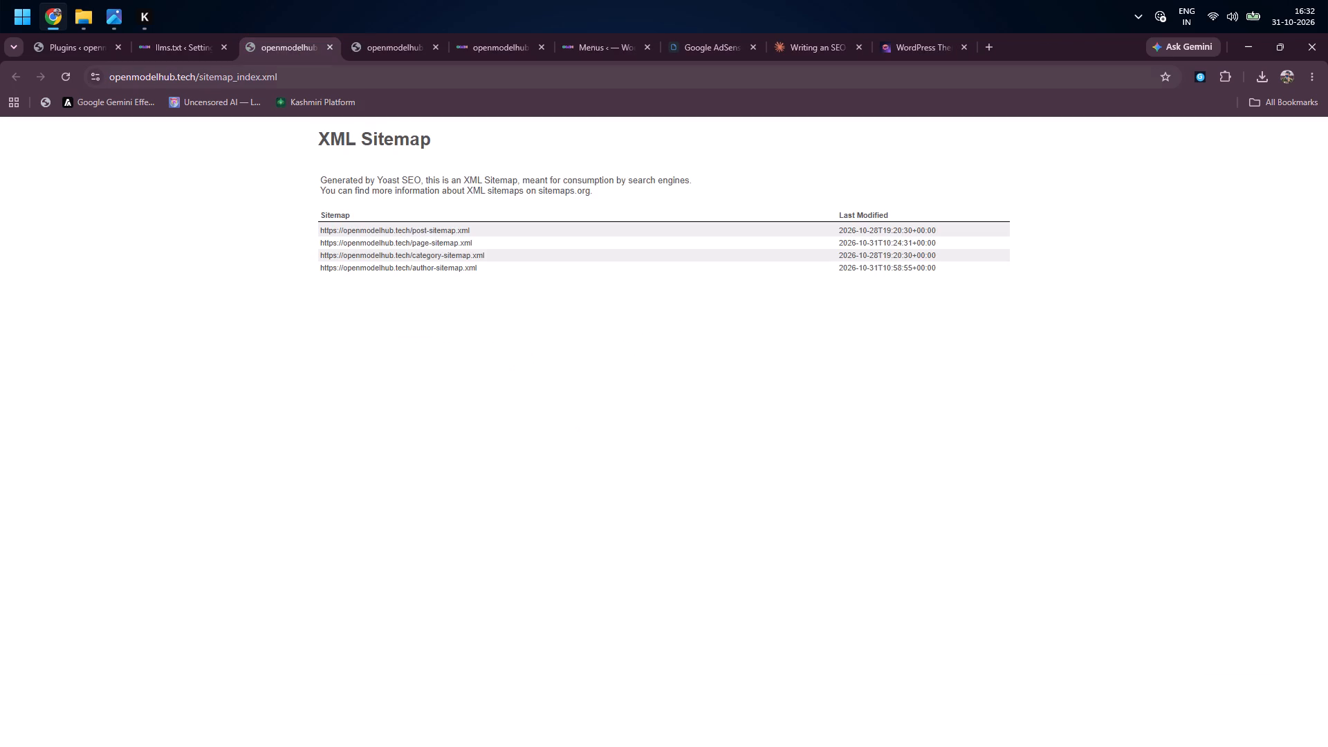
left_click_drag(287, 80, 199, 91)
key("BackSpace")
key("Return")
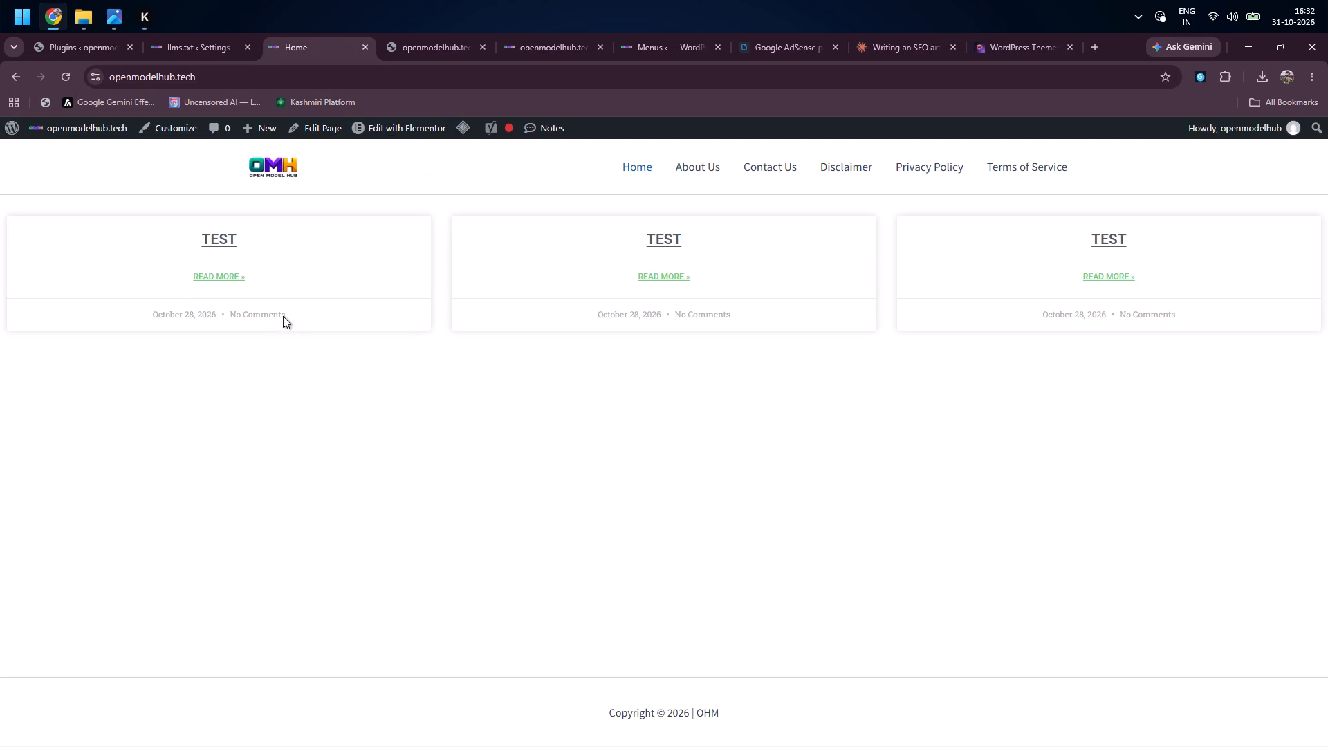
left_click(210, 279)
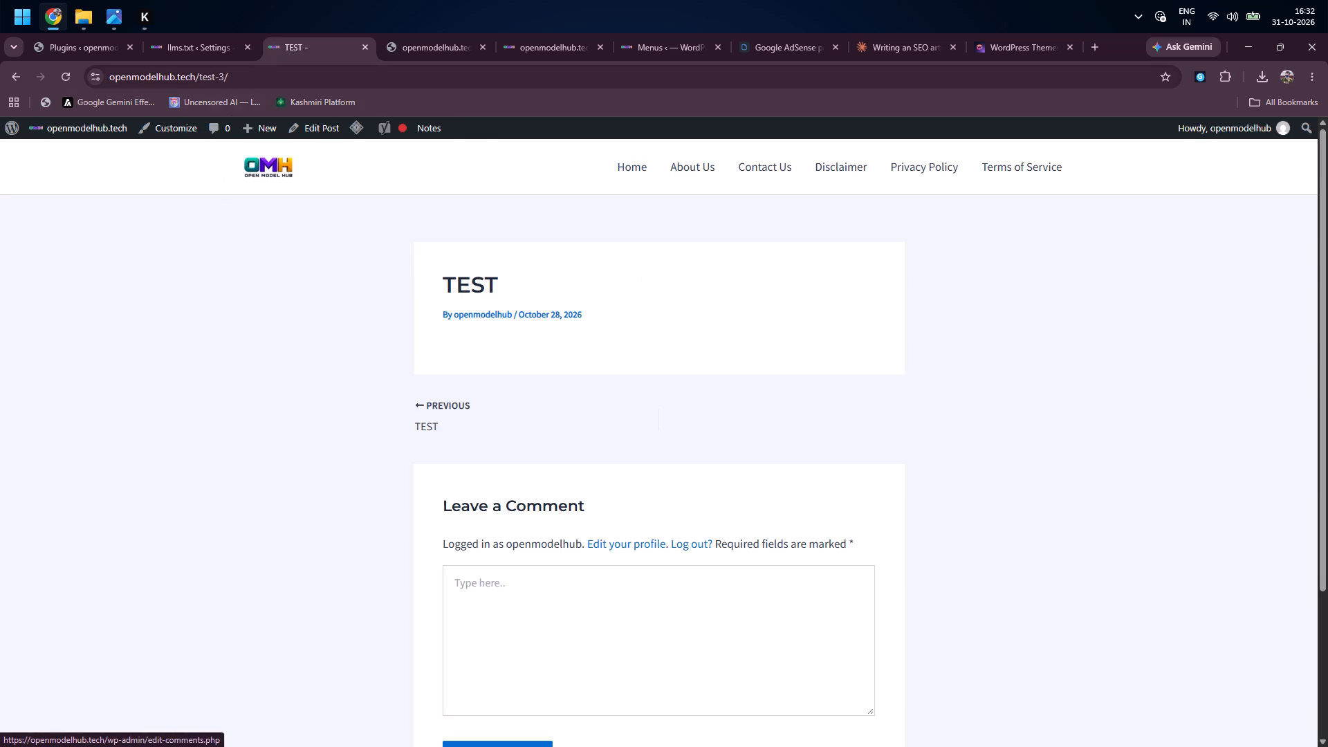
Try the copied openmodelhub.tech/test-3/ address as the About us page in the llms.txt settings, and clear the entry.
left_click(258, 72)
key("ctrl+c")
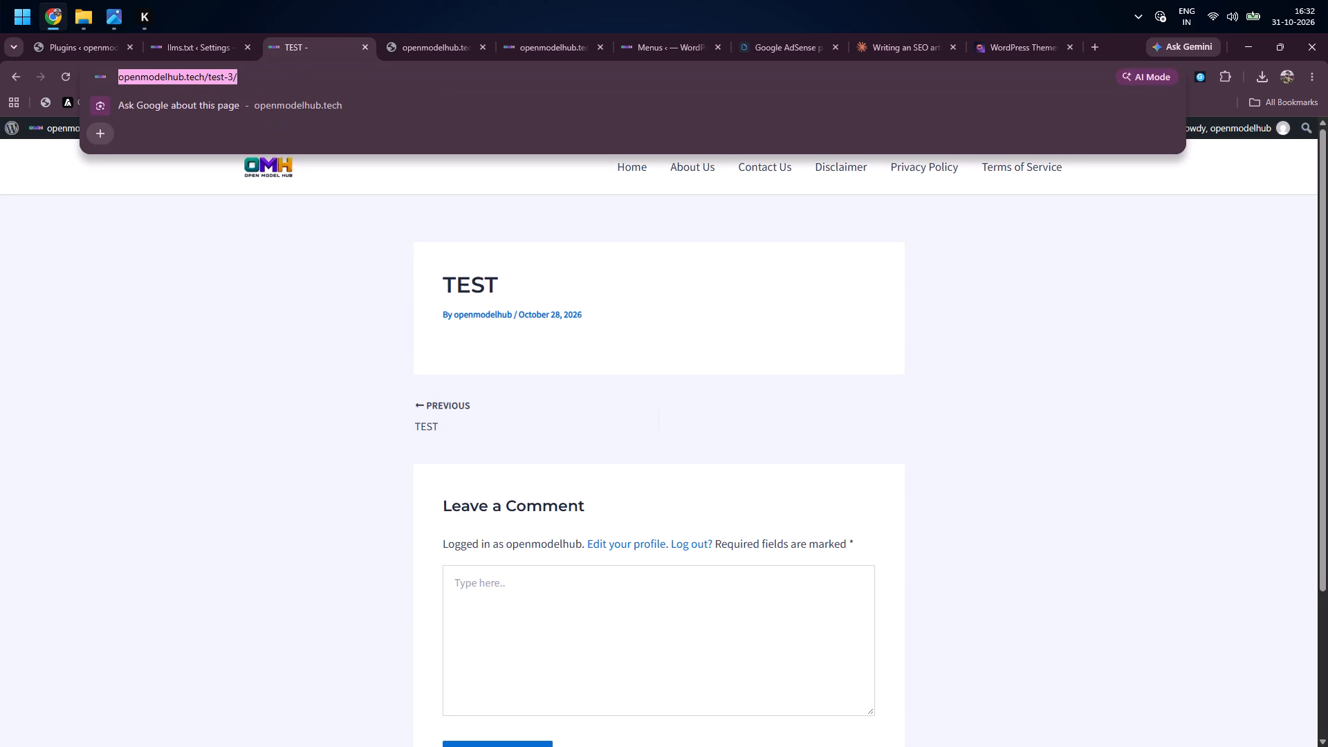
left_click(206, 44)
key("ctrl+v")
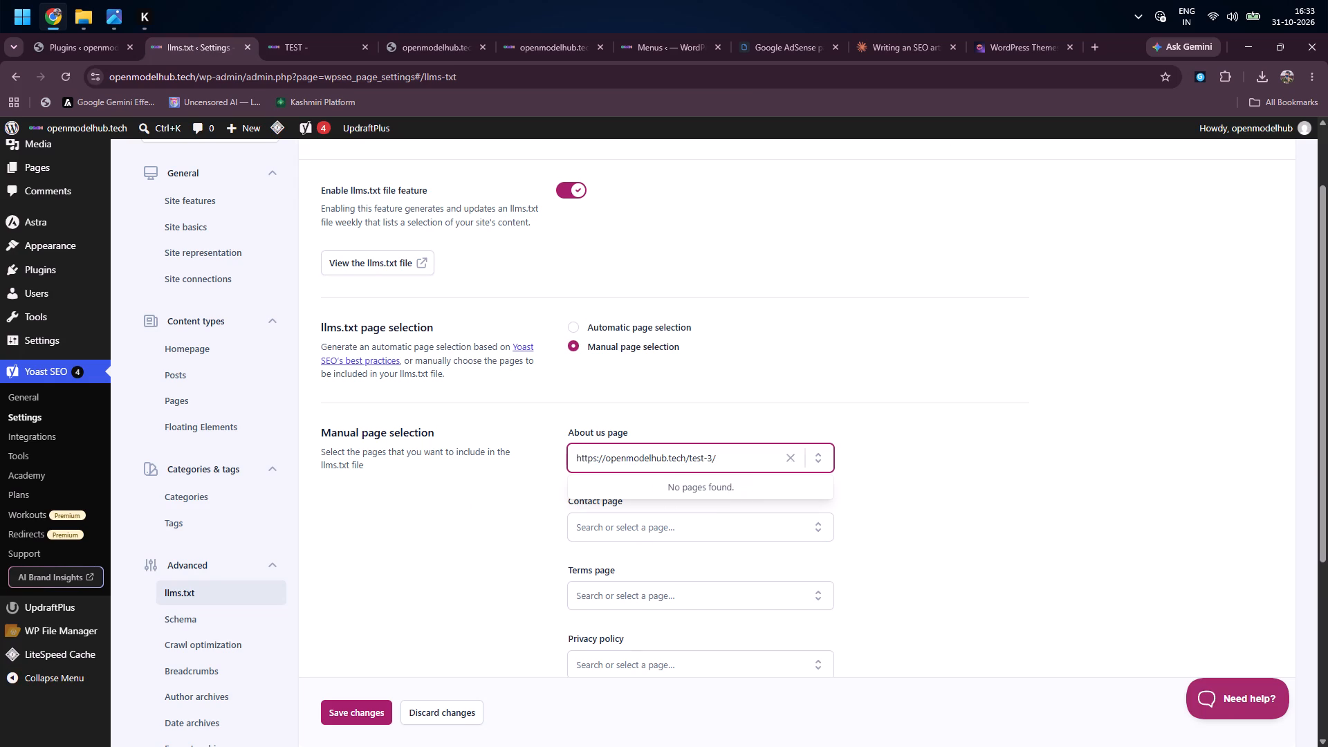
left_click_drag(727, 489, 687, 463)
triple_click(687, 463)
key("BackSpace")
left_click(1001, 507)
Choose Home as the first content page in the llms.txt manual page selection.
scroll(1001, 507, "down", 1)
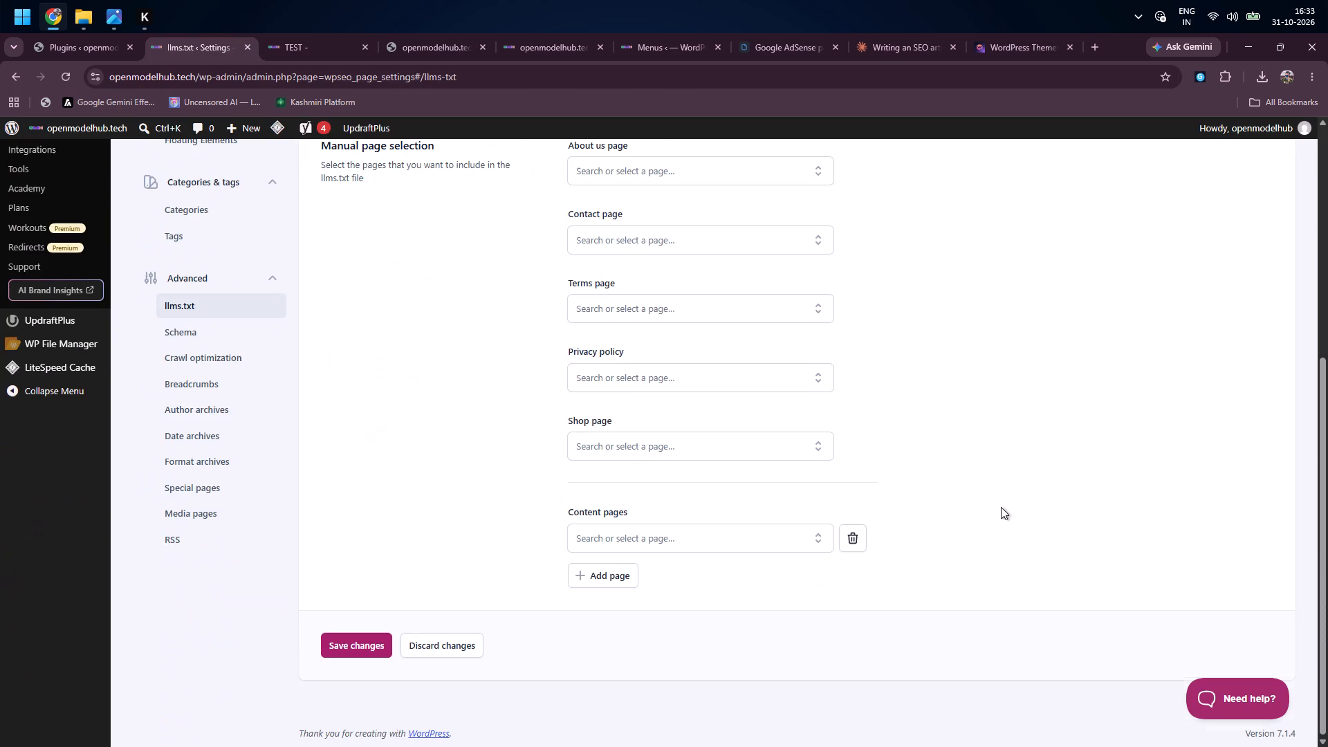
scroll(1001, 507, "down", 2)
left_click(698, 537)
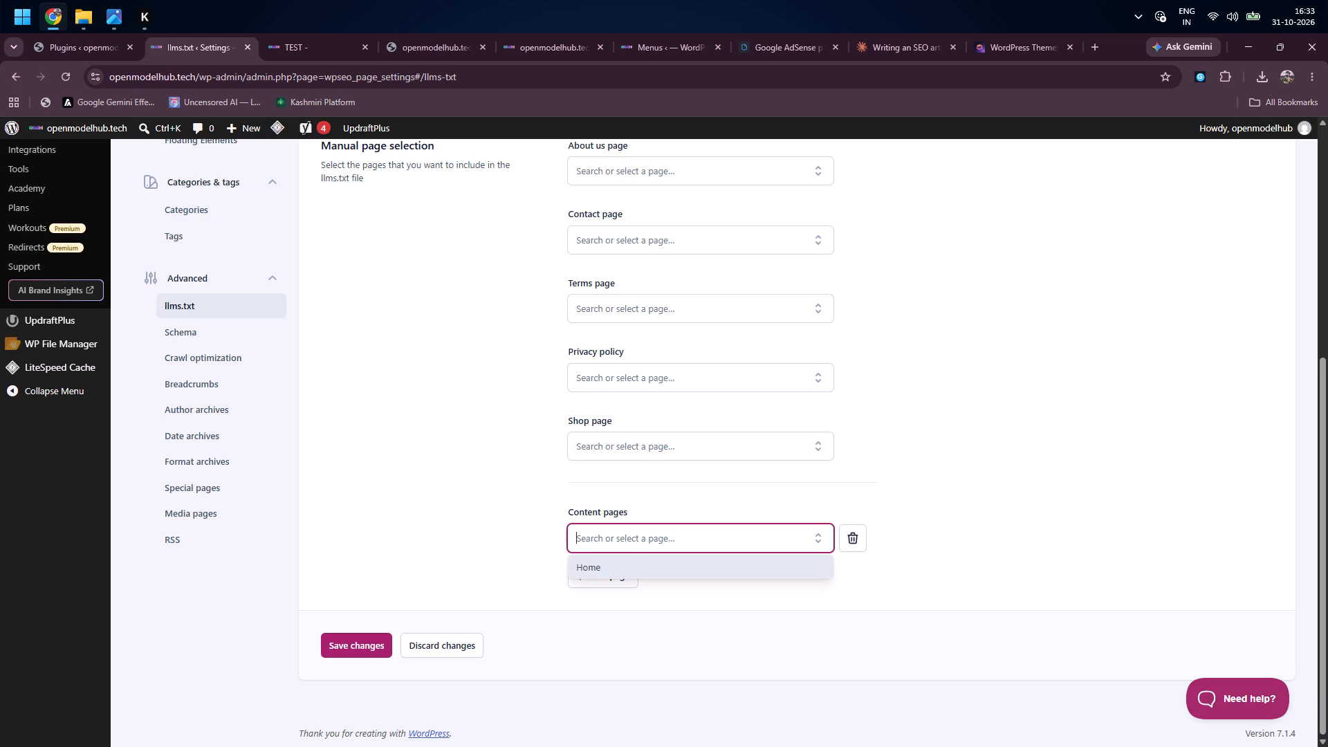
left_click(632, 562)
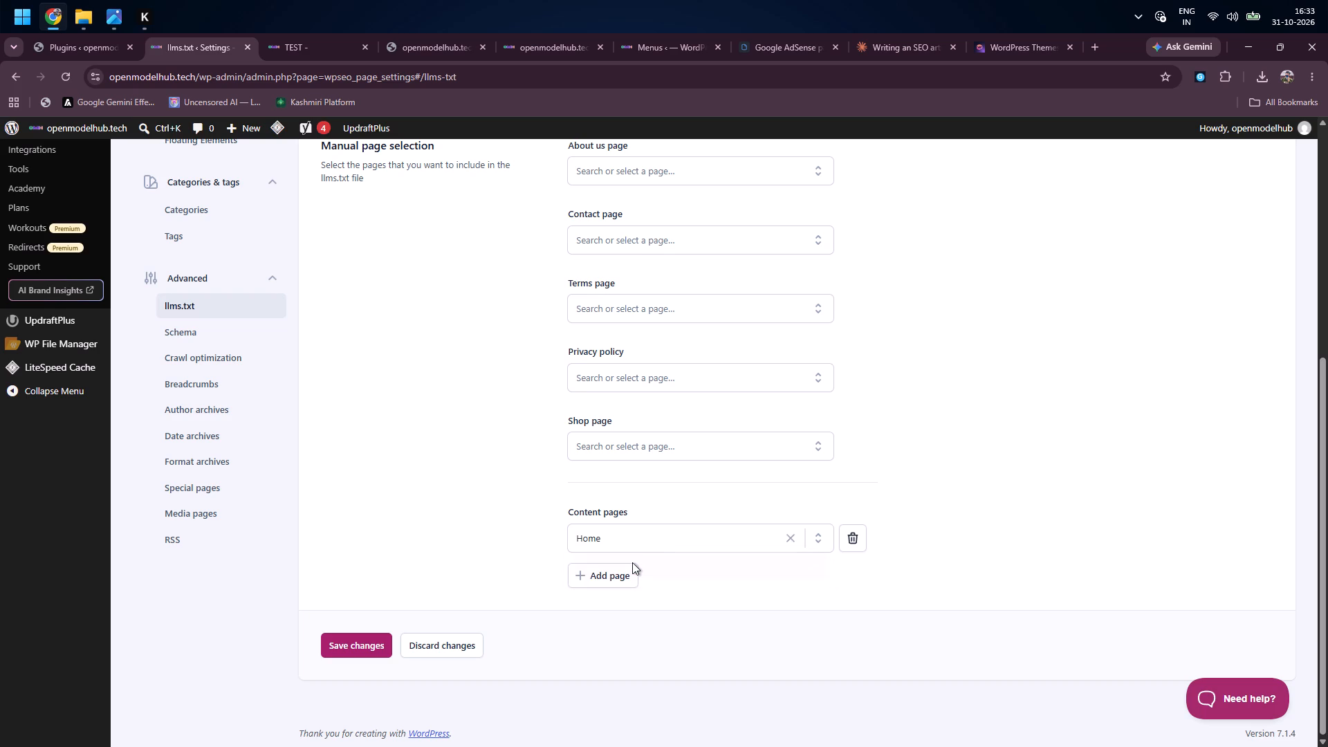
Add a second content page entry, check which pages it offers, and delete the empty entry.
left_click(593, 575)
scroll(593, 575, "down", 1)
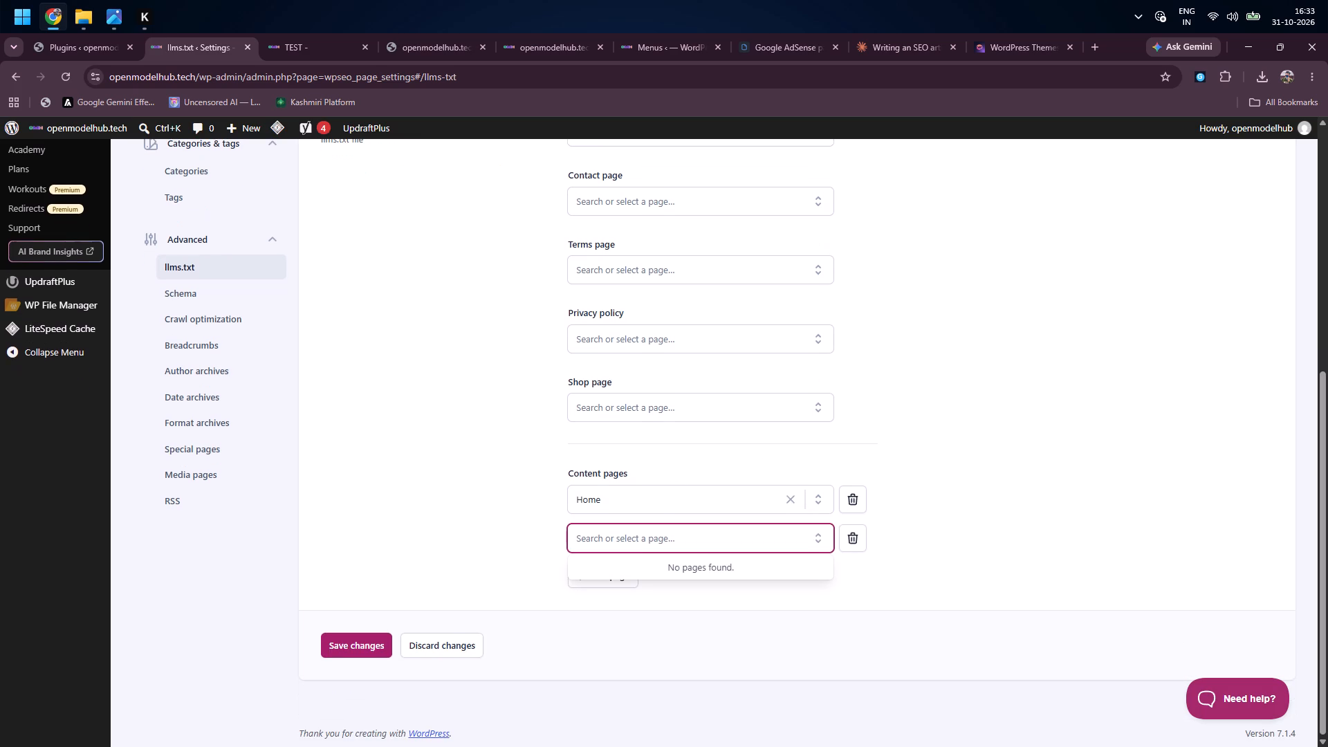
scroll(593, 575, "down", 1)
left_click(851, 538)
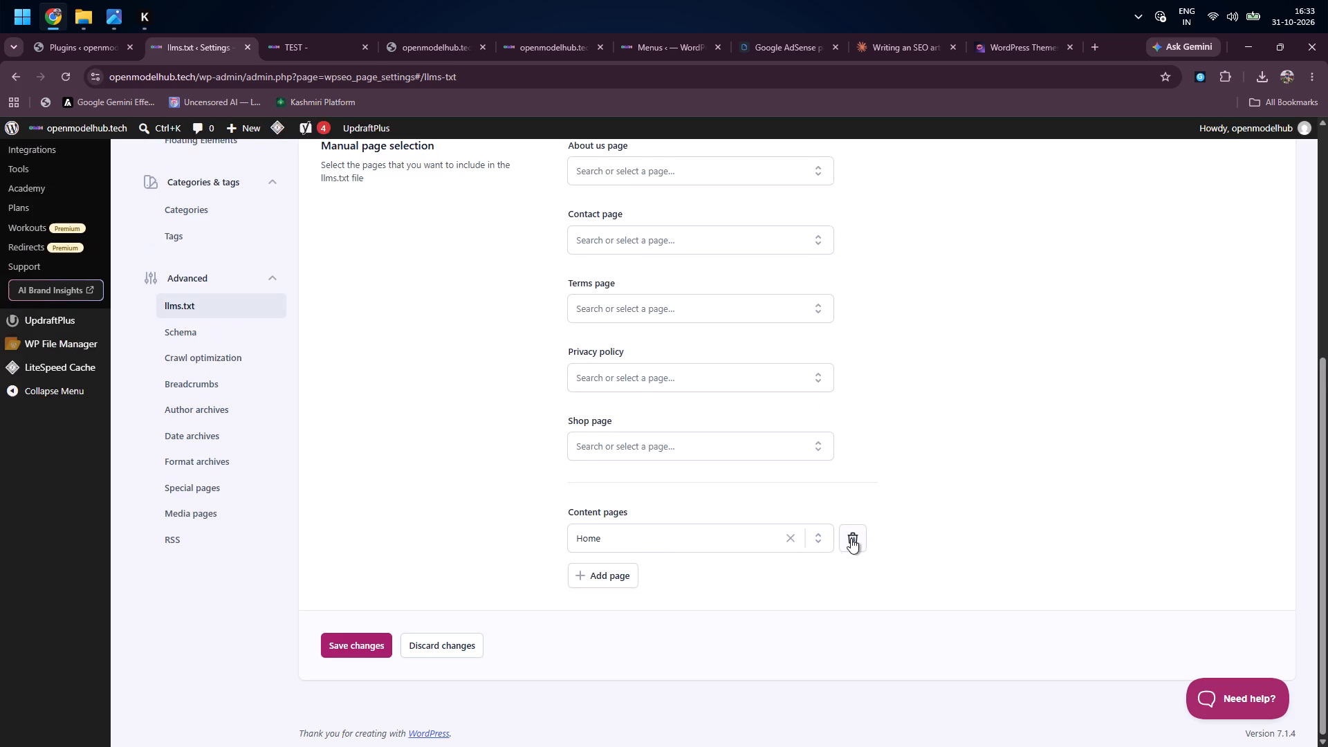
Recheck which pages can be chosen for the About us page entry.
scroll(865, 371, "up", 3)
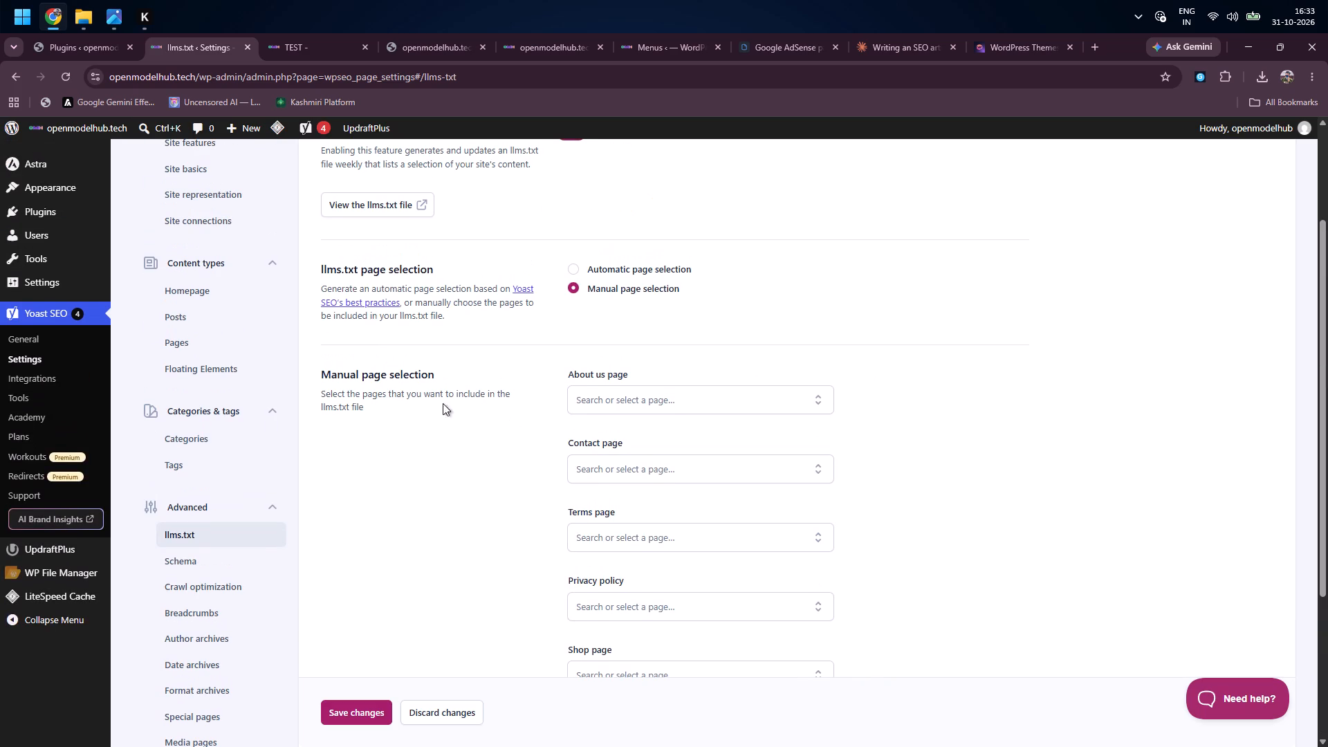
left_click(614, 404)
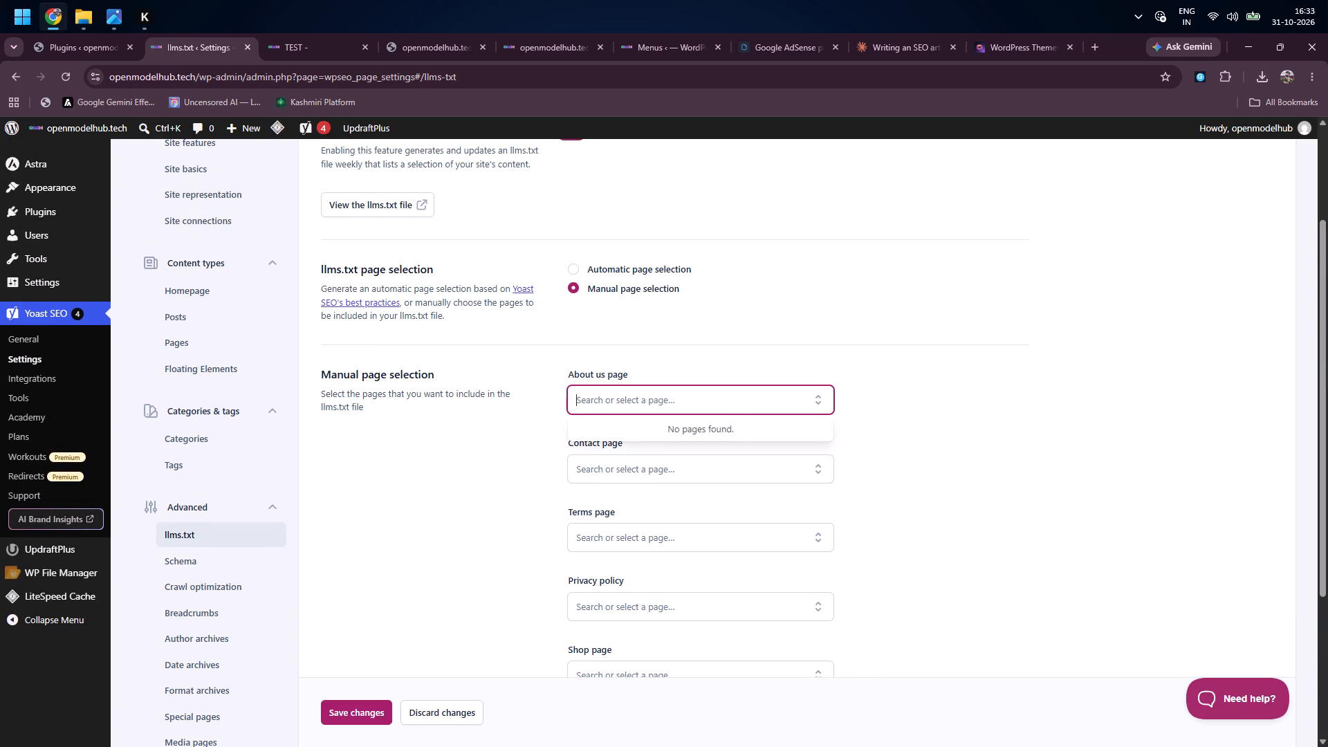
left_click_drag(874, 414, 864, 413)
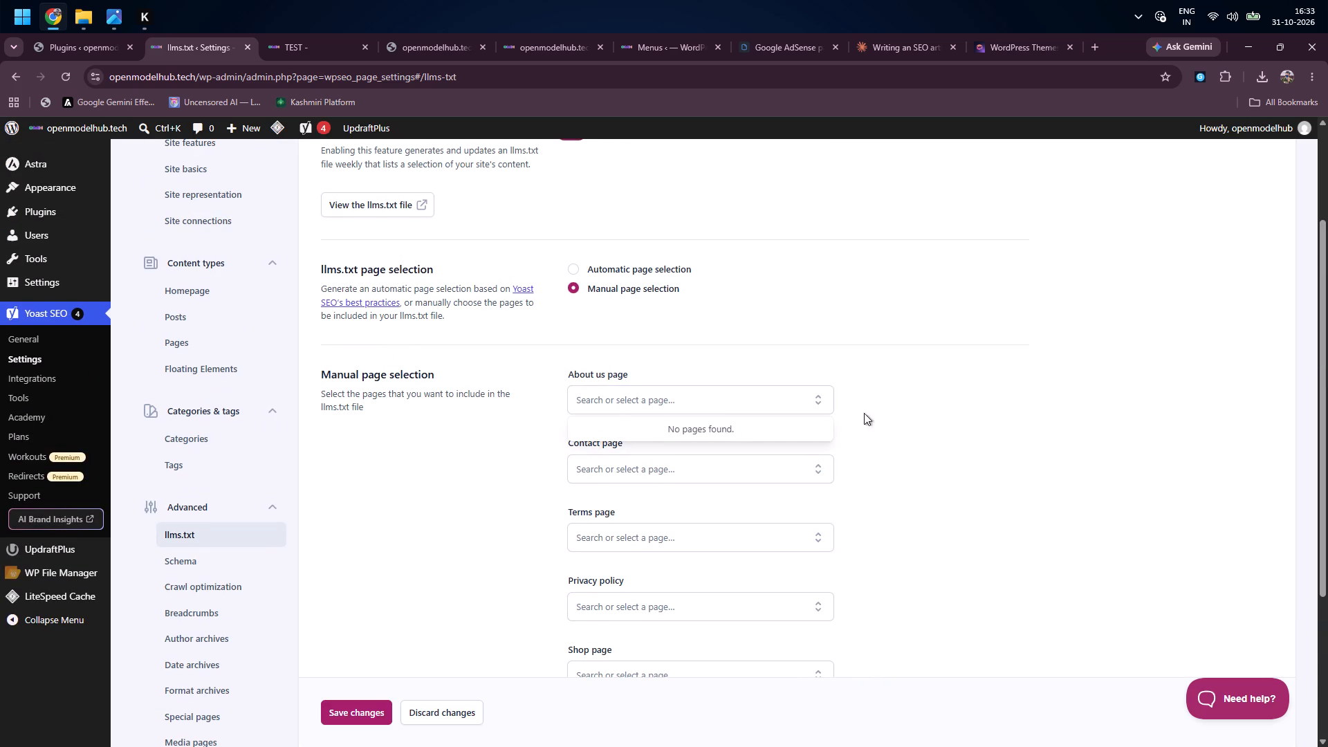
Open Yoast's Pages content type settings and review their sections down to Additional settings.
left_click_drag(864, 413, 186, 344)
left_click(186, 344)
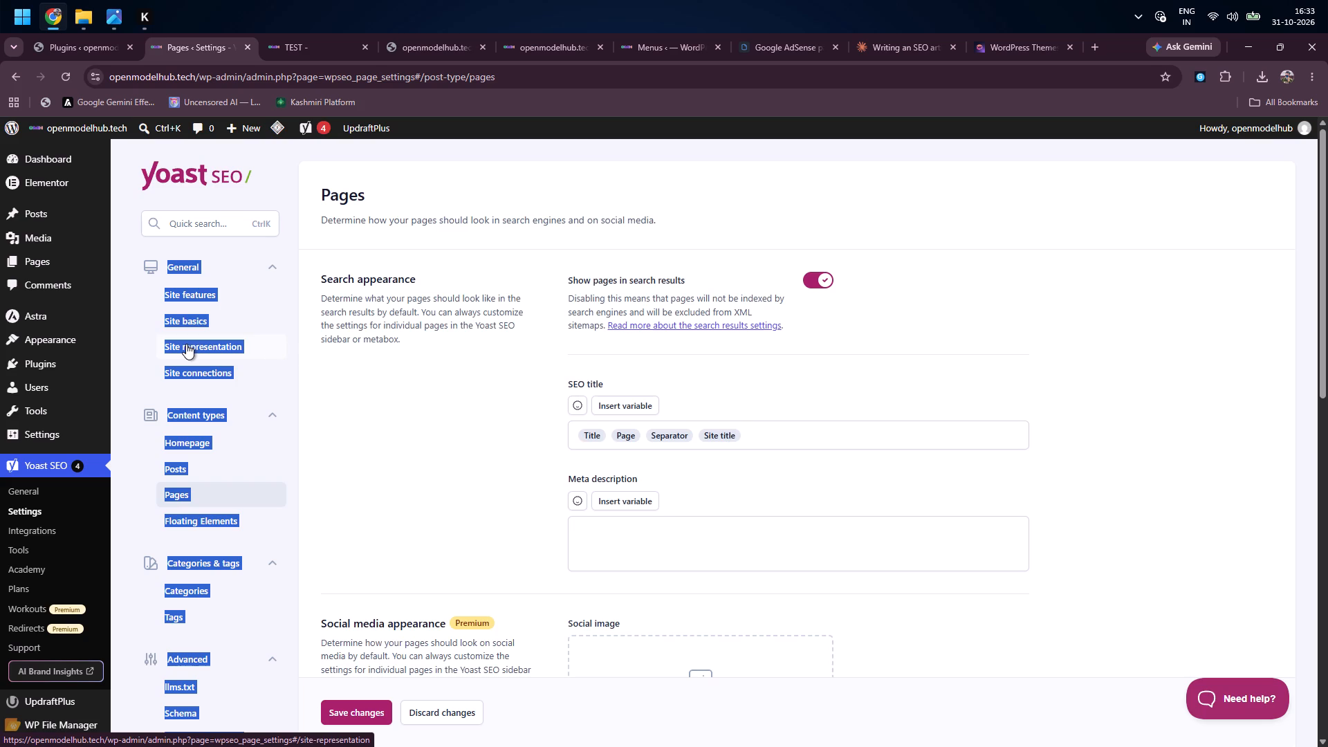
left_click(488, 456)
scroll(488, 456, "down", 1)
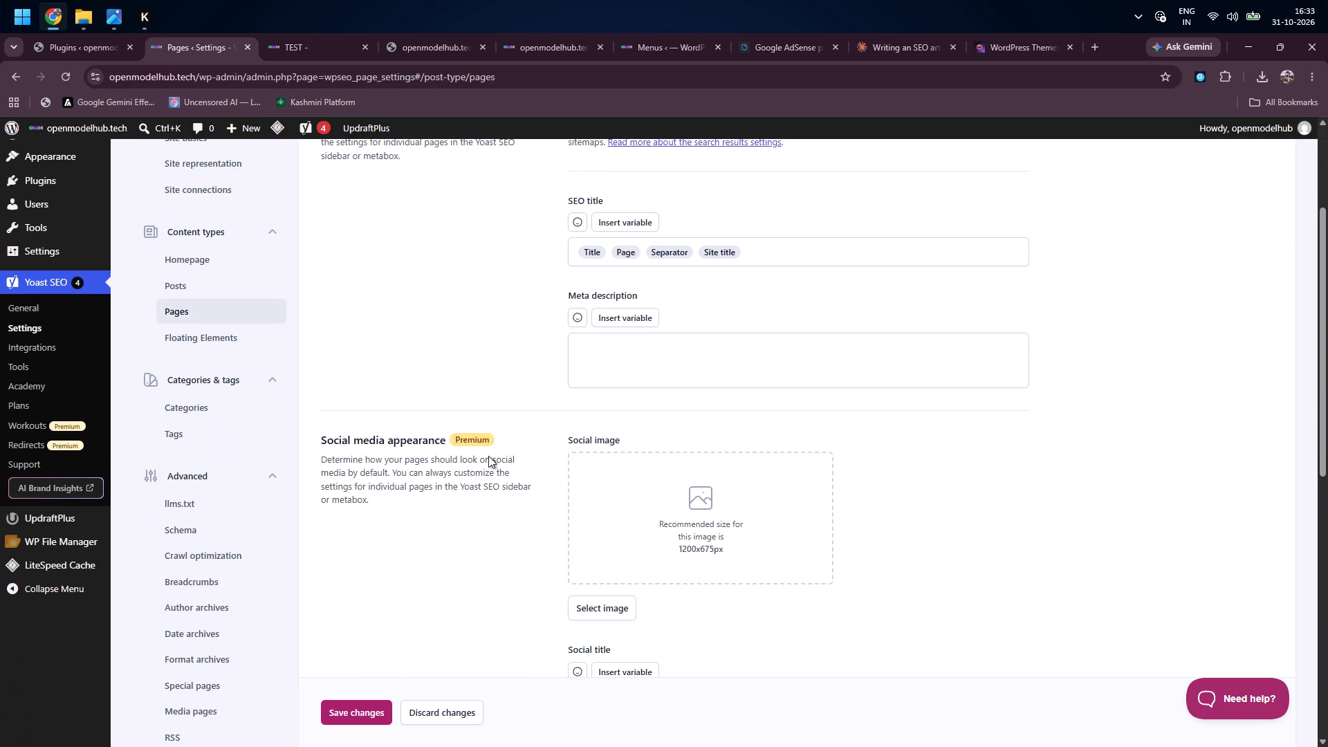
scroll(488, 456, "down", 7)
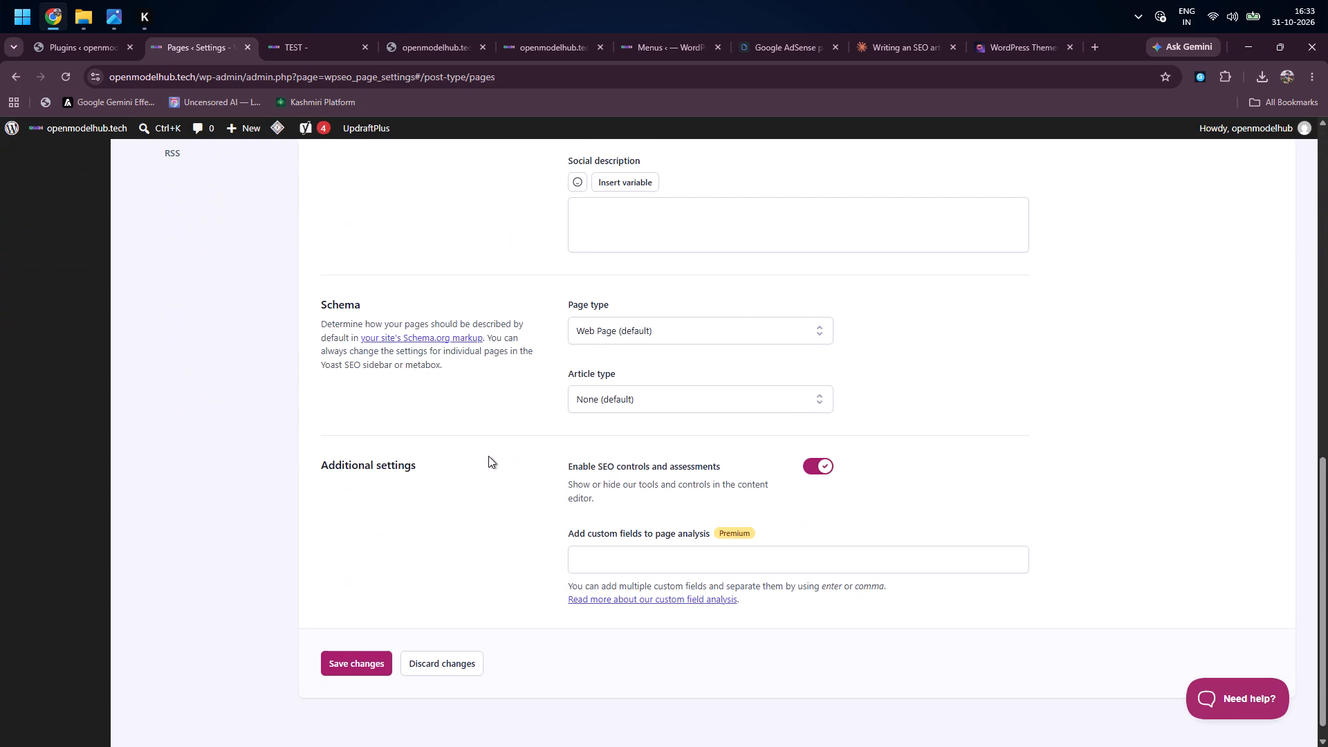
scroll(488, 456, "down", 3)
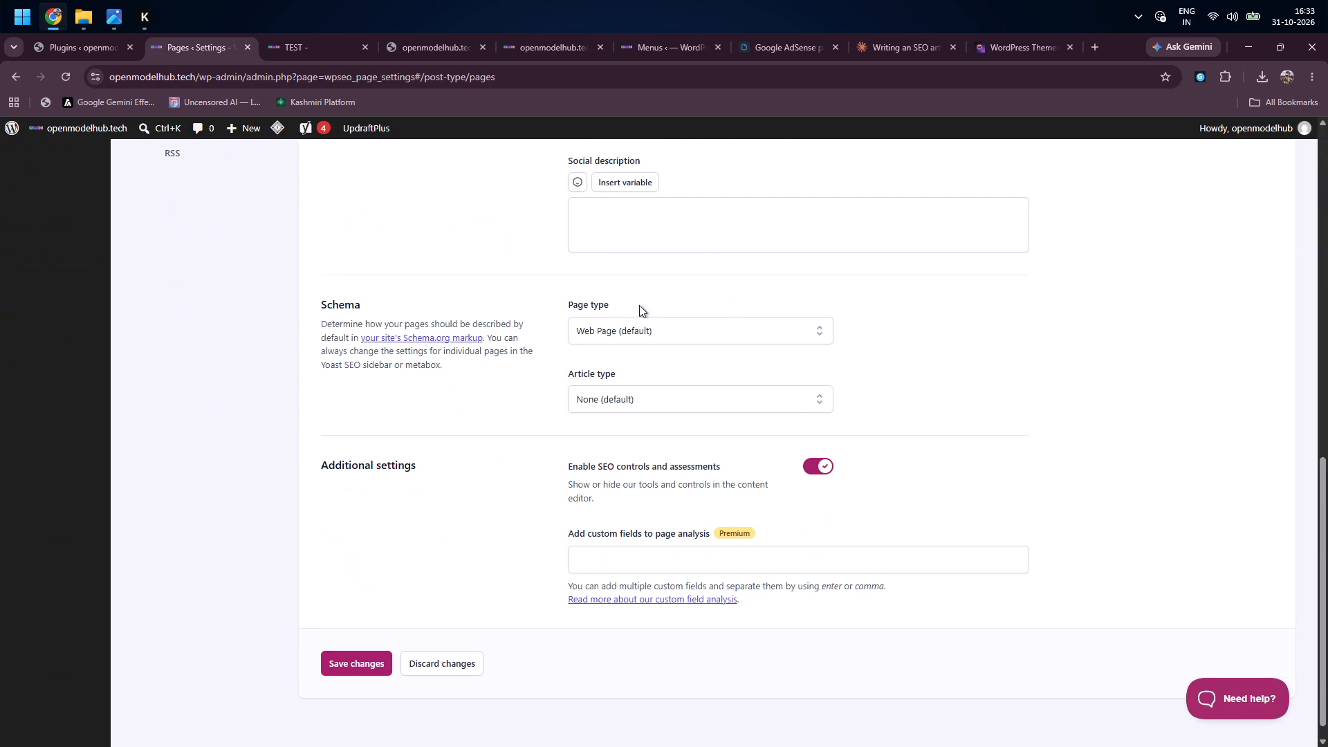
Check the available Schema page types for pages and close the list without choosing another.
left_click(636, 297)
left_click(634, 309)
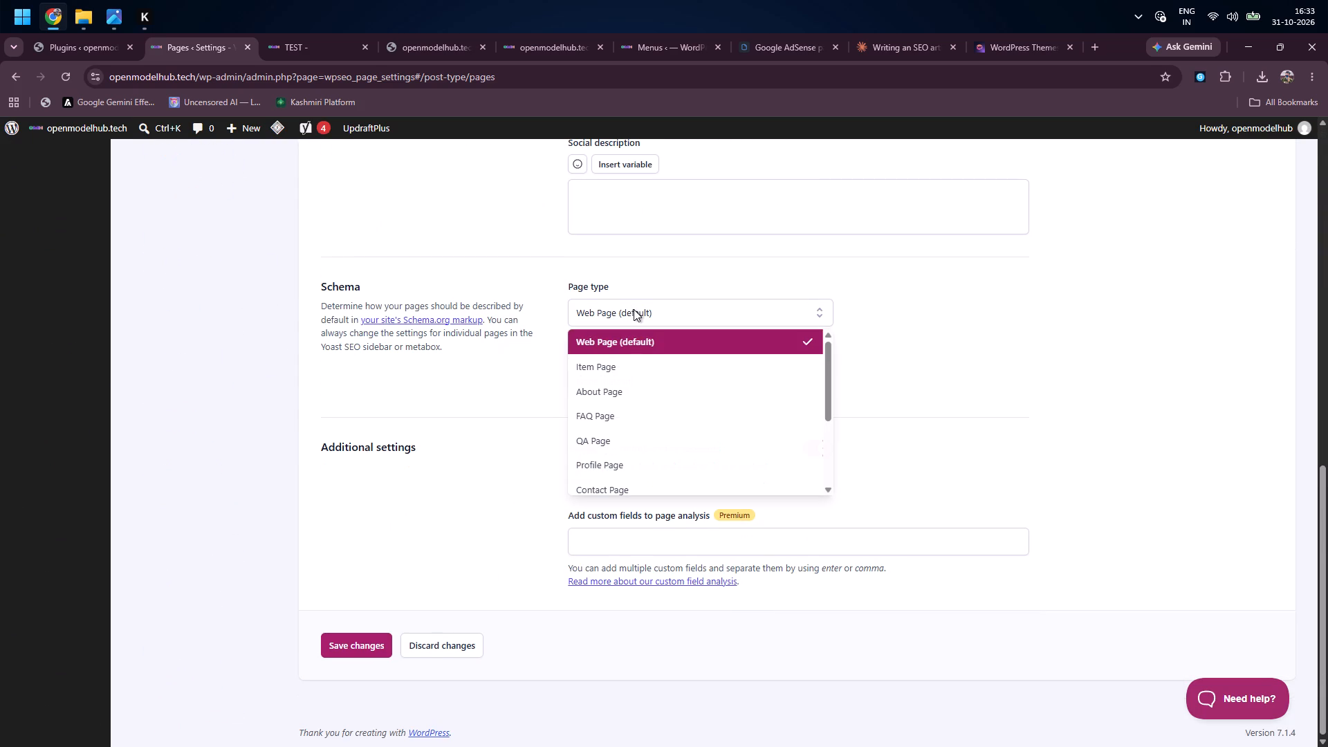
scroll(630, 454, "down", 3)
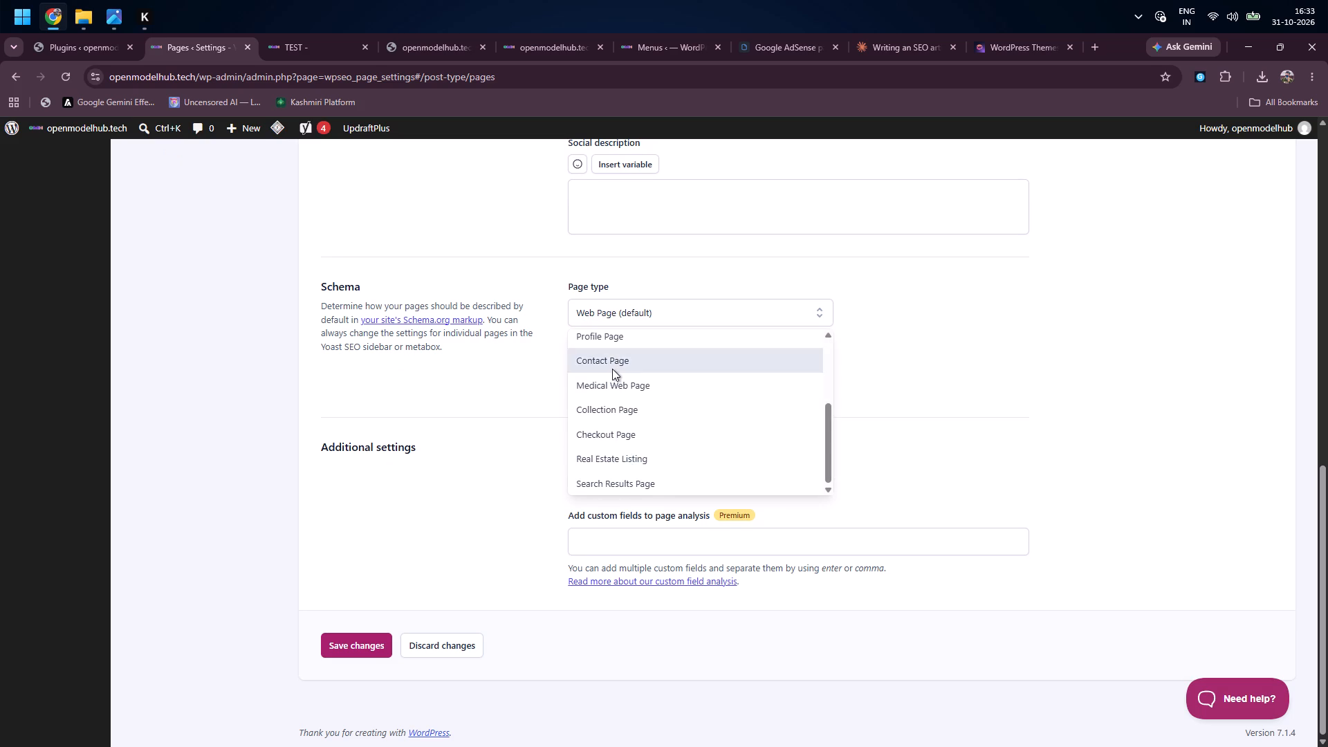
scroll(612, 369, "up", 6)
left_click(500, 378)
Review the Pages settings again, from Search appearance through Social media appearance, Schema and Additional settings.
scroll(500, 378, "up", 6)
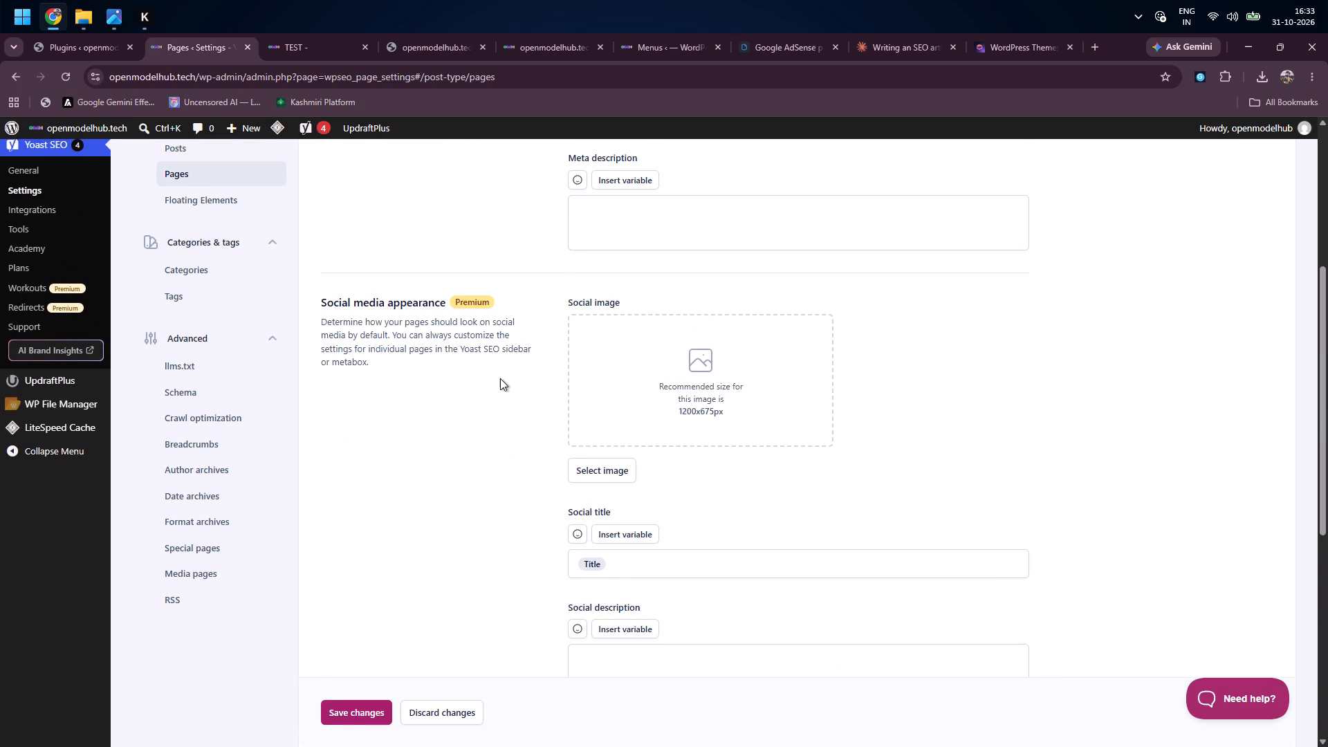
scroll(500, 378, "up", 3)
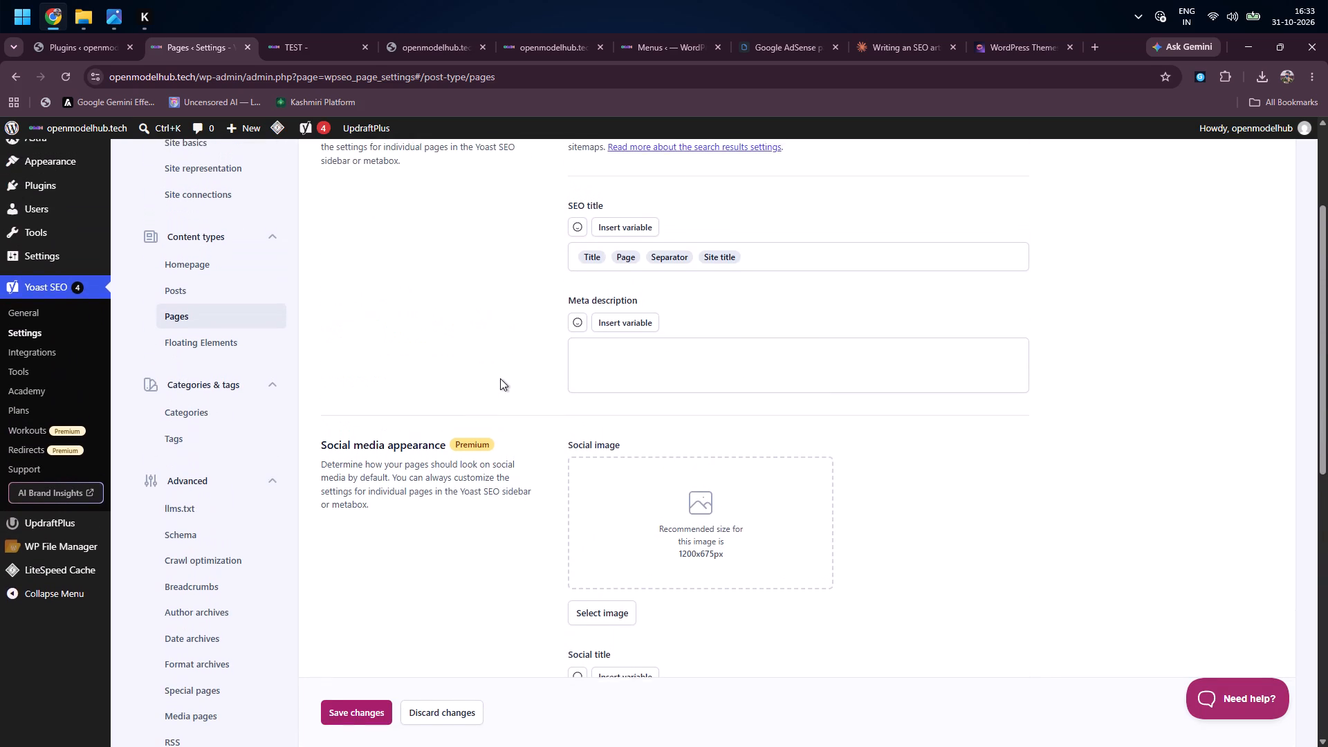
scroll(500, 378, "up", 3)
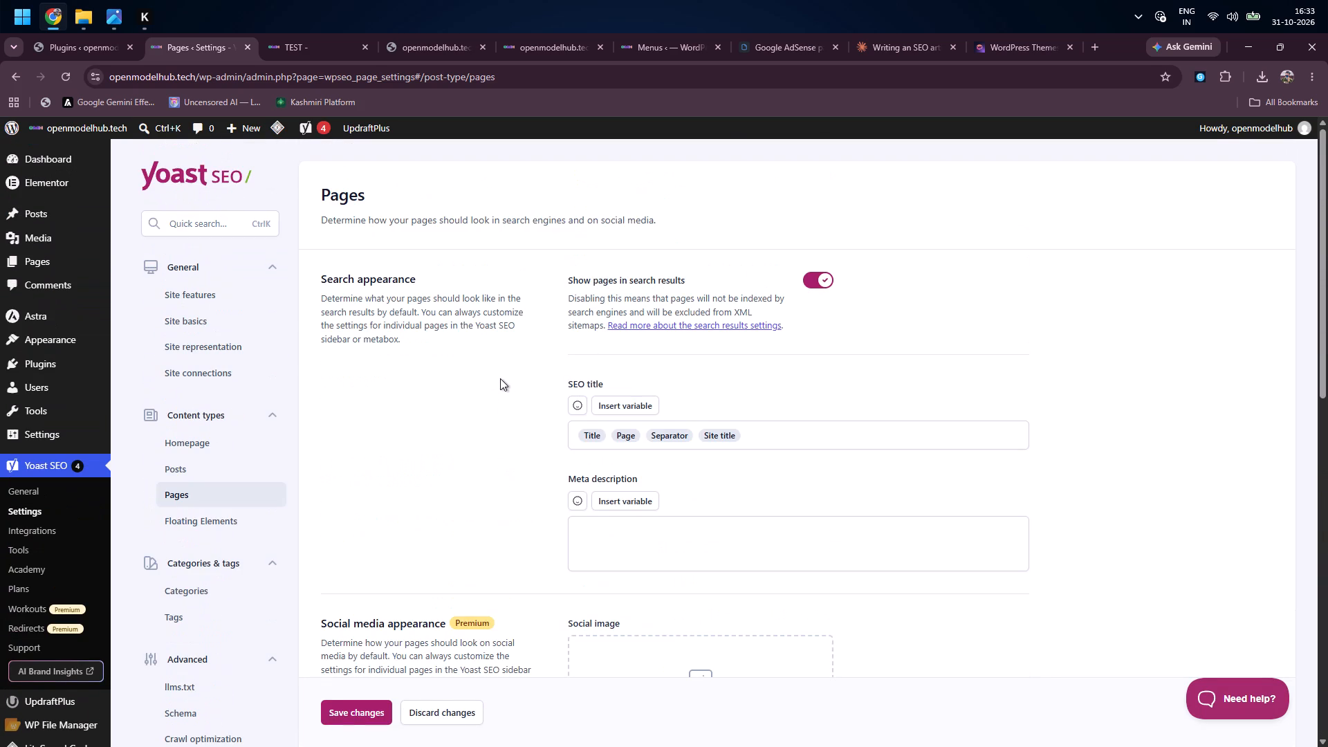
scroll(500, 378, "up", 1)
scroll(845, 468, "down", 1)
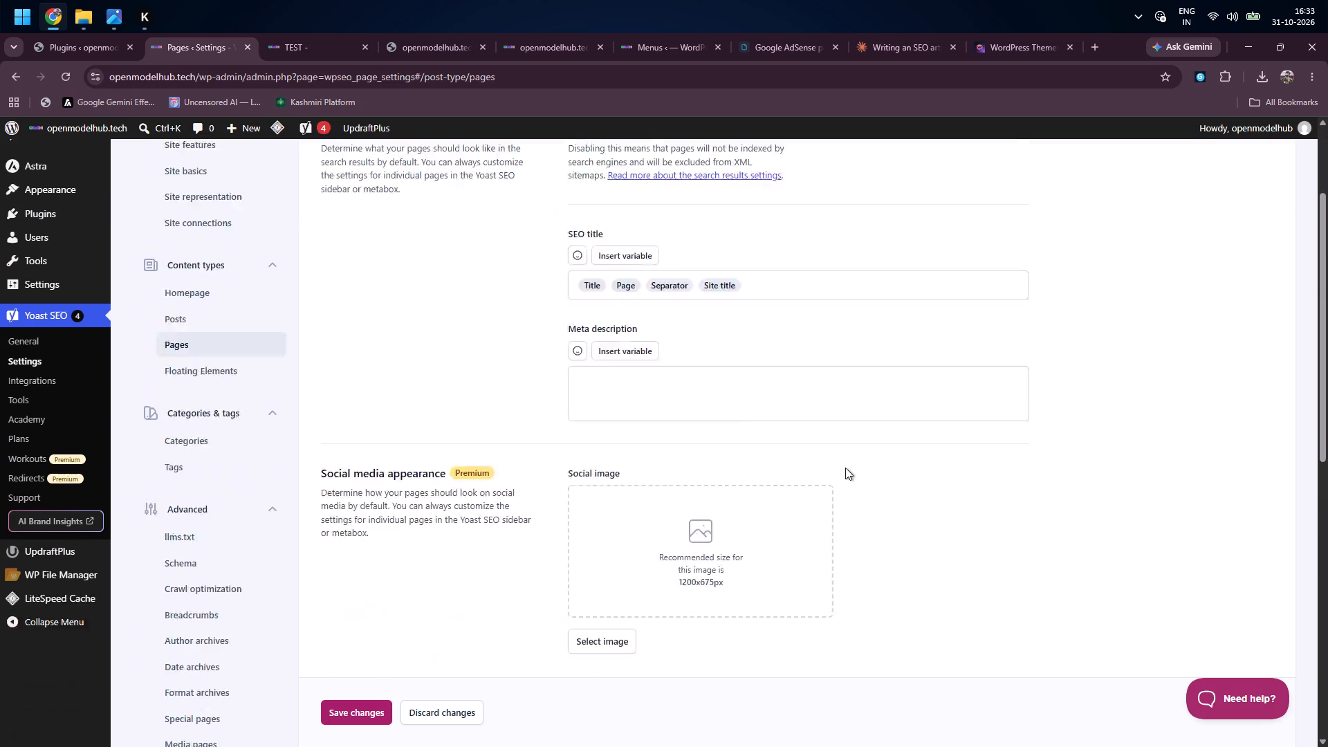
scroll(845, 468, "down", 4)
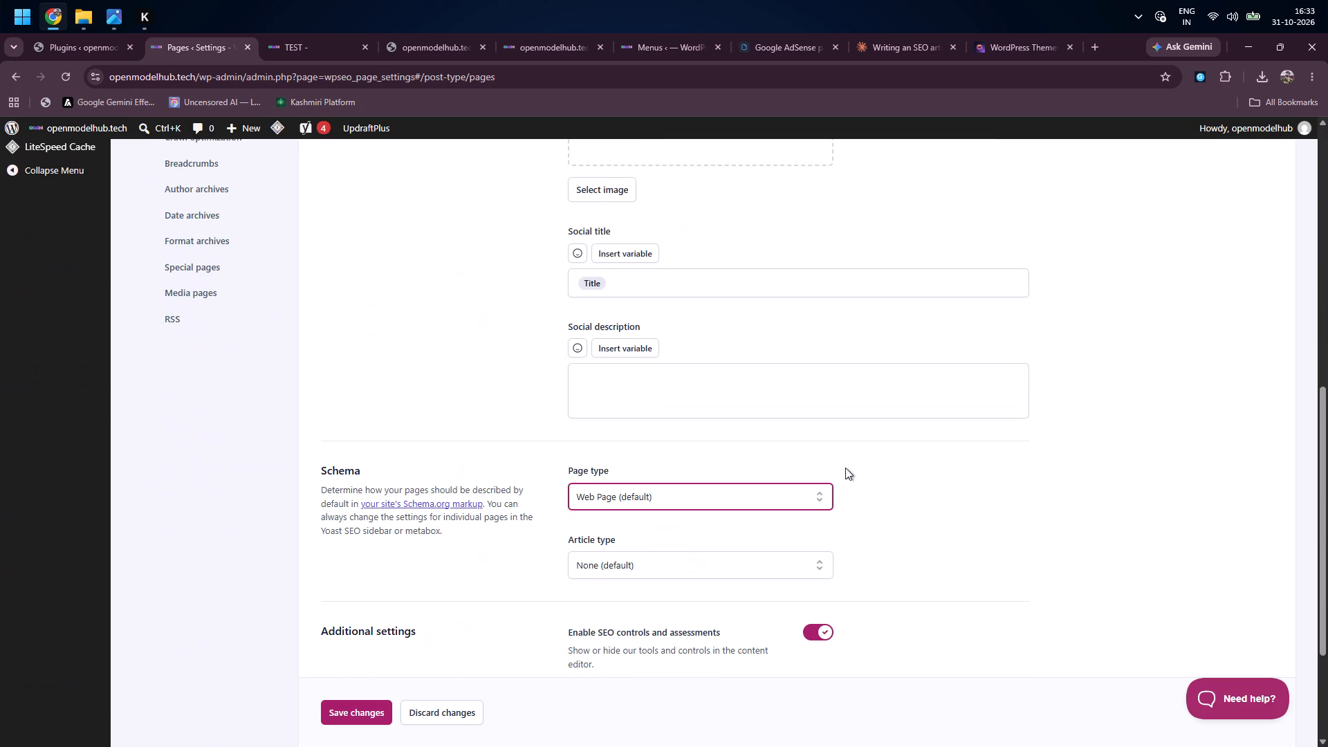
scroll(845, 468, "down", 4)
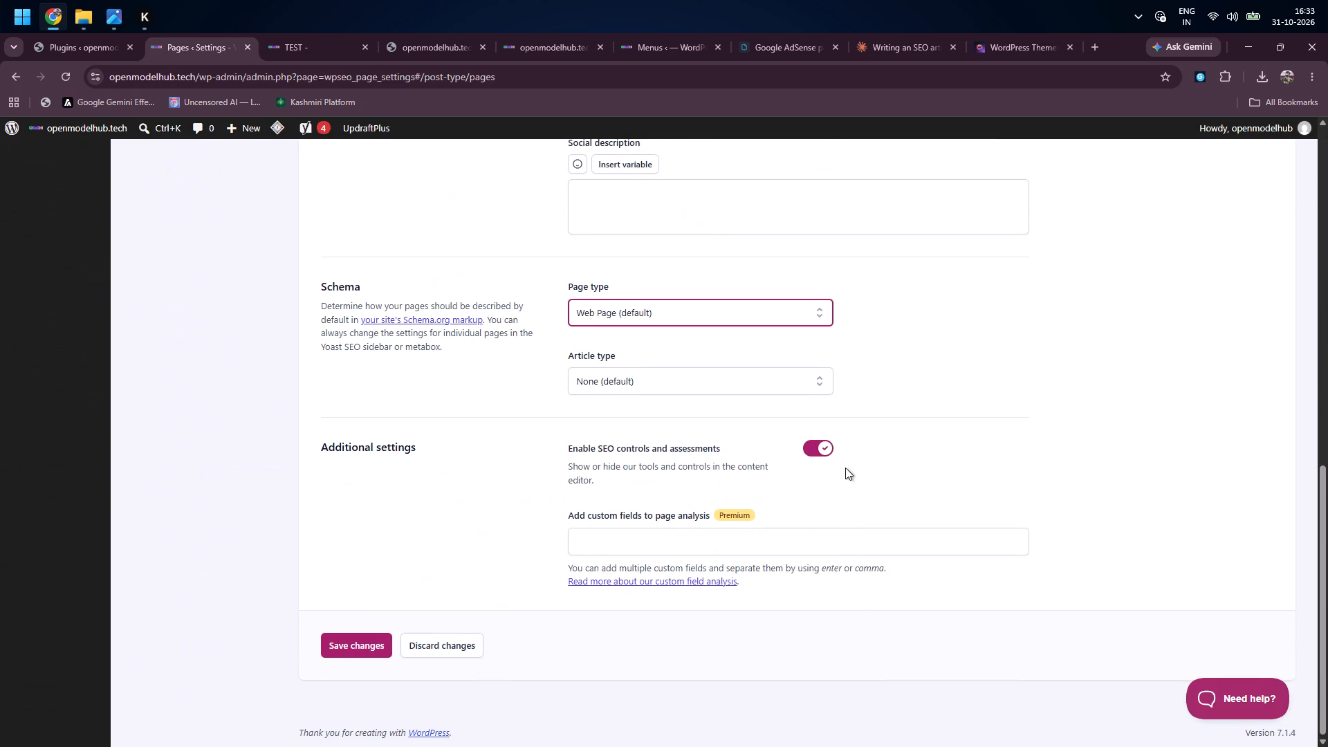
Review Yoast's Floating Elements settings, the Site representation fields down to Organization identifiers, and the Site features page.
scroll(845, 468, "up", 2)
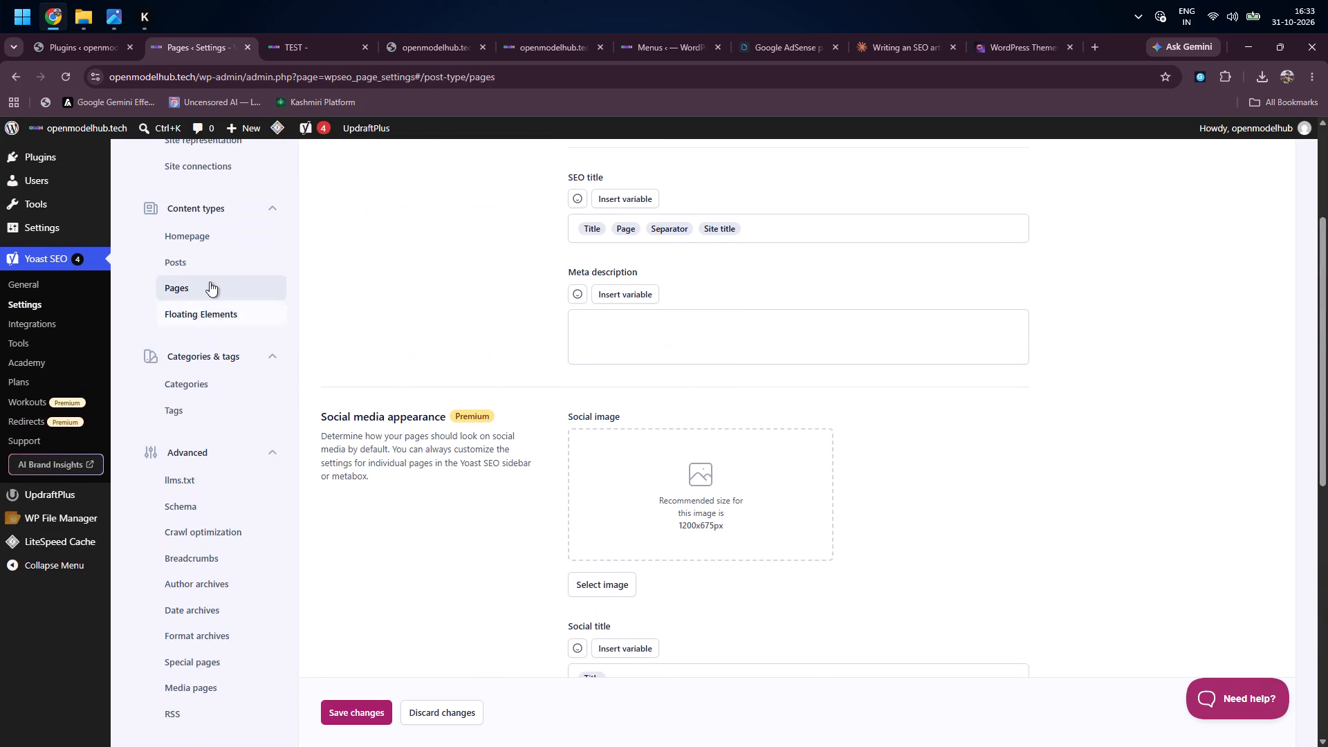
left_click(185, 313)
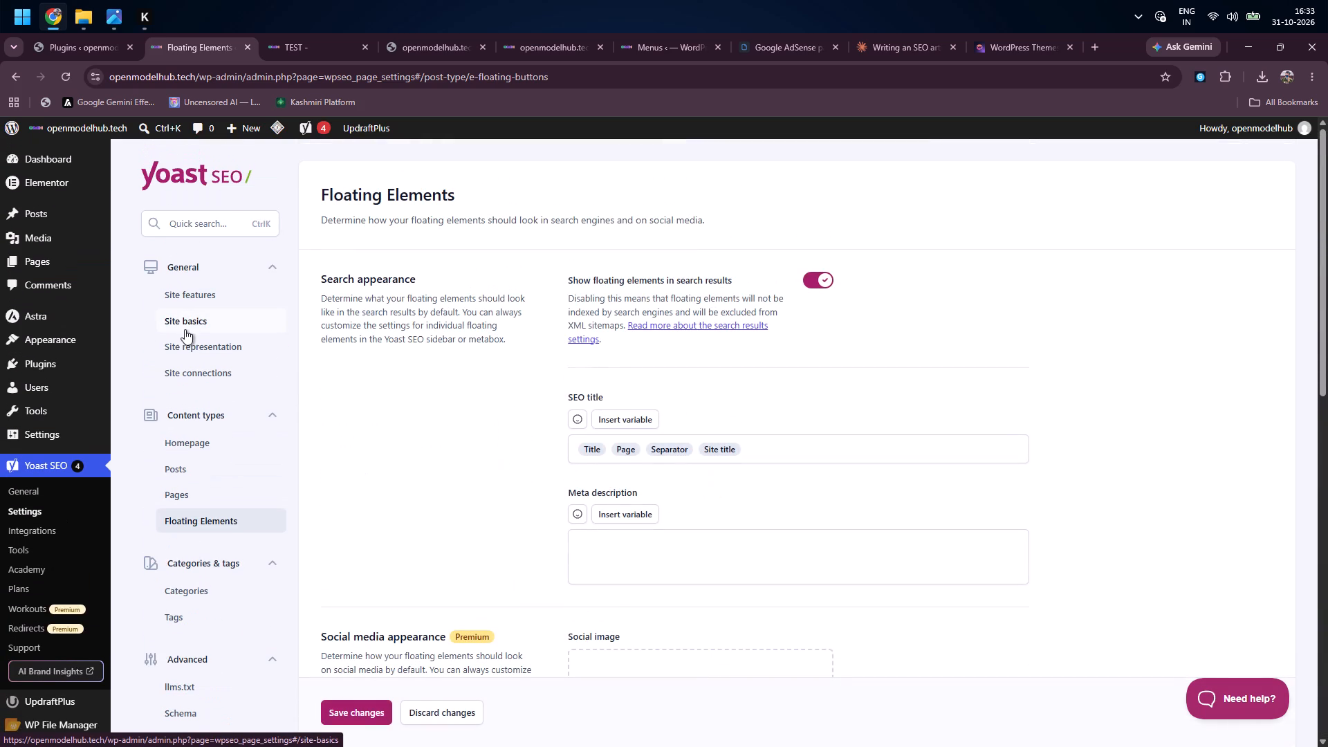
left_click(184, 357)
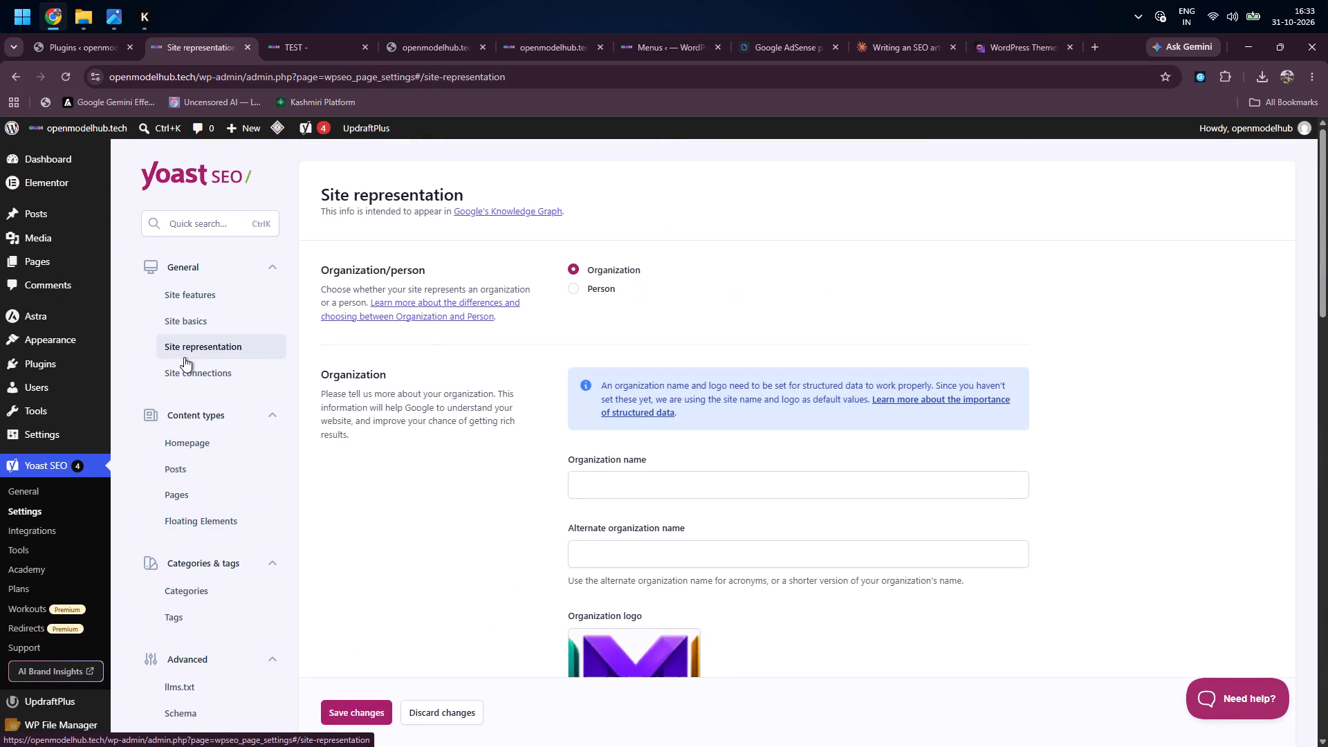
scroll(602, 434, "down", 4)
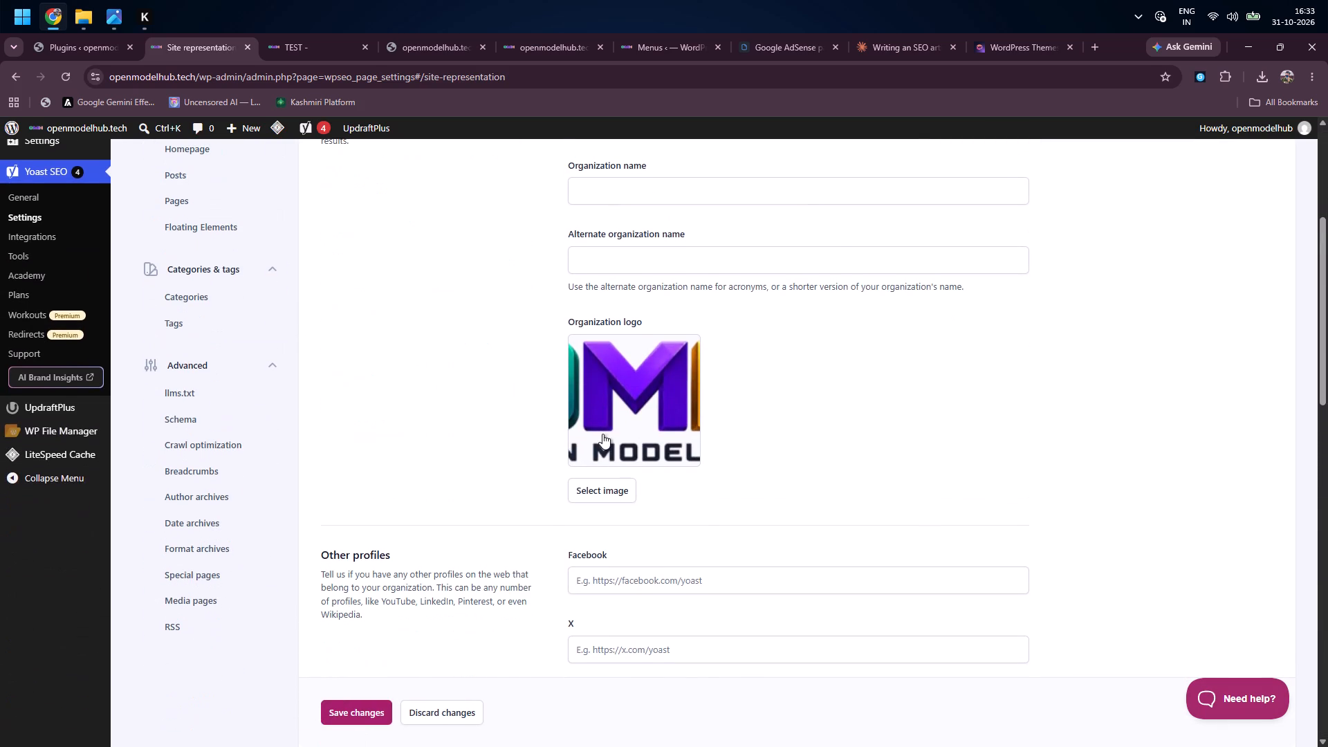
scroll(602, 434, "down", 11)
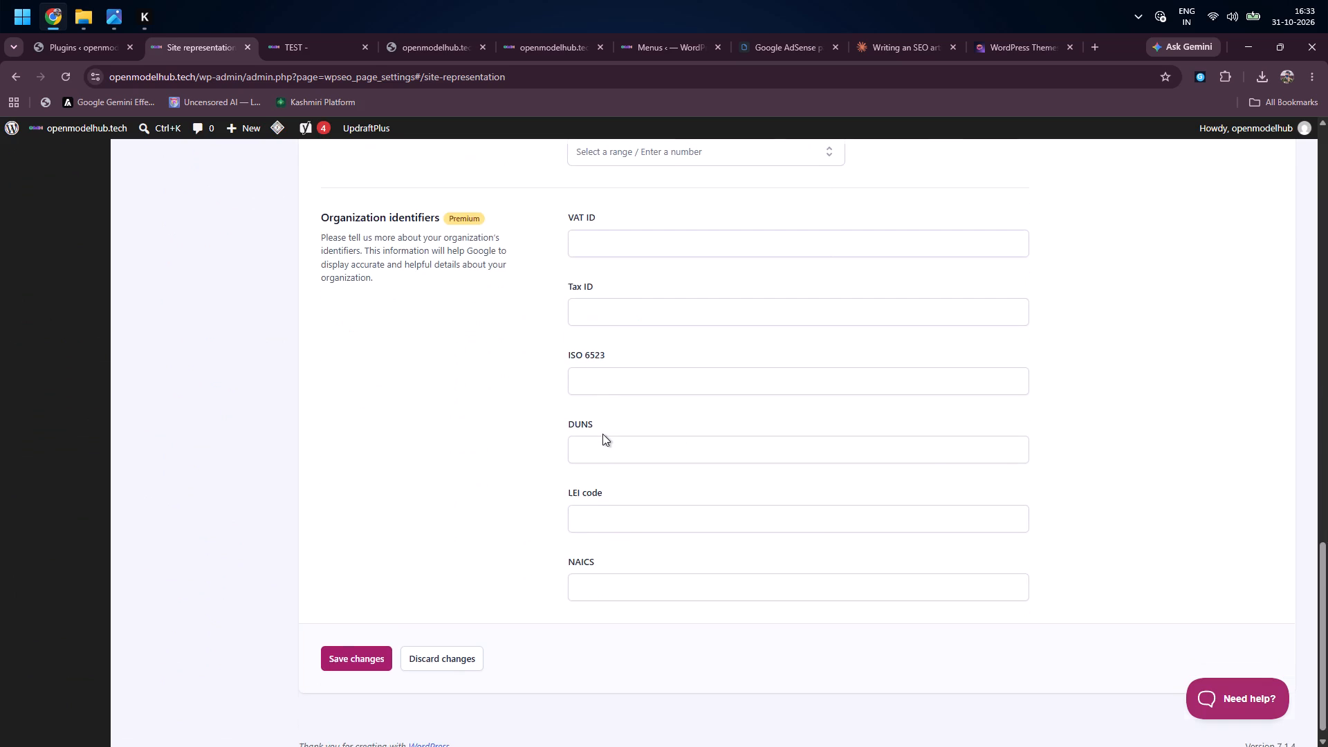
scroll(602, 434, "up", 12)
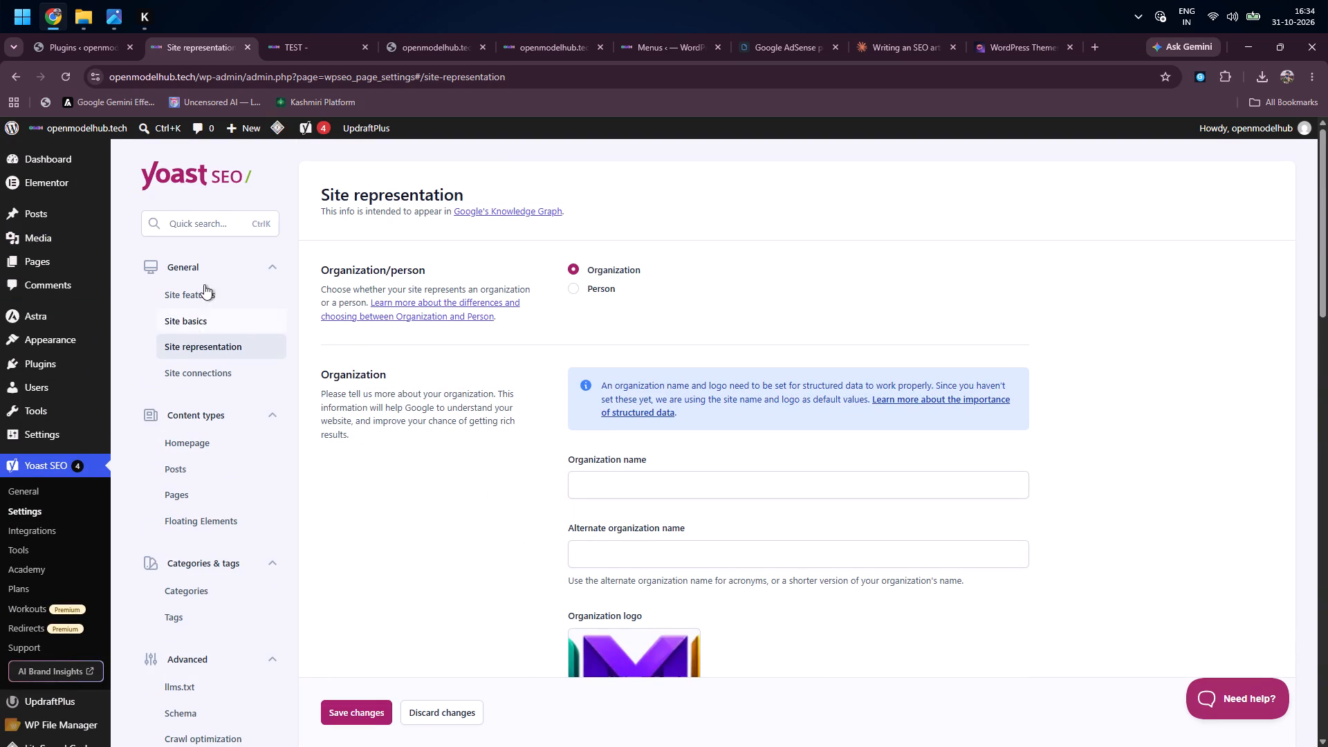
left_click(201, 299)
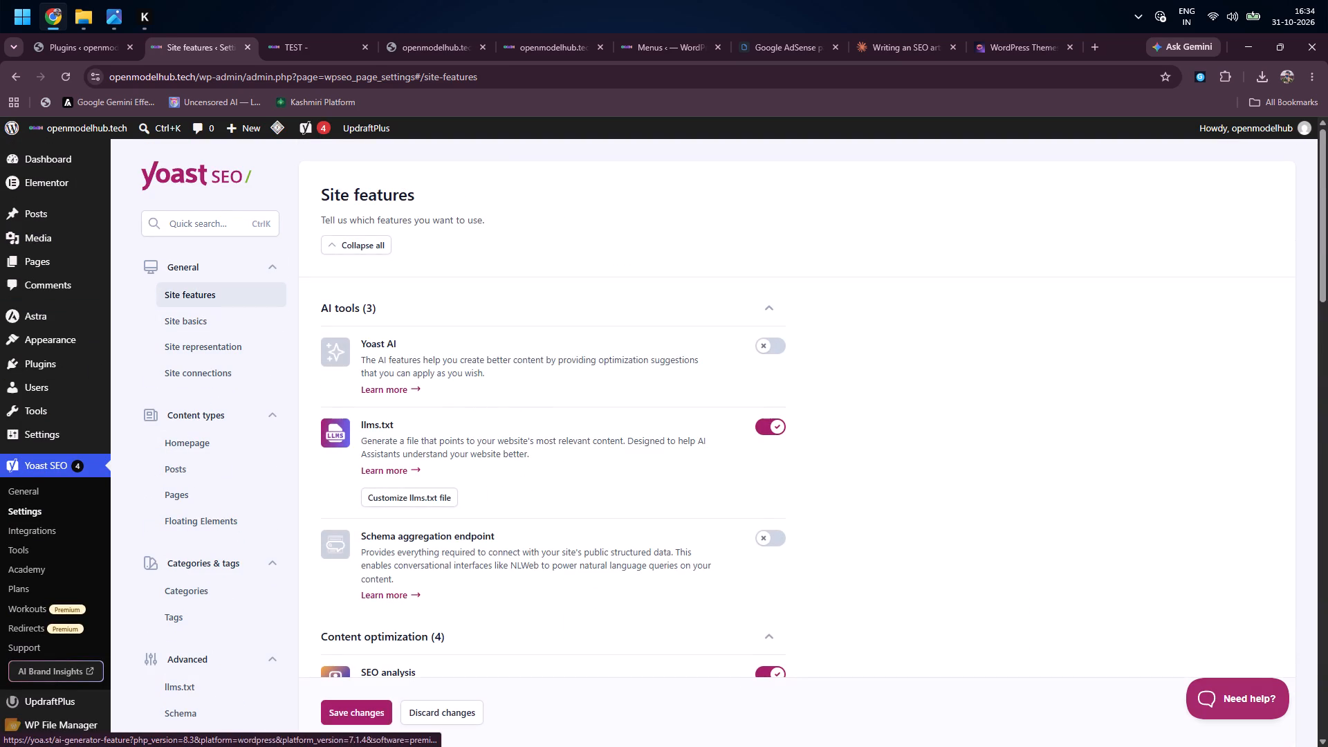
Set the title separator to the vertical bar (|) in Yoast's Site basics settings.
left_click(194, 315)
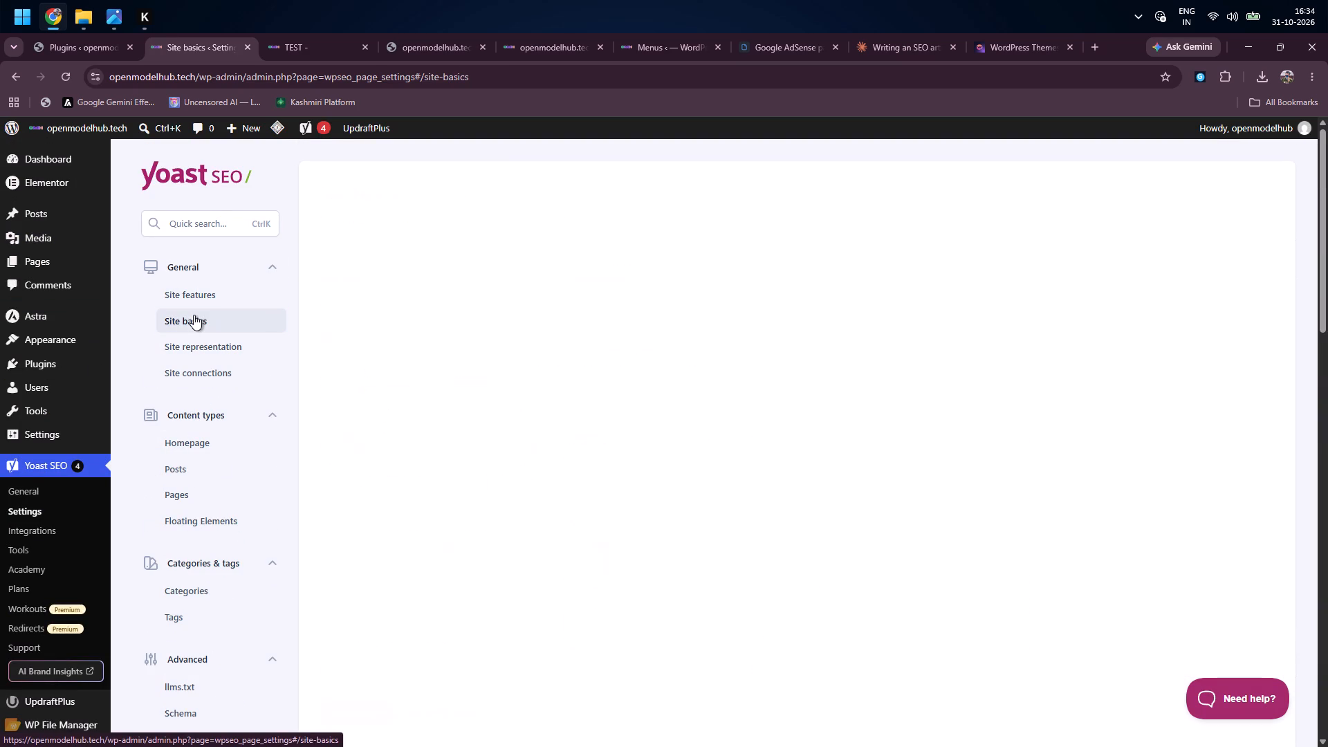
scroll(414, 472, "left", 1)
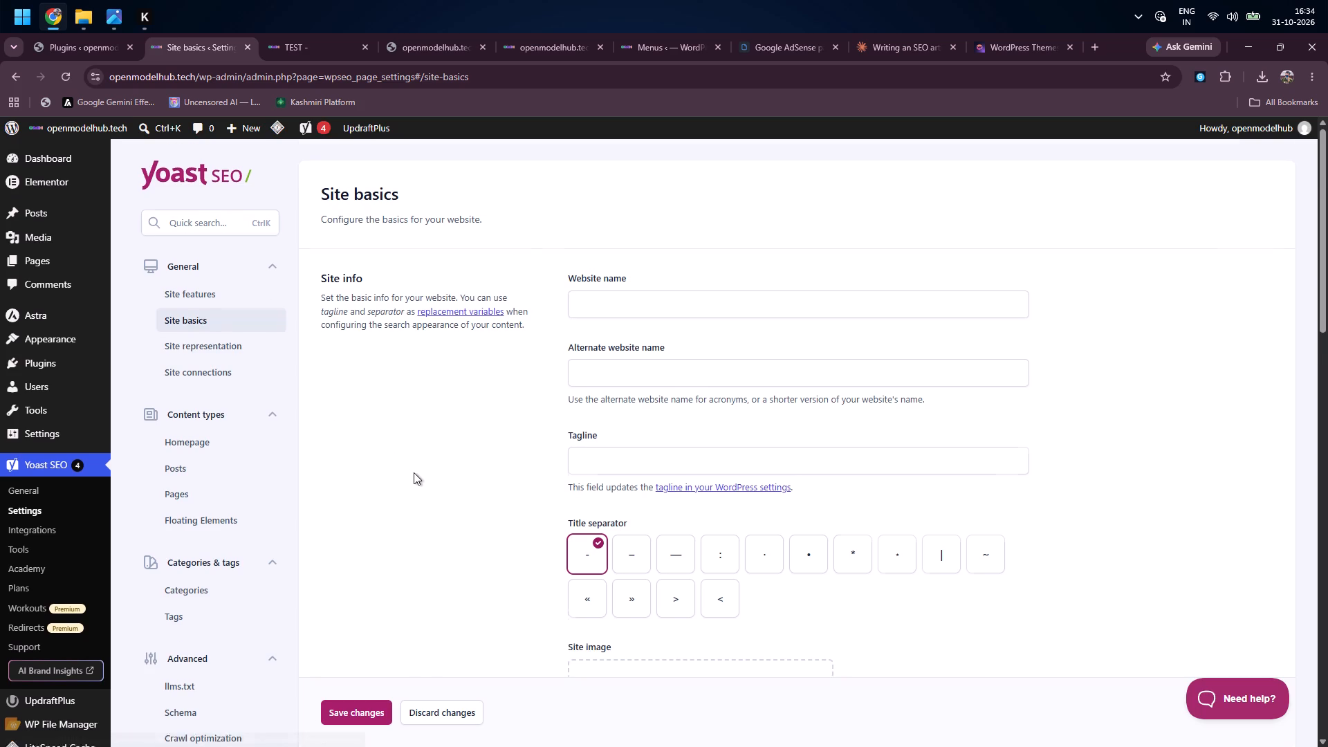
scroll(414, 472, "left", 2)
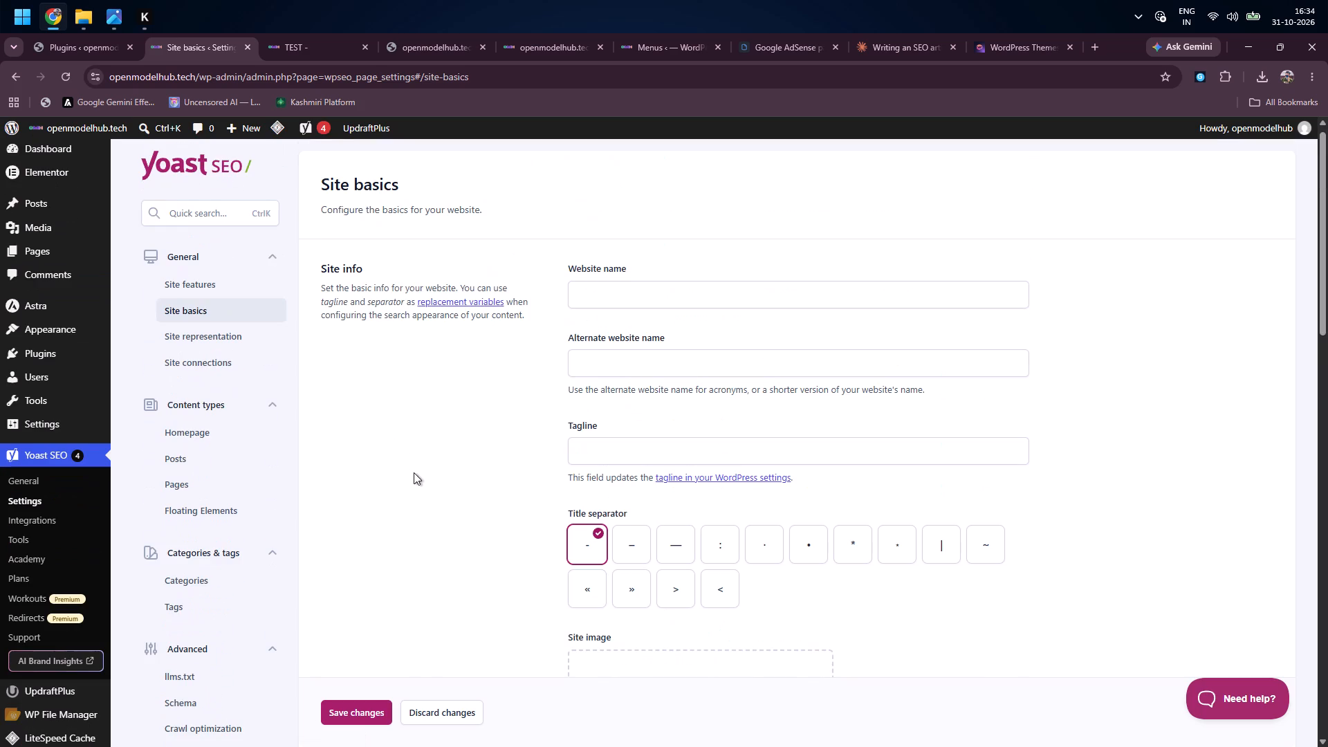
left_click(930, 553)
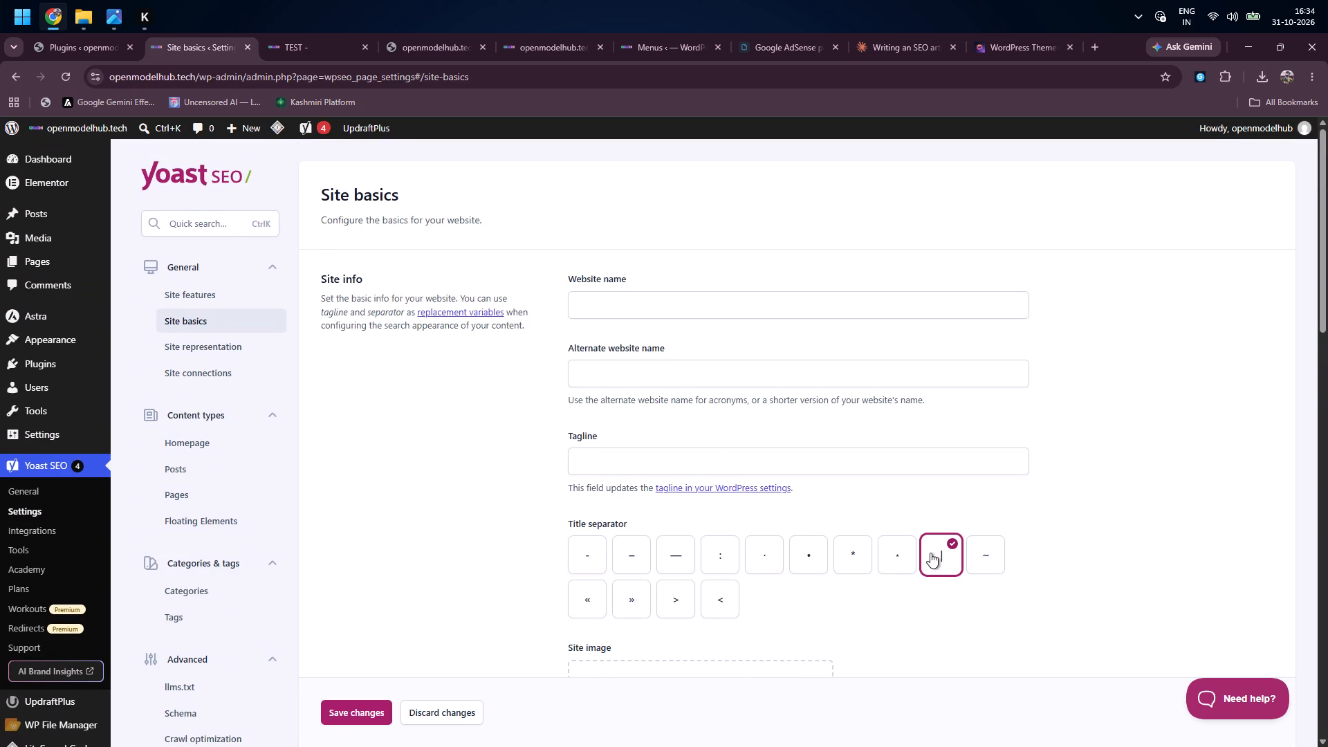
Check the Homepage settings and review the Posts content type settings, including Search appearance, Social media appearance and Schema.
scroll(182, 421, "down", 1)
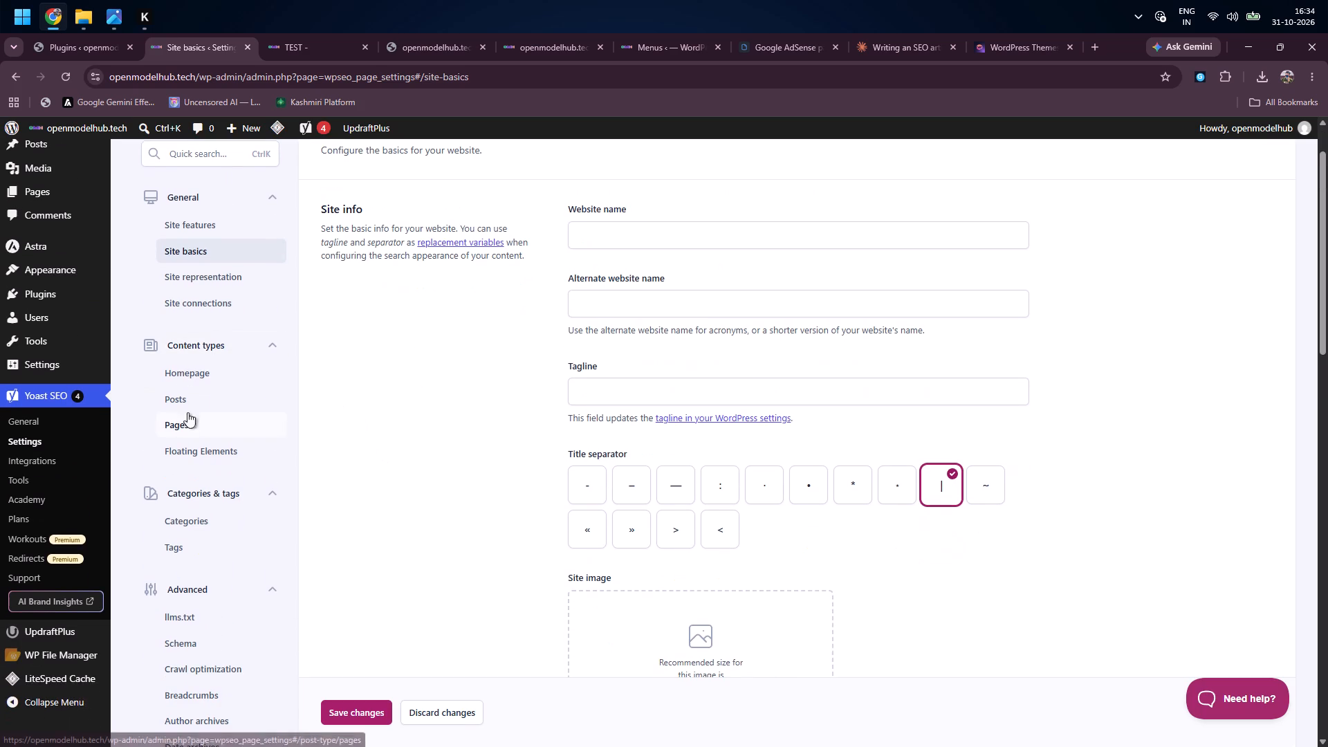
left_click(217, 376)
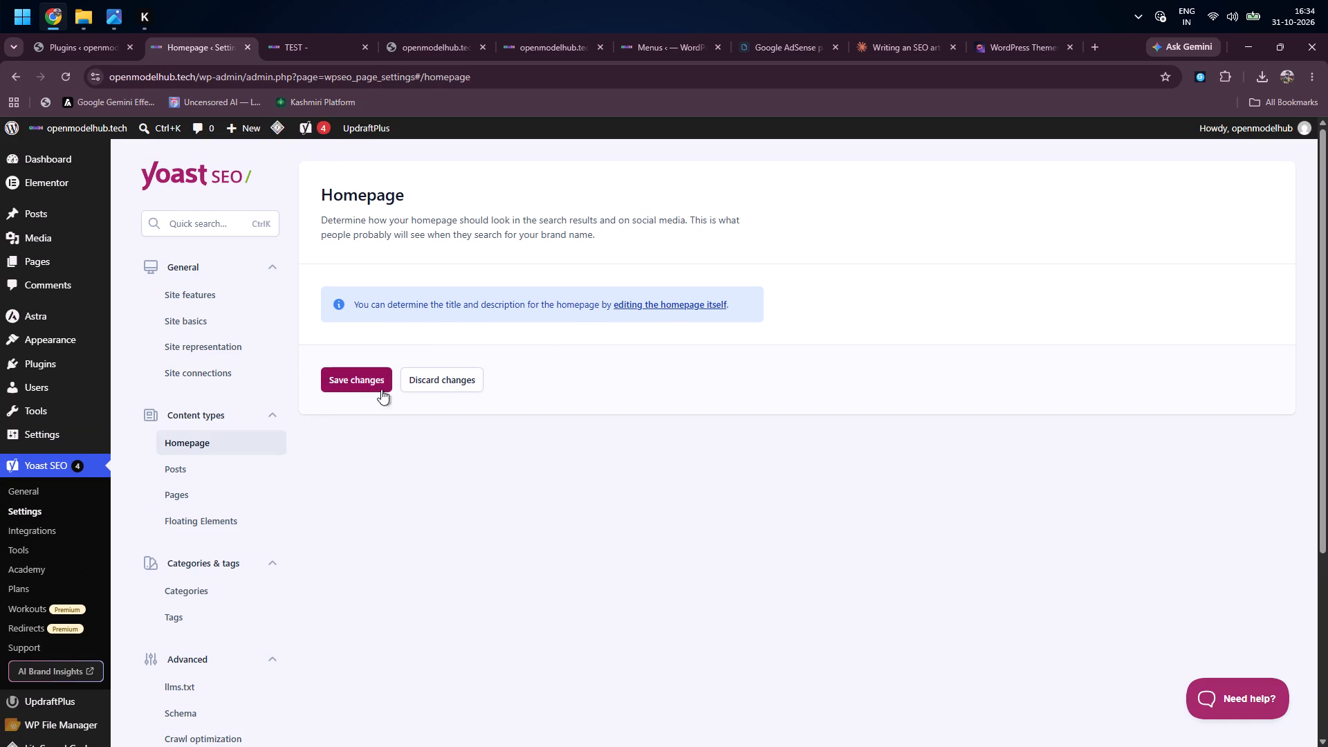
left_click(205, 466)
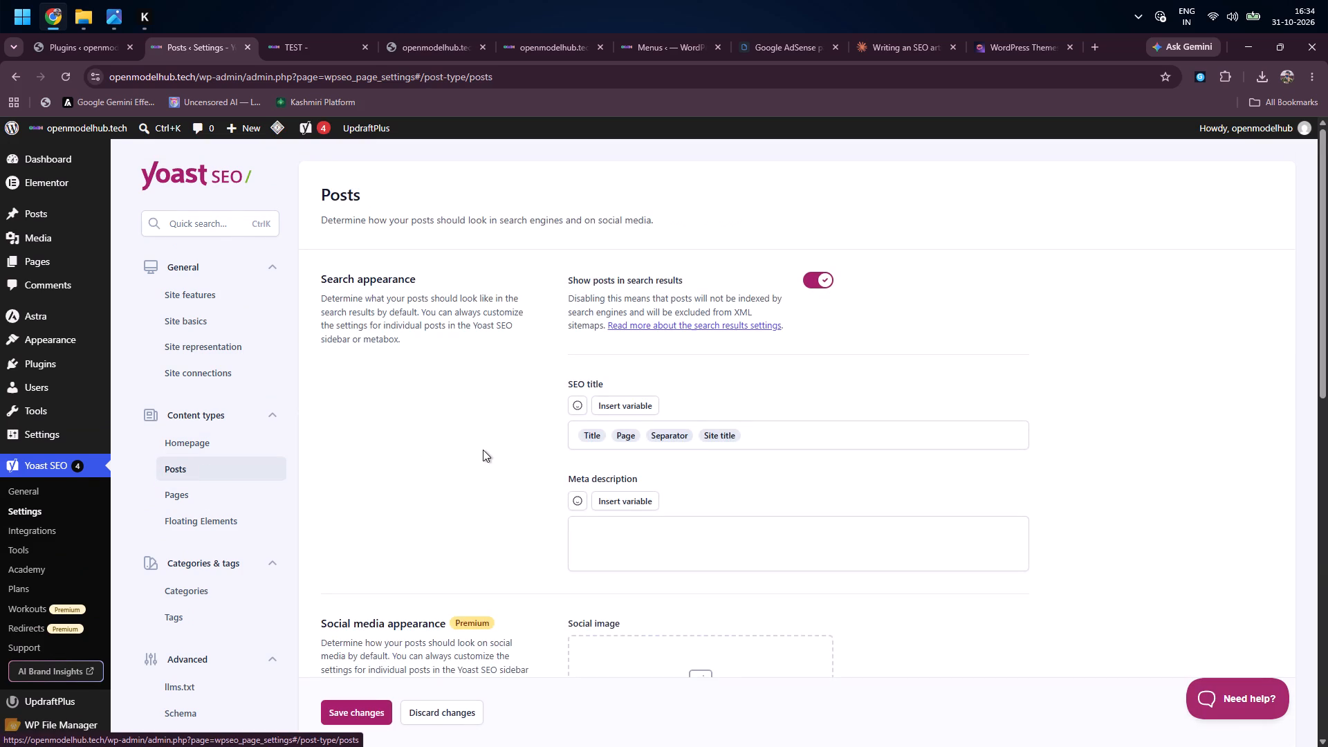
scroll(483, 450, "down", 2)
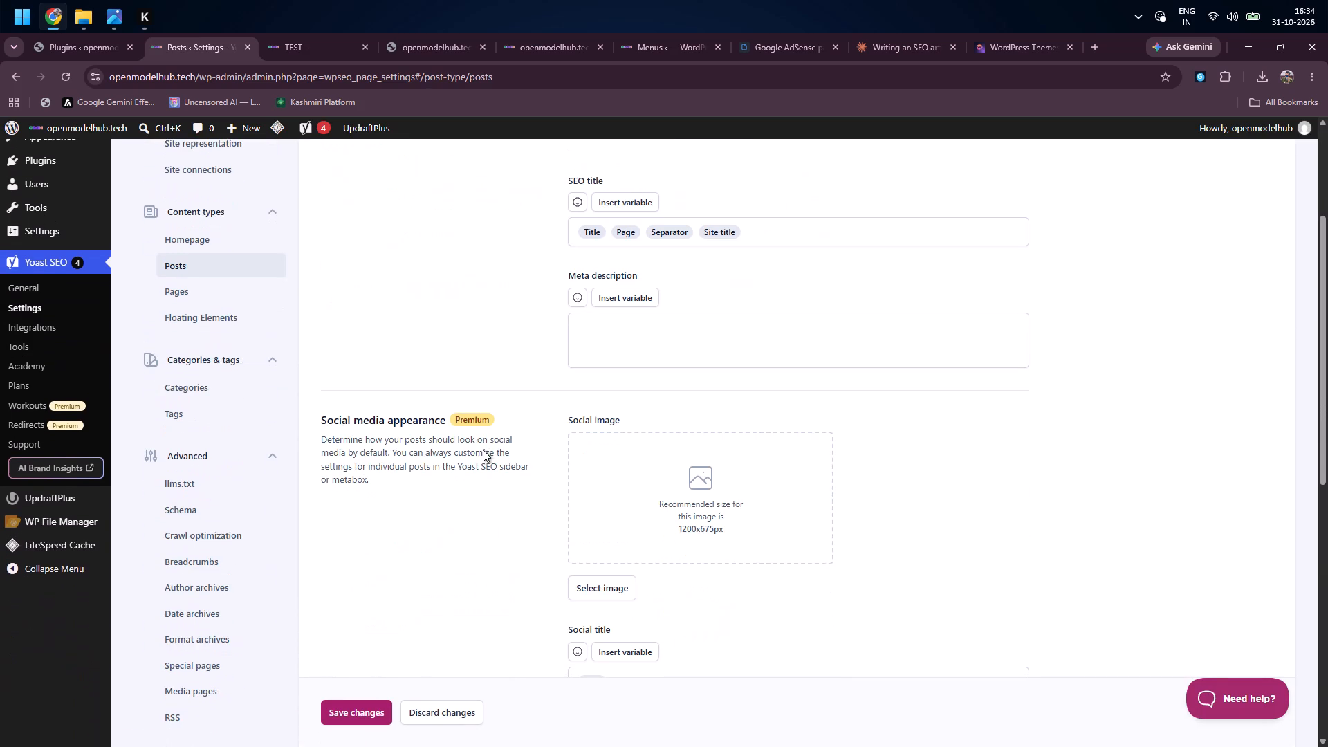
scroll(483, 450, "down", 1)
scroll(483, 450, "up", 2)
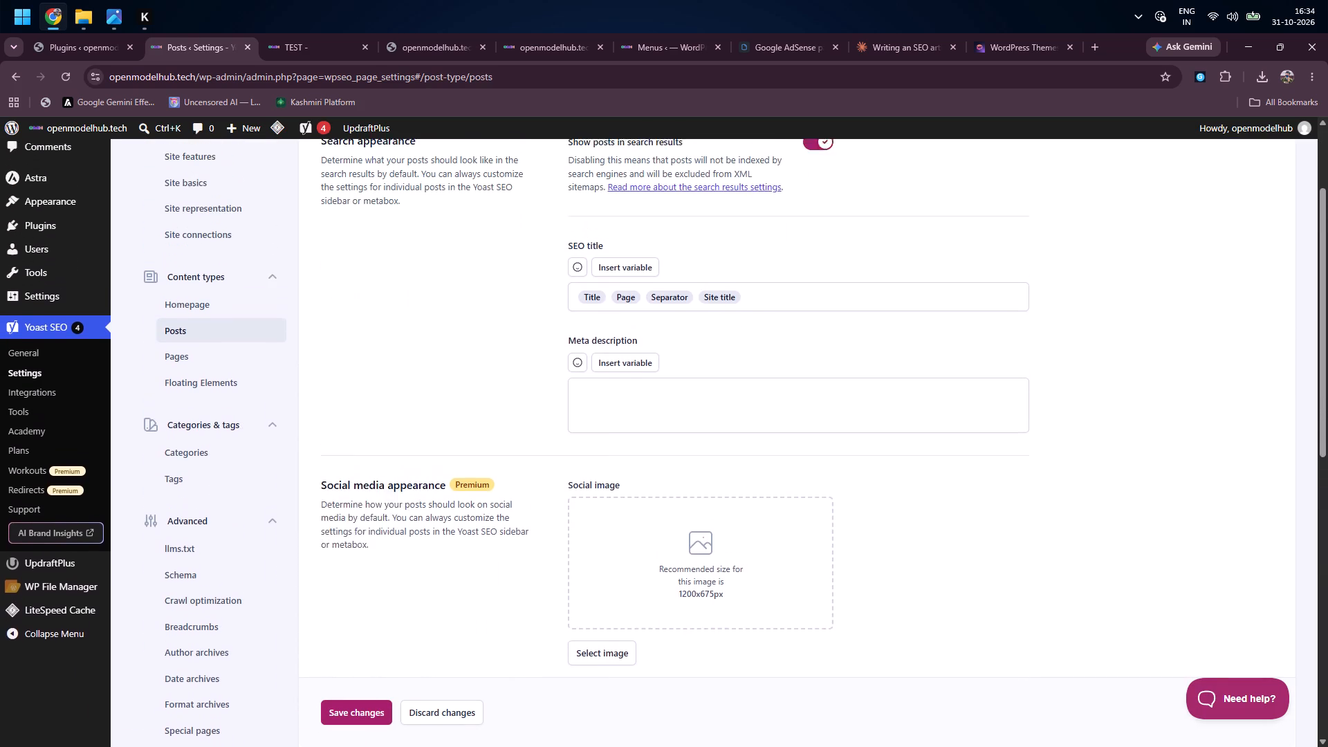
scroll(483, 450, "up", 1)
scroll(483, 450, "down", 1)
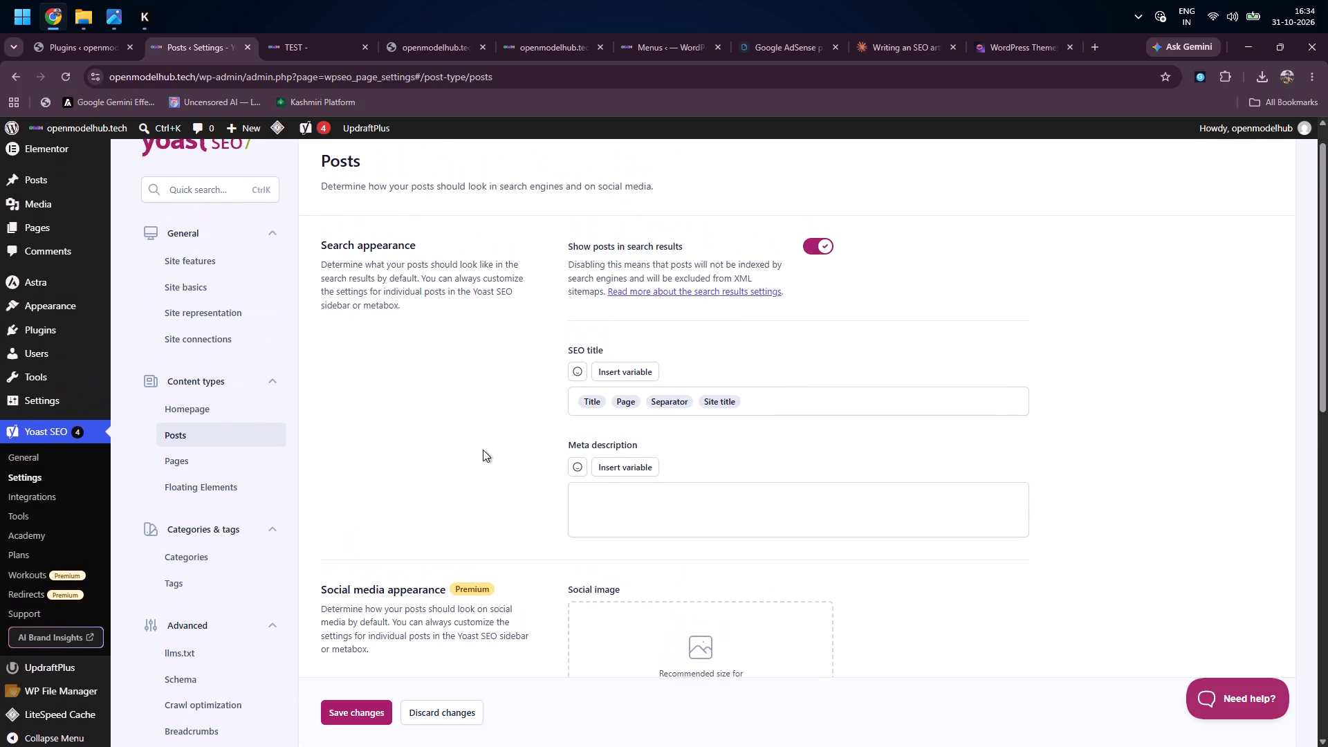
scroll(483, 450, "down", 2)
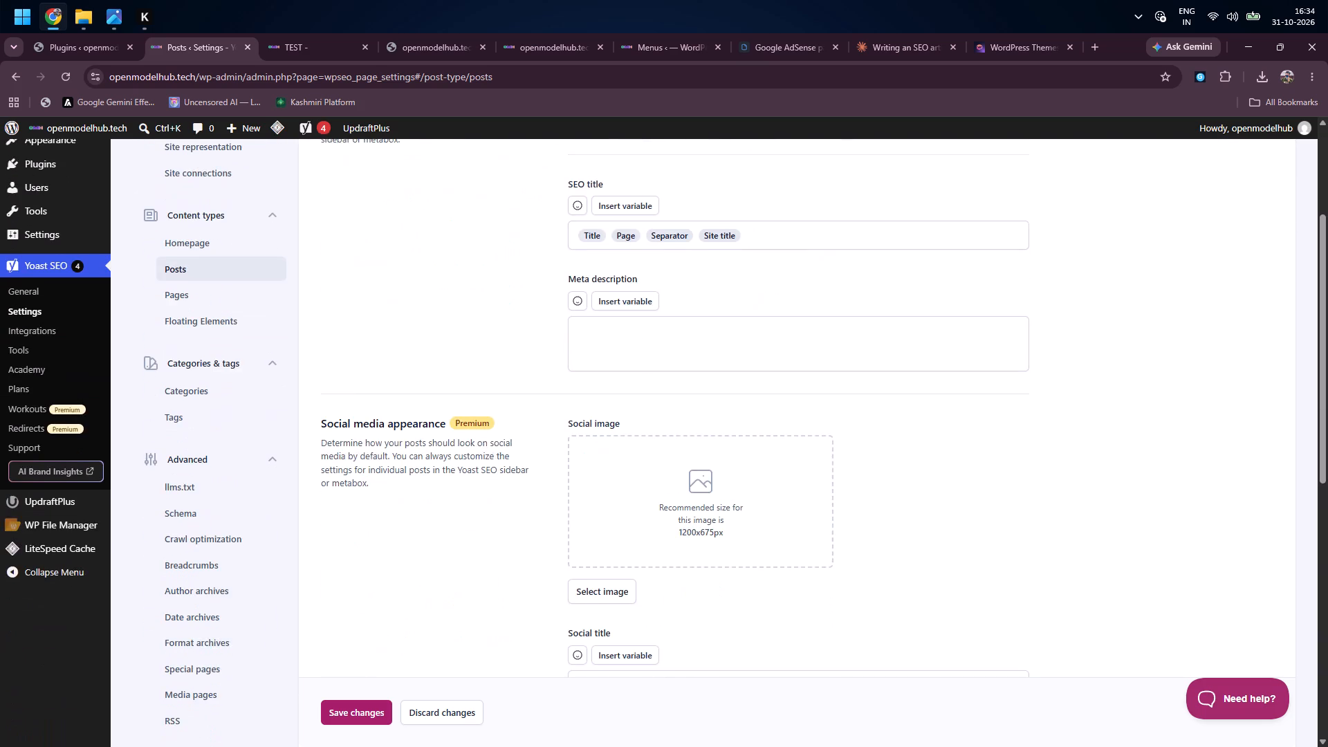
scroll(483, 450, "down", 3)
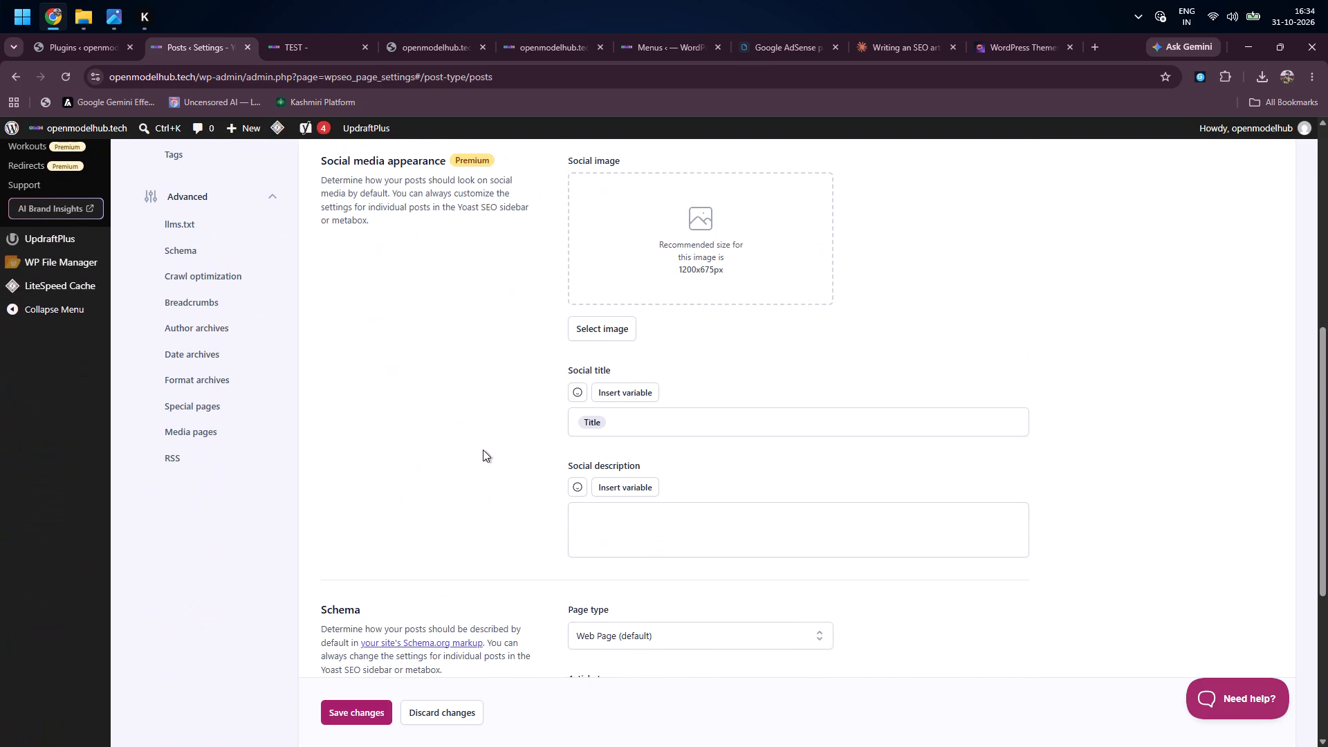
scroll(483, 450, "down", 3)
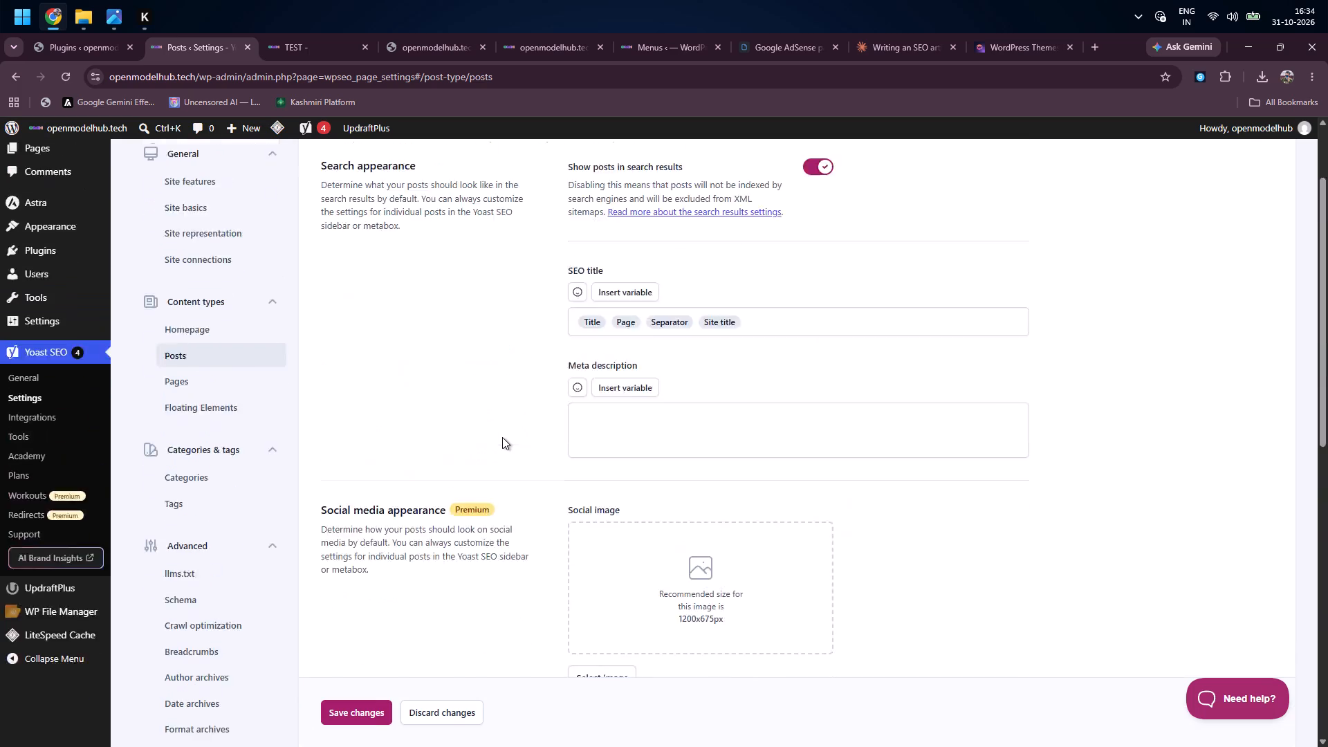
scroll(502, 437, "up", 5)
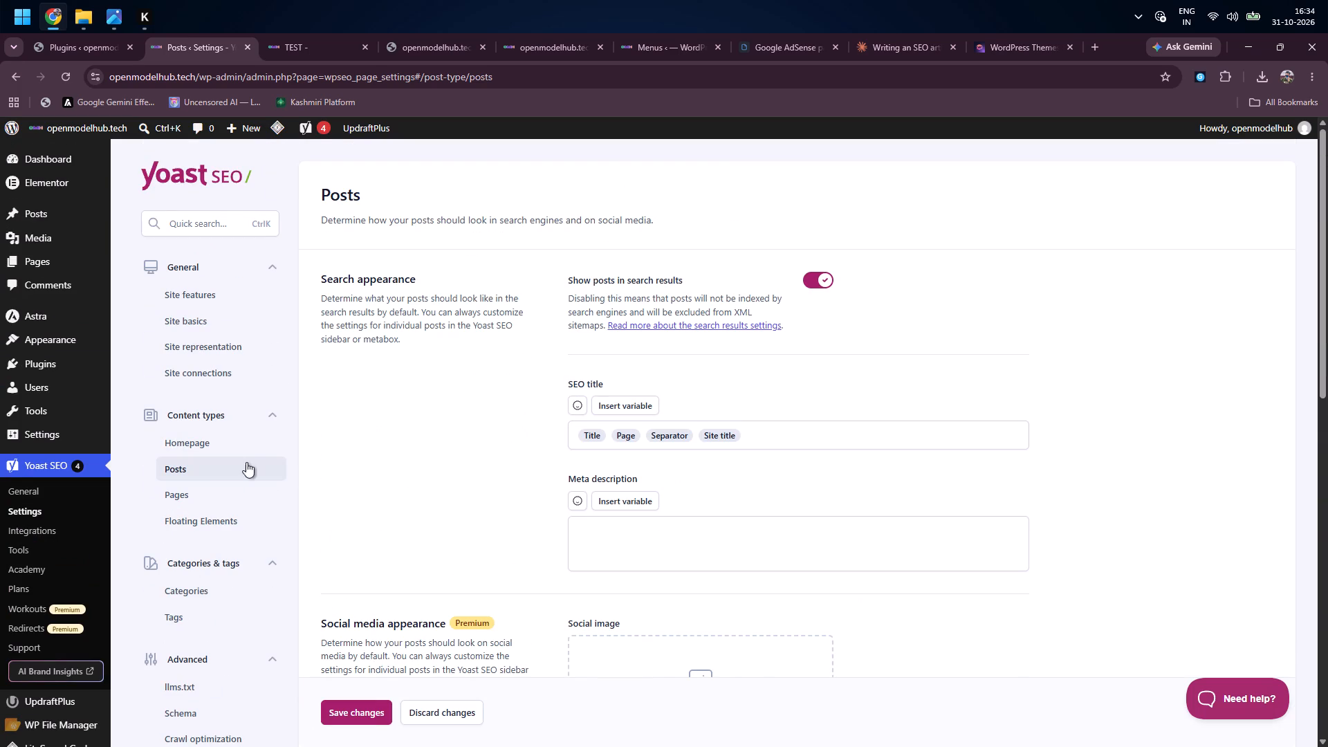
Look through the Pages, Categories and Schema Framework settings.
left_click(200, 515)
left_click(205, 504)
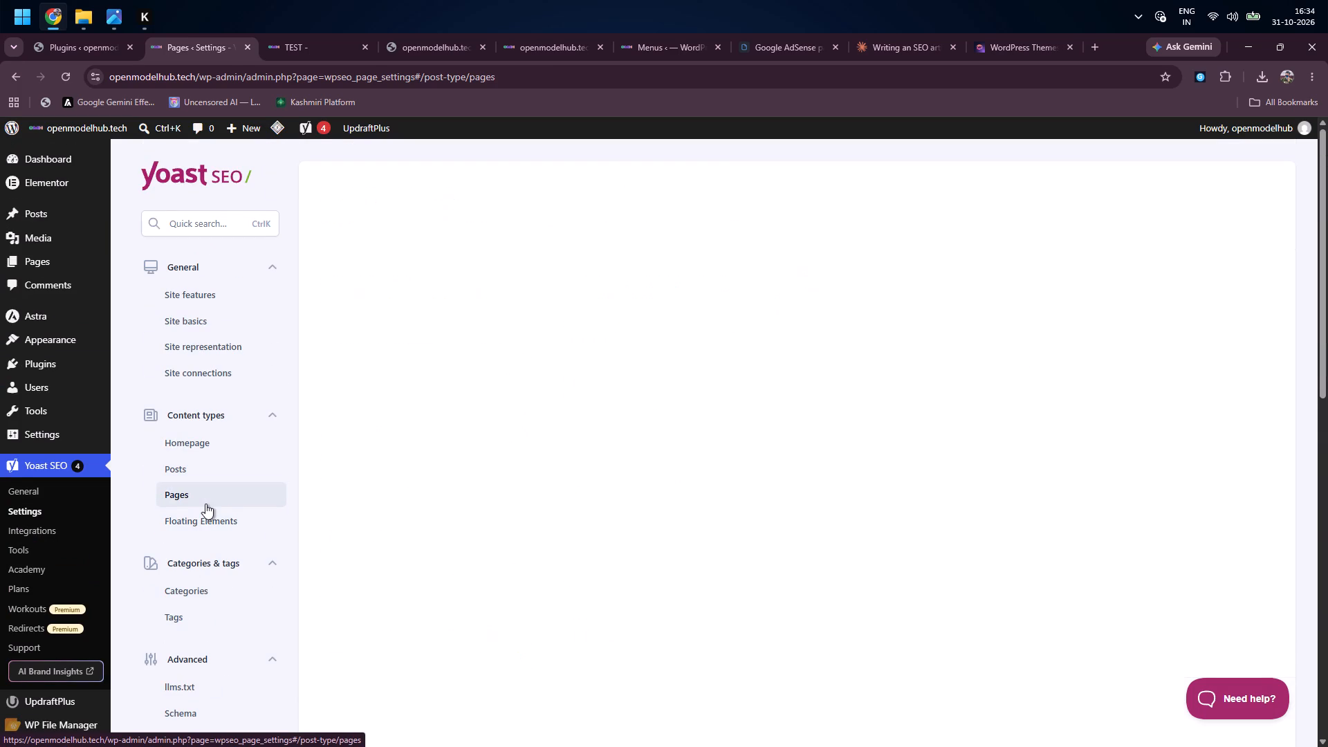
scroll(205, 504, "down", 2)
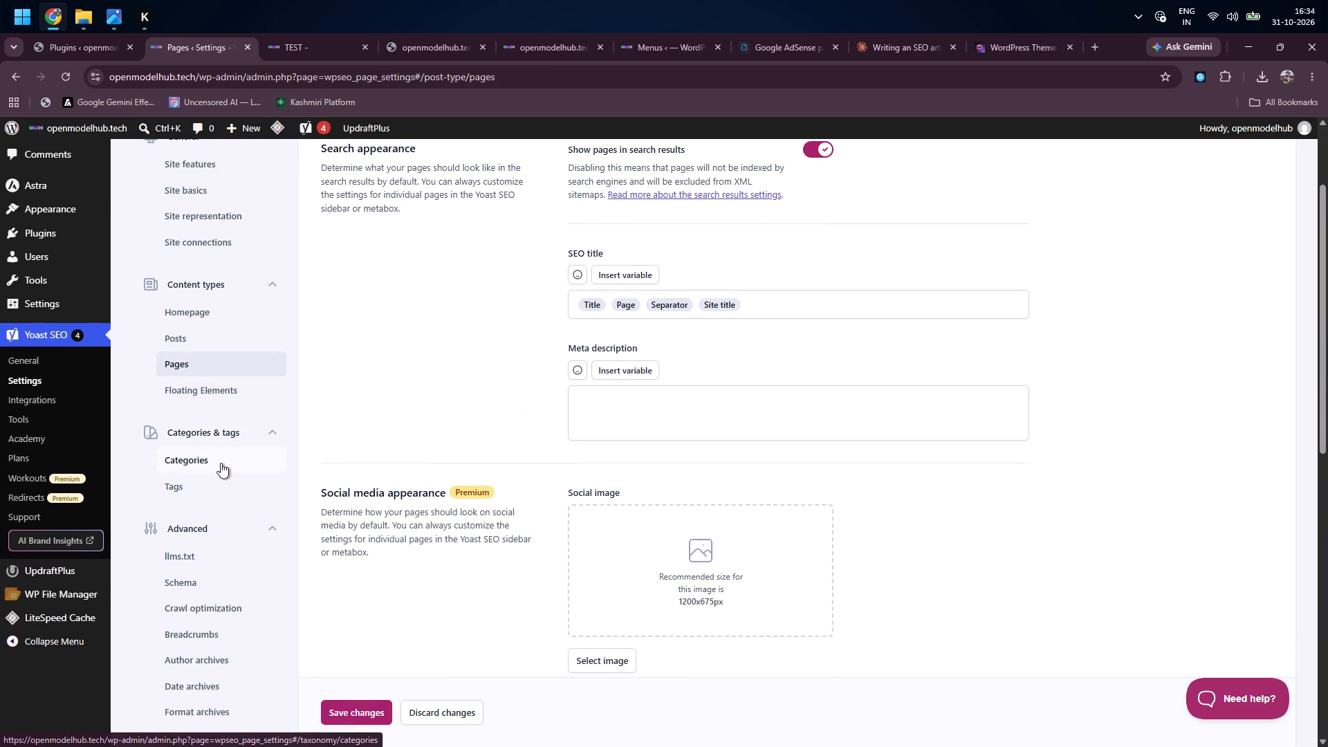
left_click(221, 463)
scroll(221, 463, "down", 4)
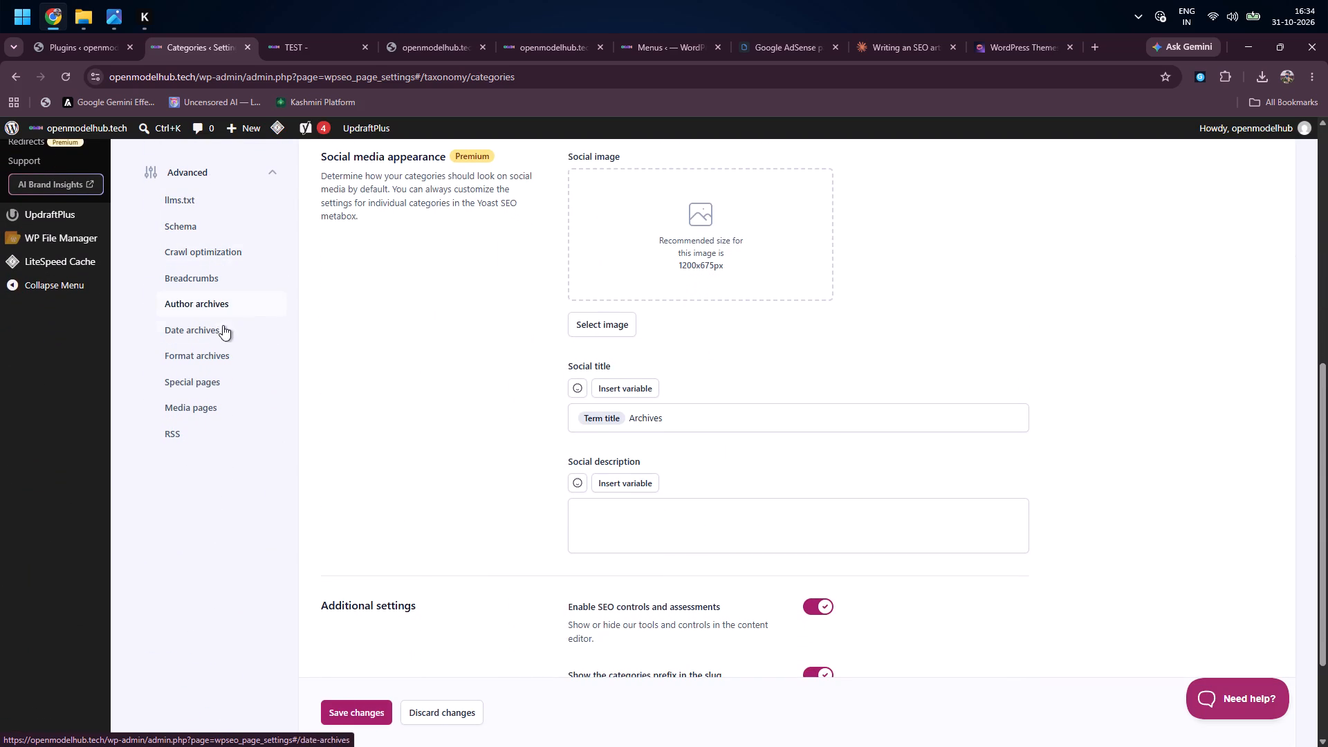
left_click(235, 227)
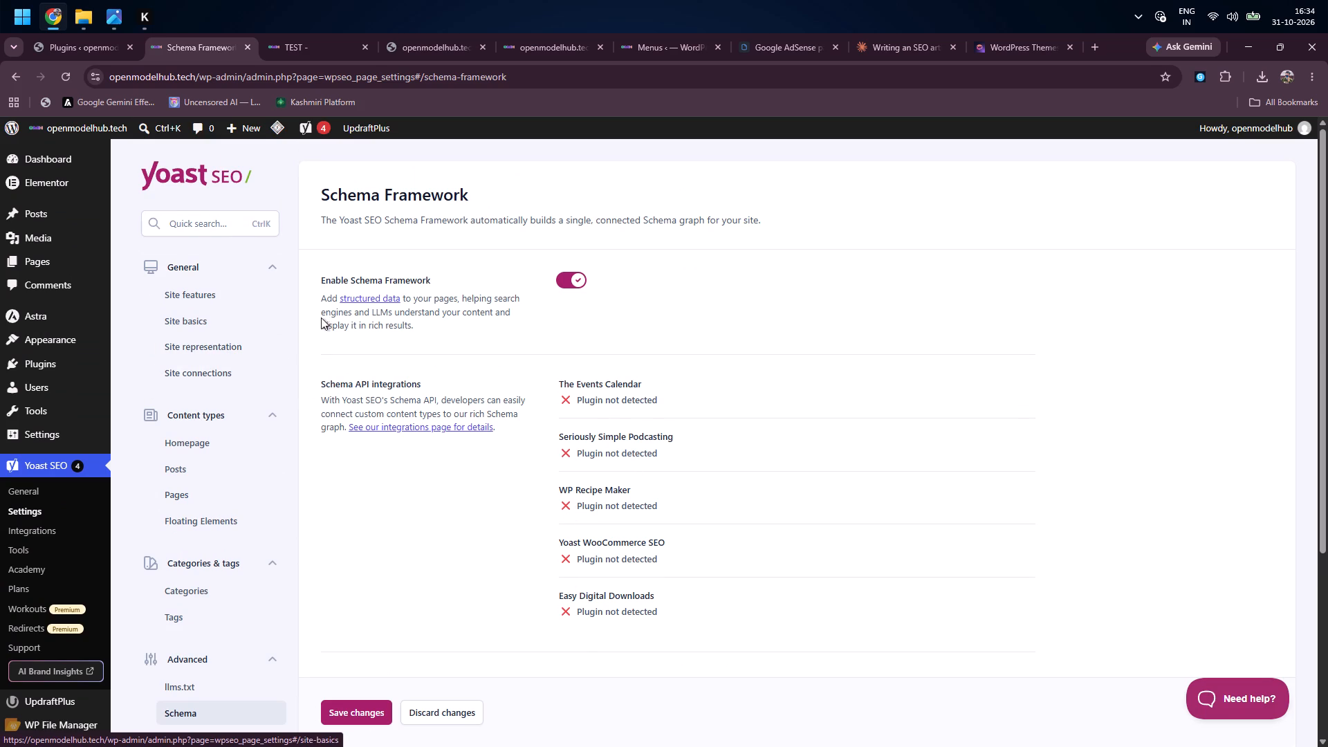
scroll(225, 470, "down", 6)
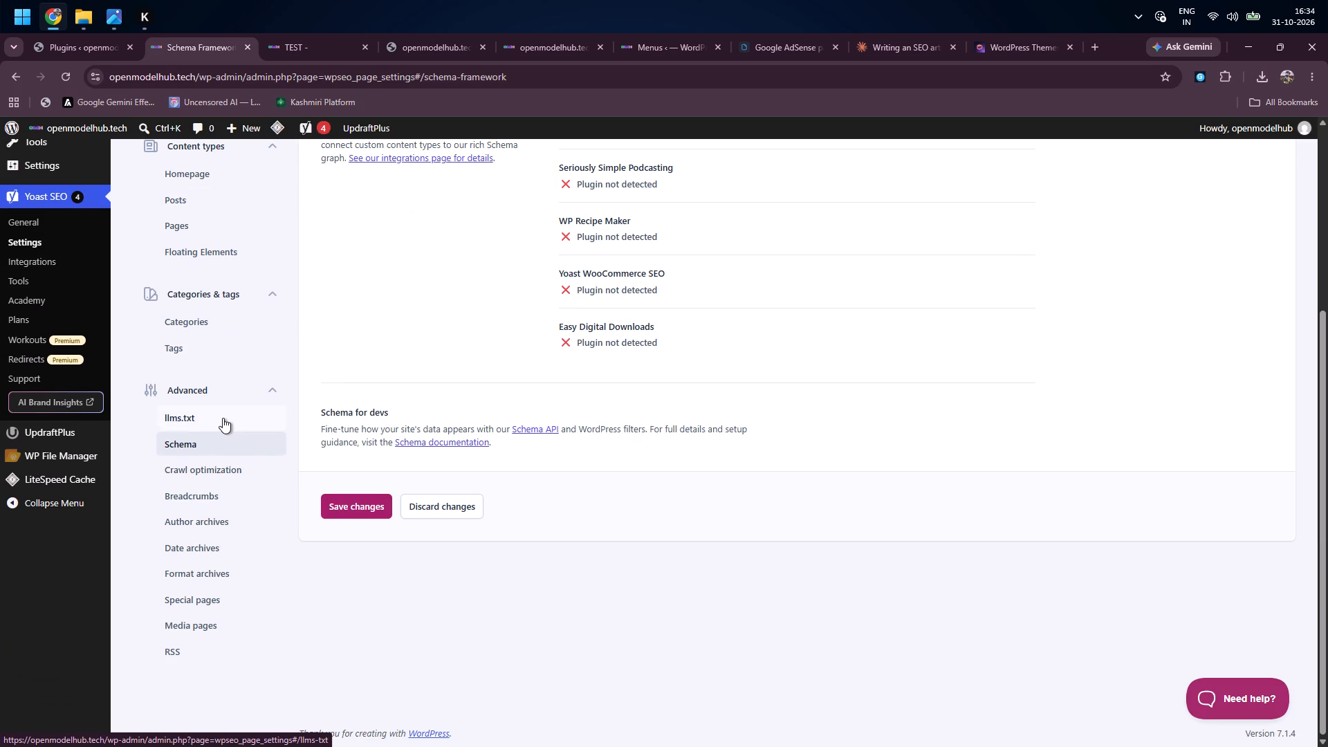
In the llms.txt settings, choose manual page selection and assign About Us, Contact Us, Terms of Service and Privacy Policy to their matching page entries.
left_click(223, 417)
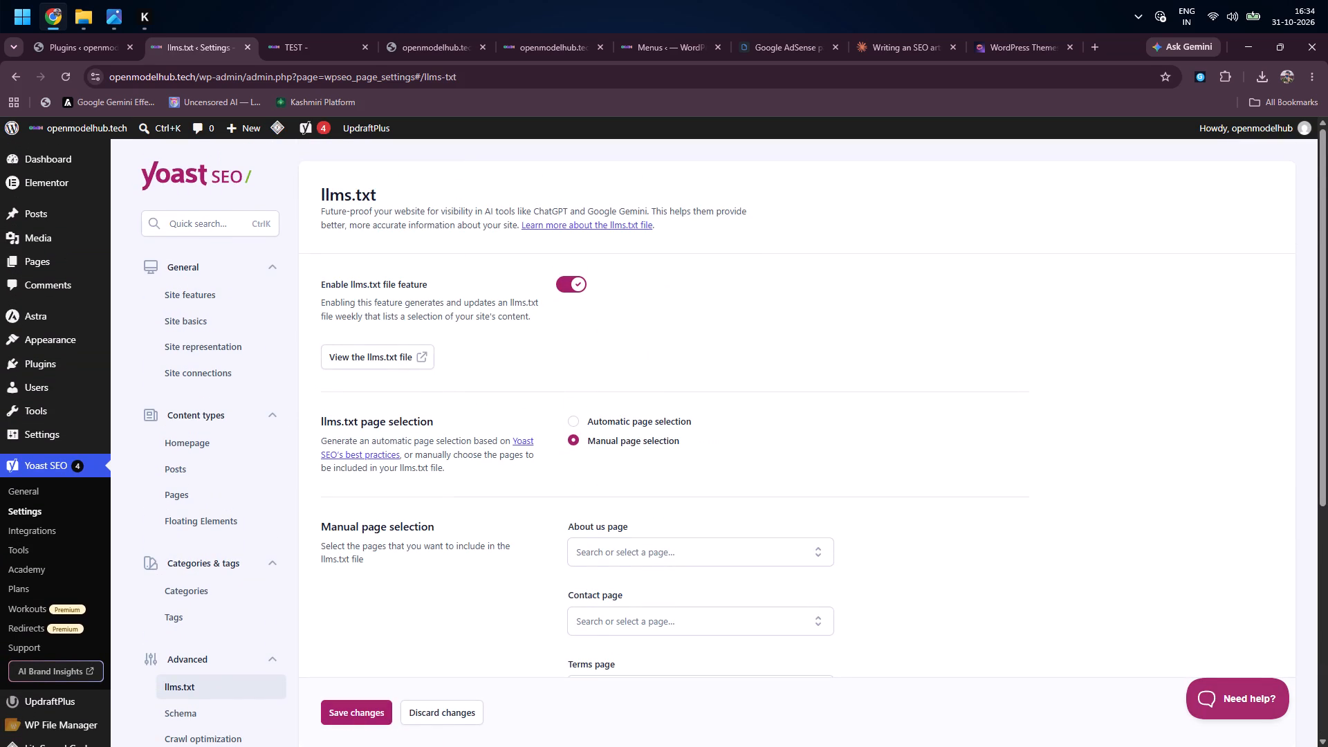
scroll(497, 553, "down", 2)
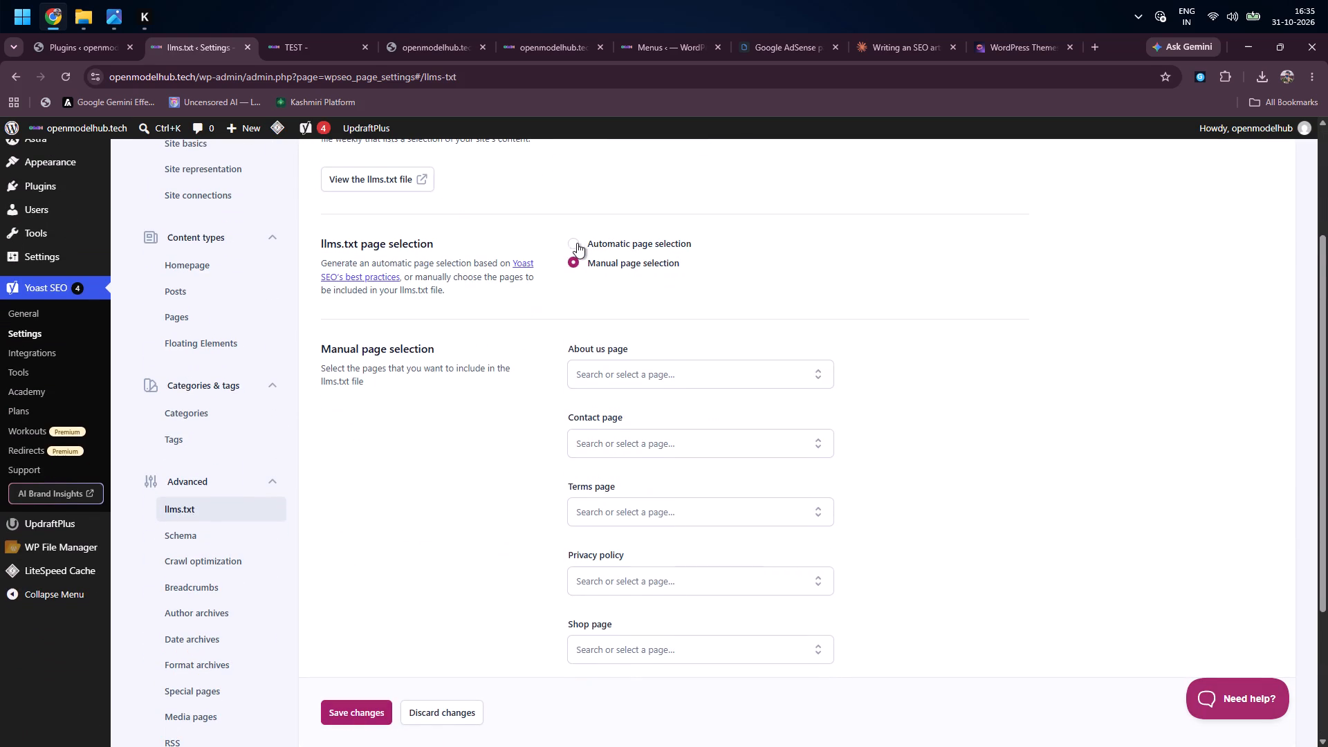
left_click(577, 243)
left_click(574, 265)
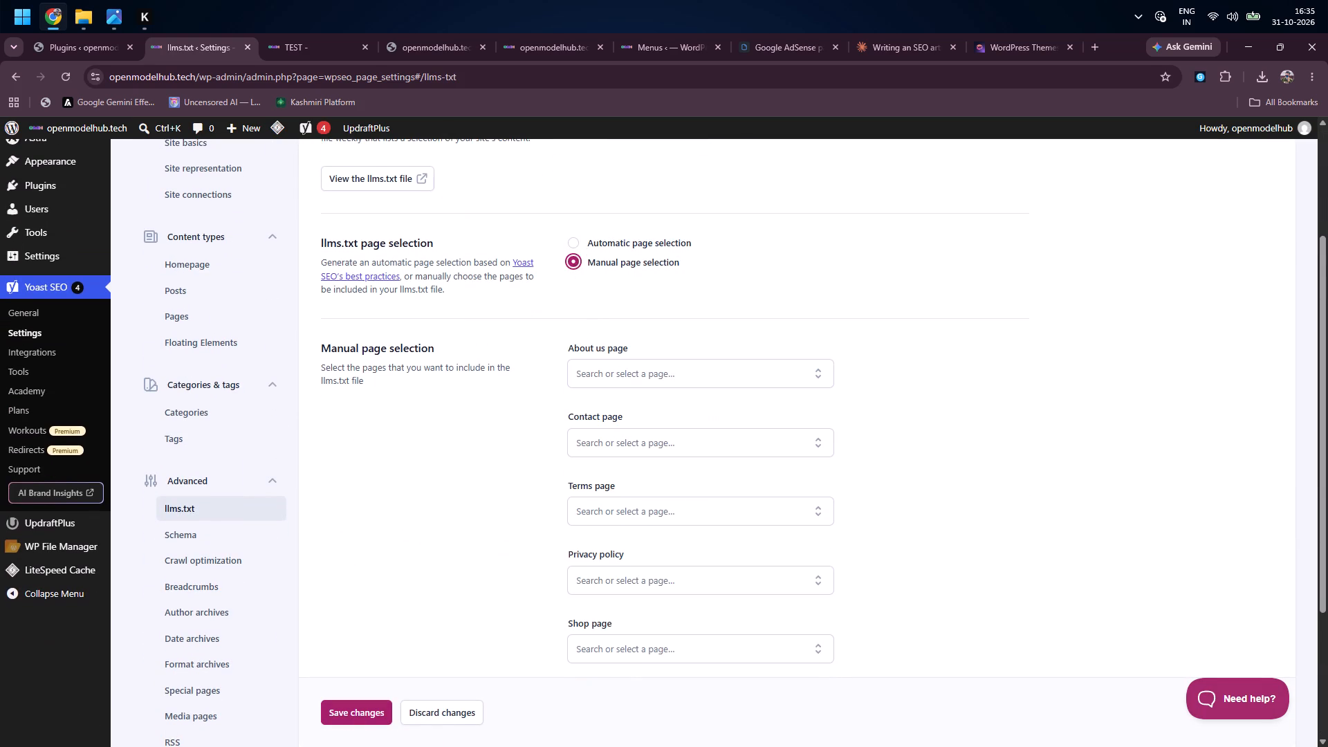
left_click(611, 368)
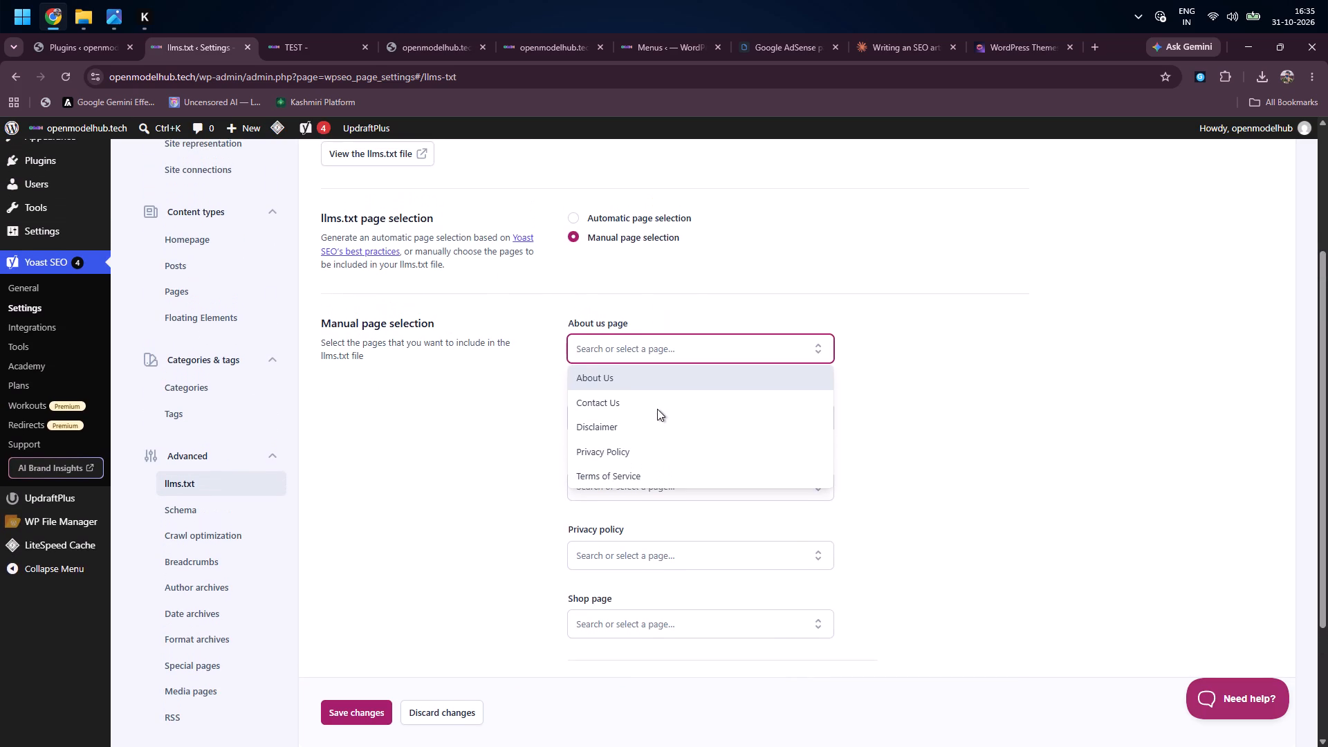
left_click(614, 372)
left_click(609, 408)
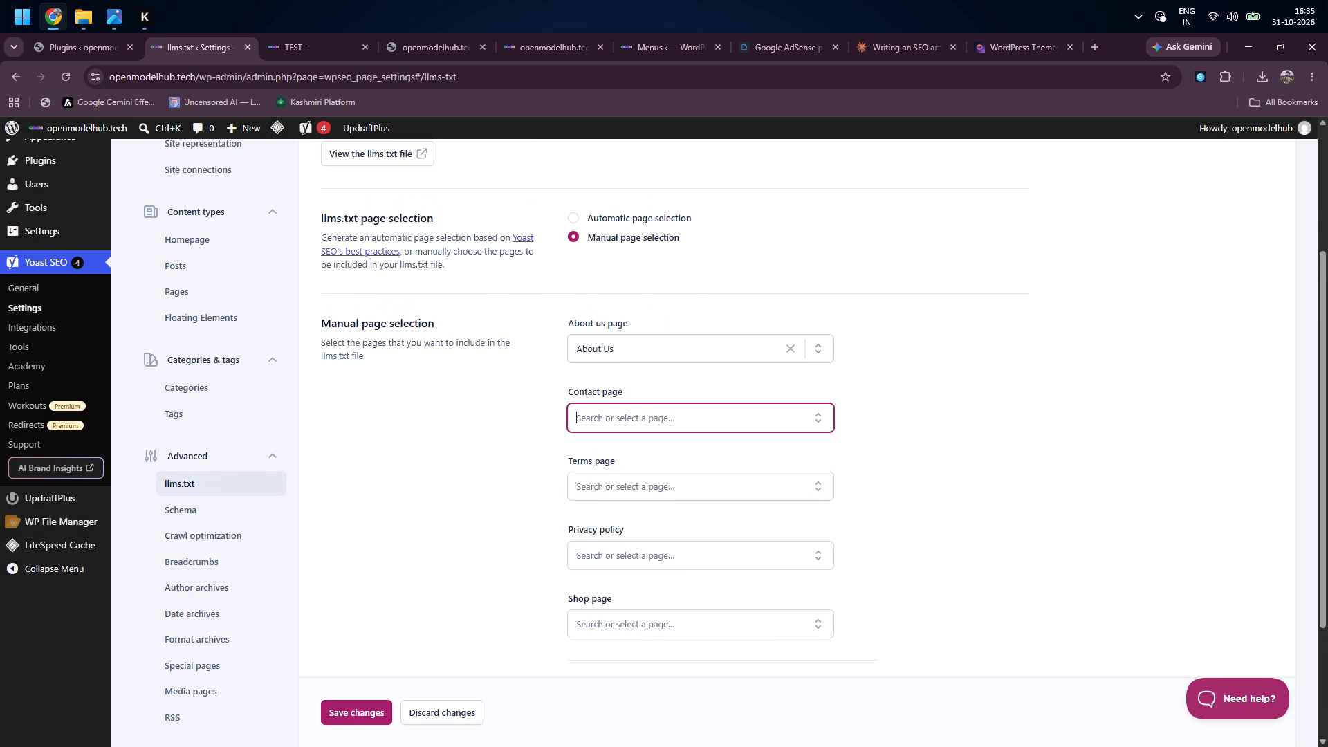
left_click(604, 448)
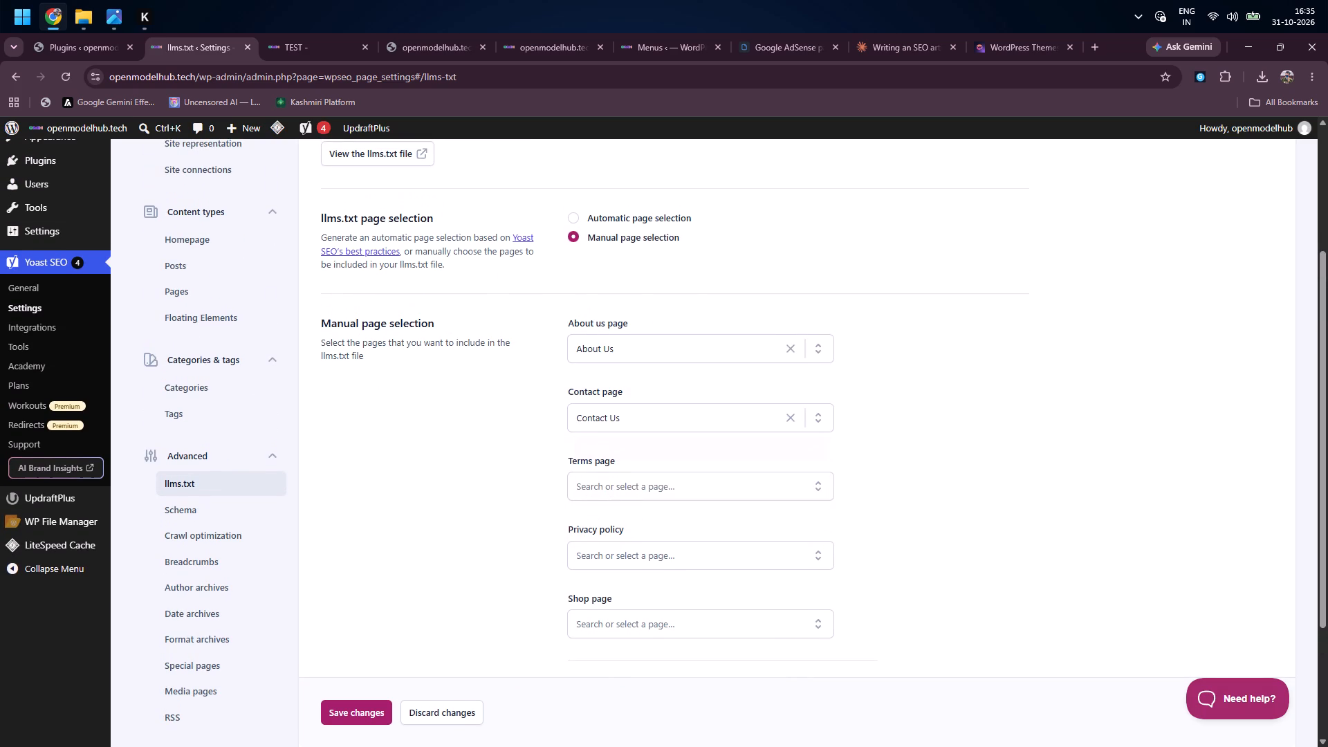
left_click(604, 491)
left_click(606, 569)
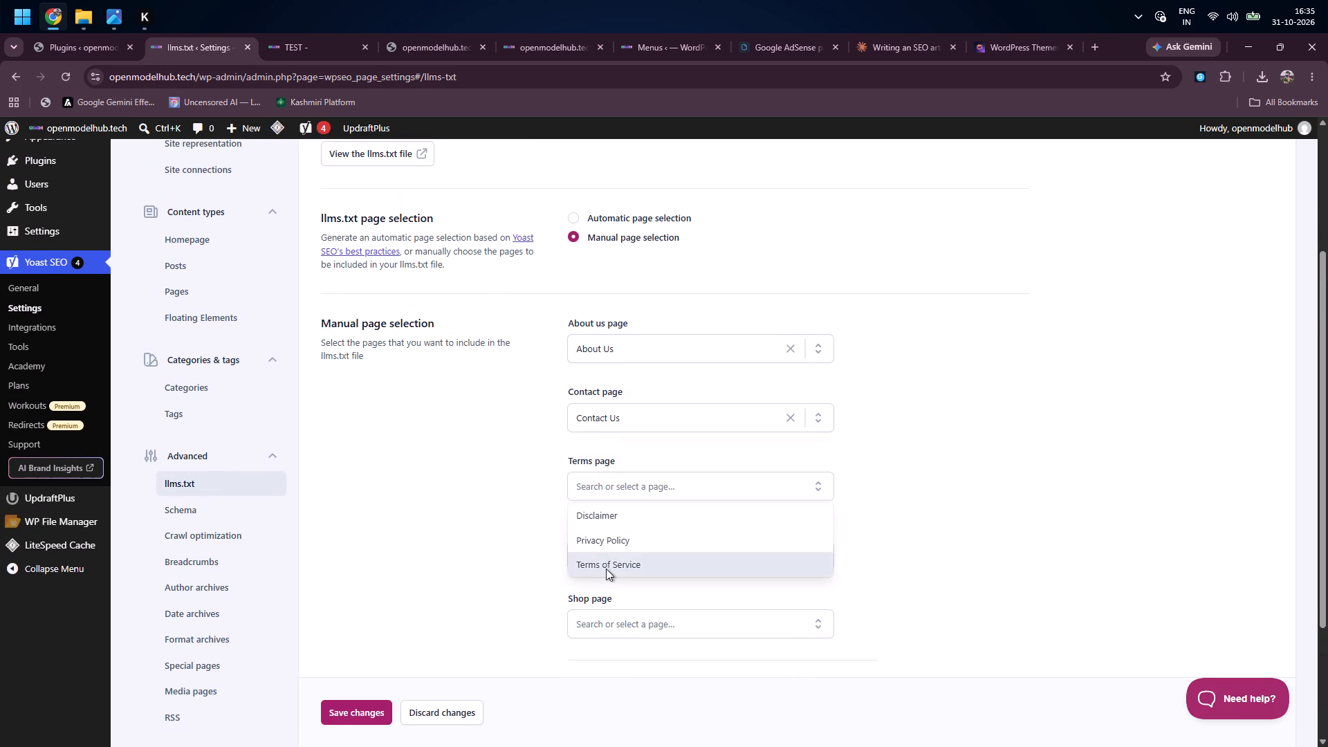
left_click(616, 554)
left_click(610, 605)
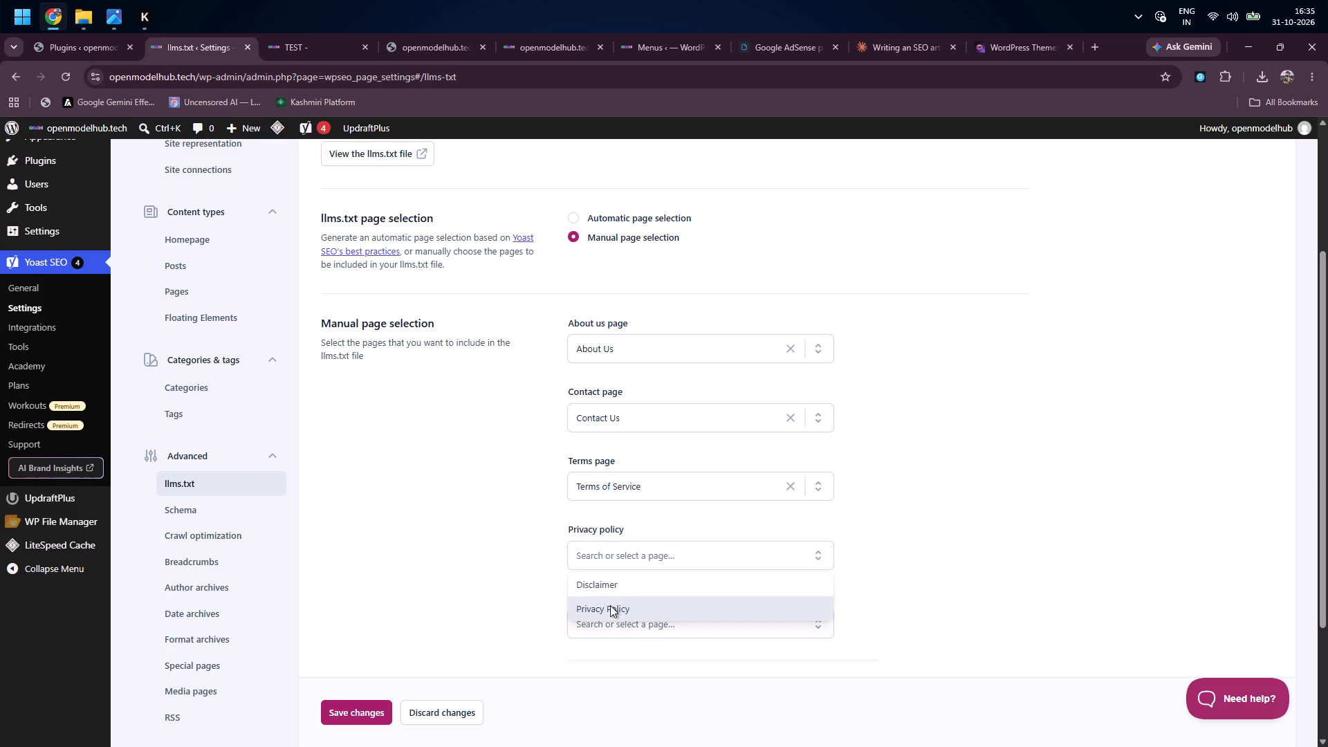
Assign the Disclaimer page to the Shop page entry in the llms.txt page selection and save the settings.
left_click(608, 626)
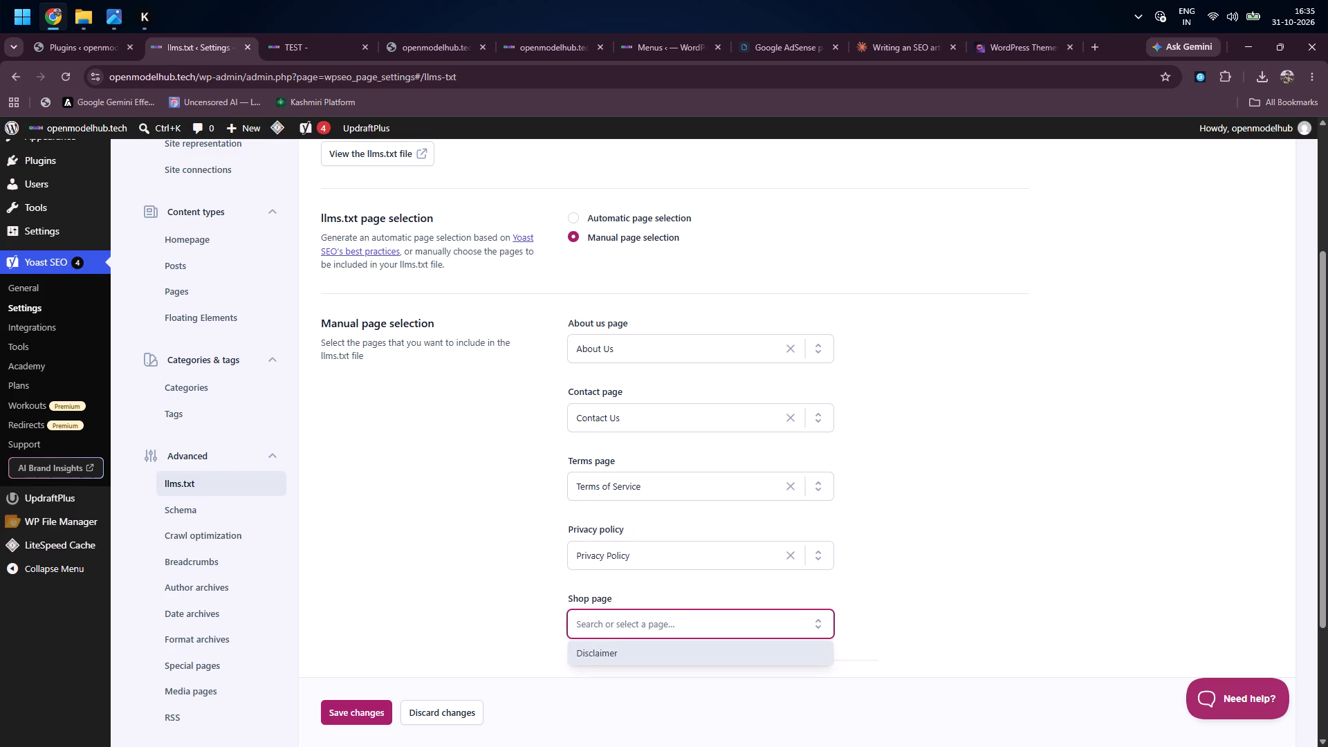
left_click(608, 652)
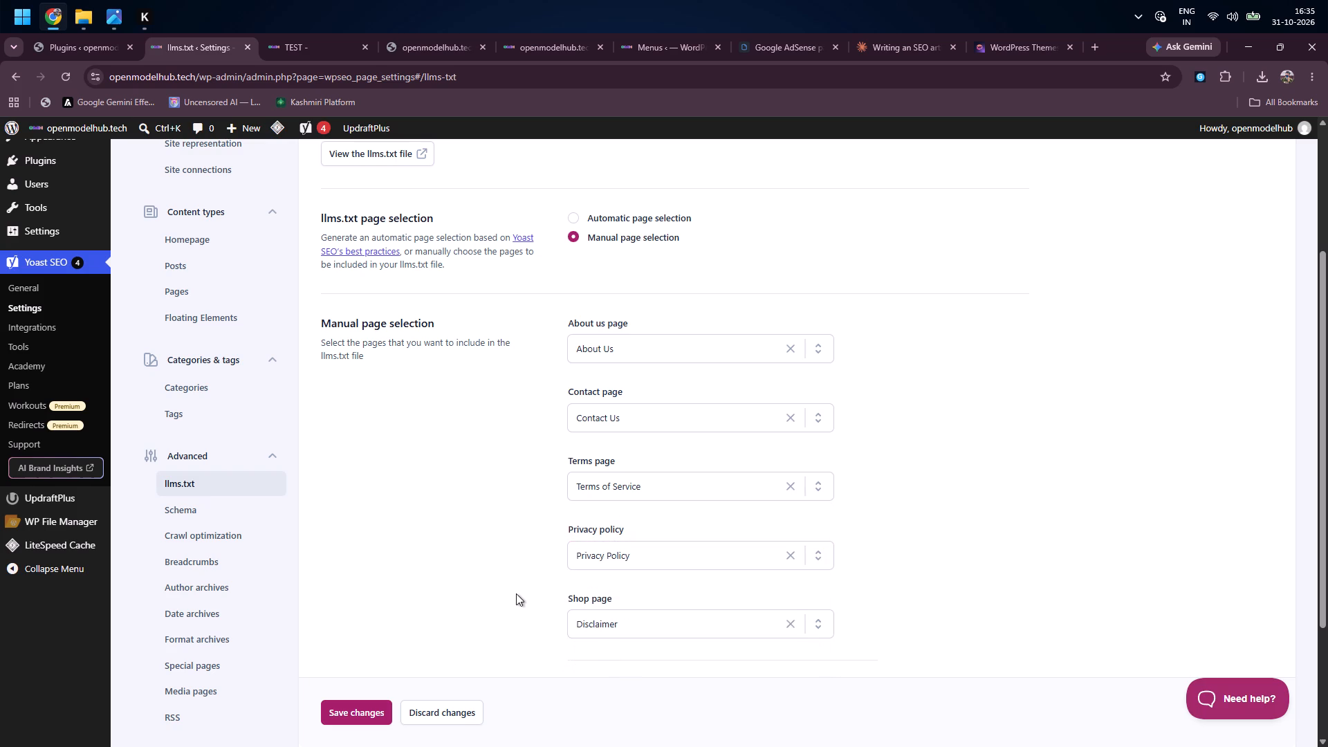
scroll(419, 519, "up", 3)
scroll(419, 519, "down", 1)
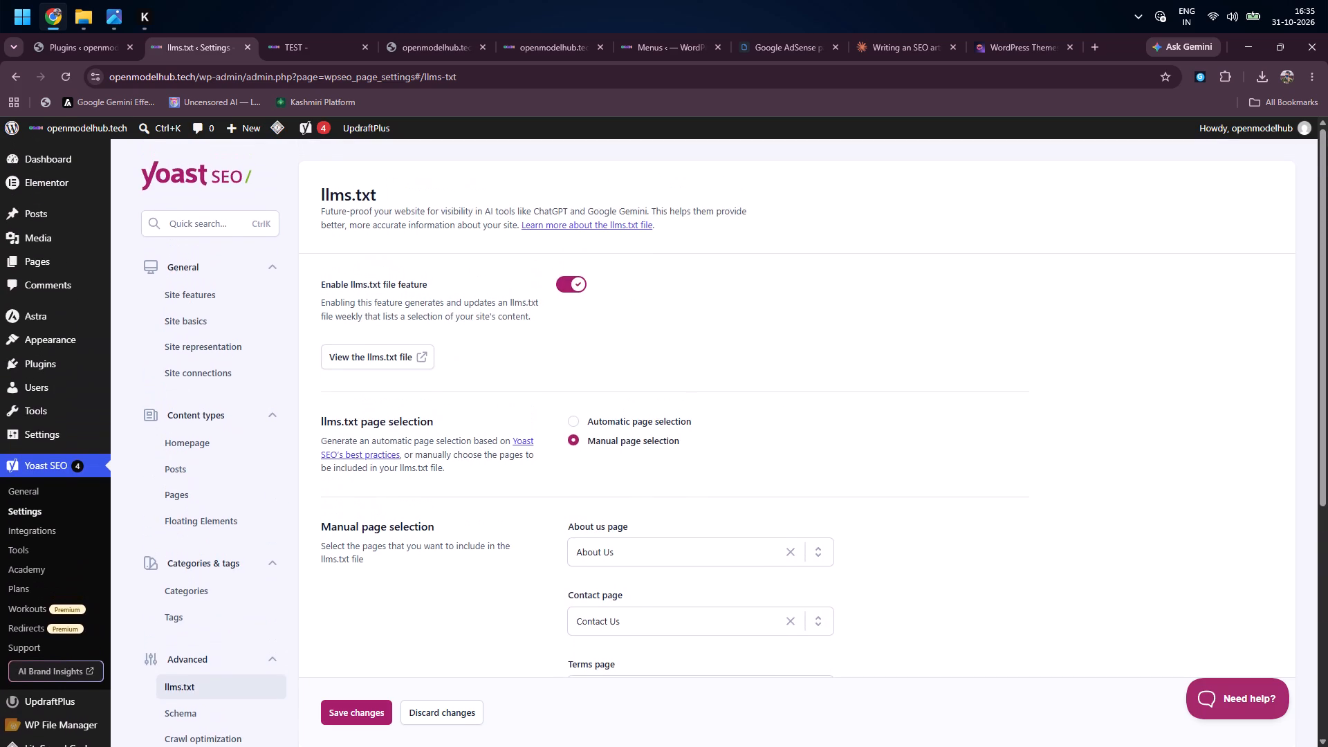
scroll(419, 519, "down", 1)
left_click(353, 714)
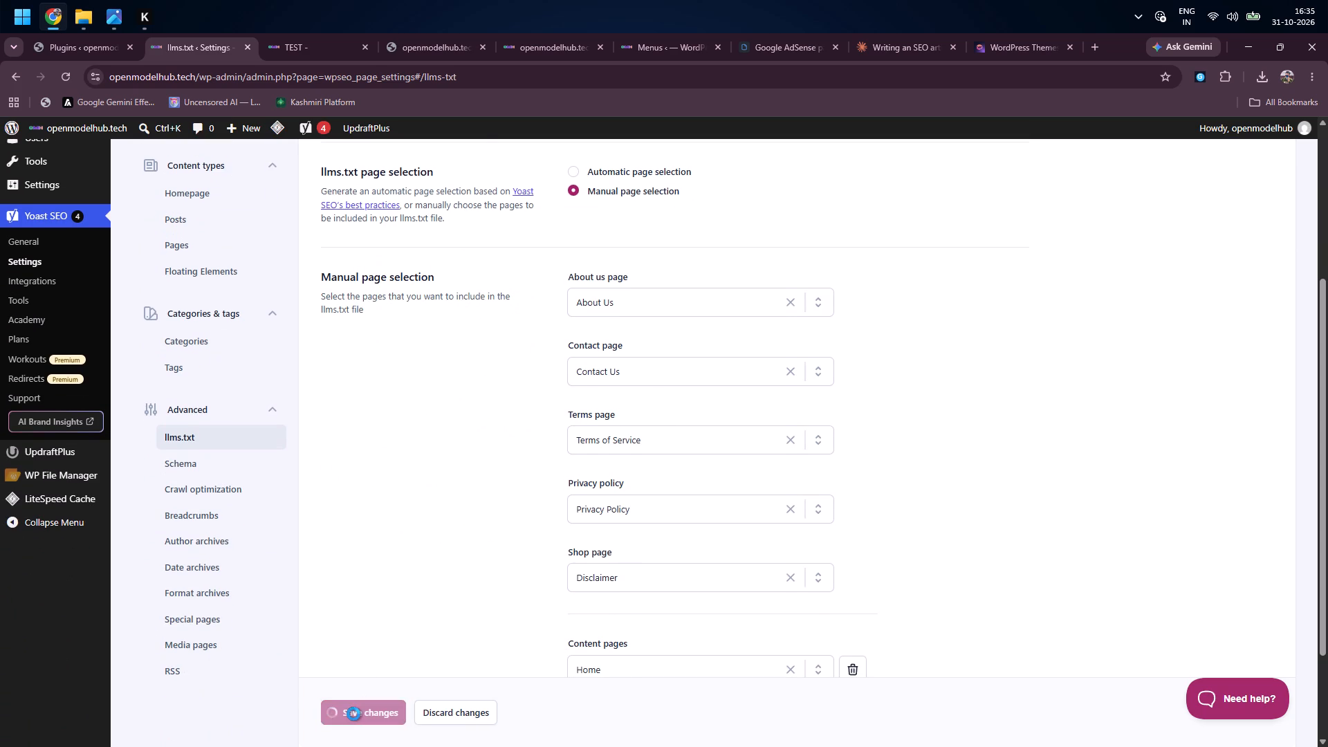
Read Yoast's llms.txt documentation on deleting an existing llms.txt file, then return to the llms.txt settings.
scroll(400, 490, "up", 4)
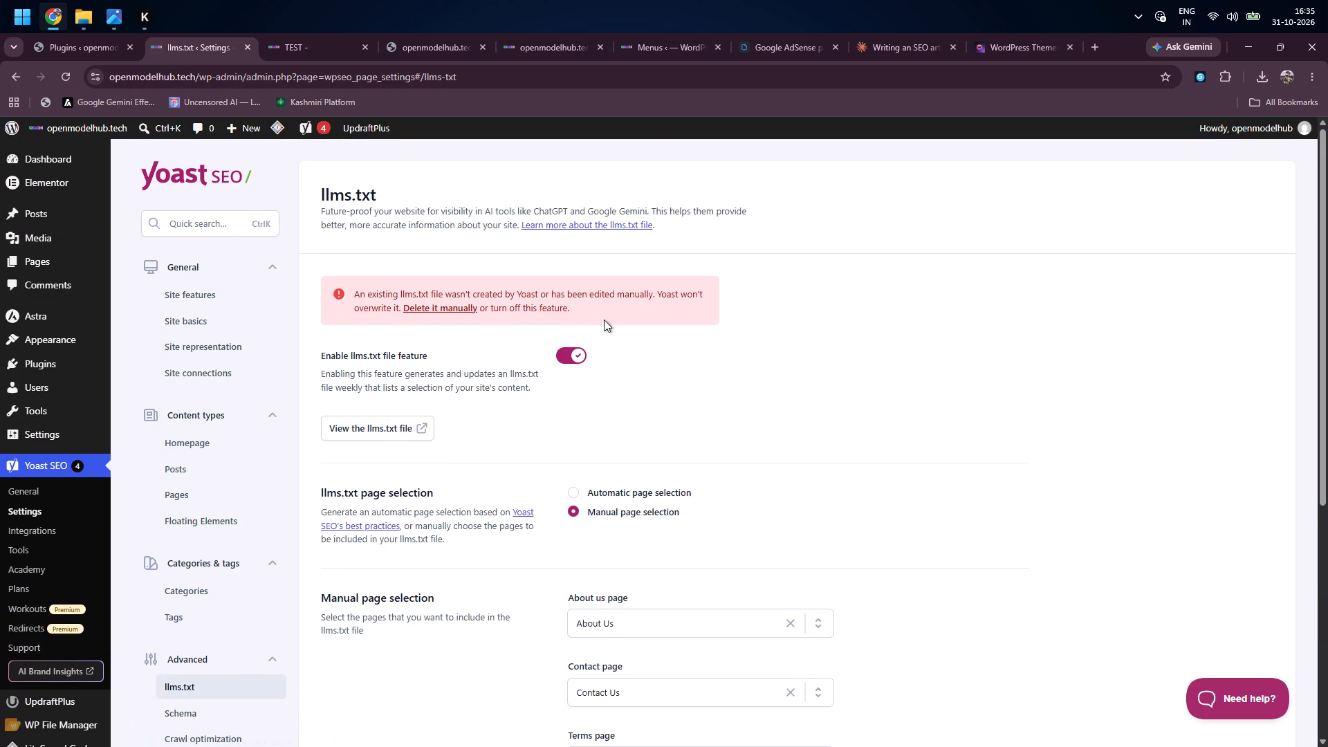
left_click(426, 309)
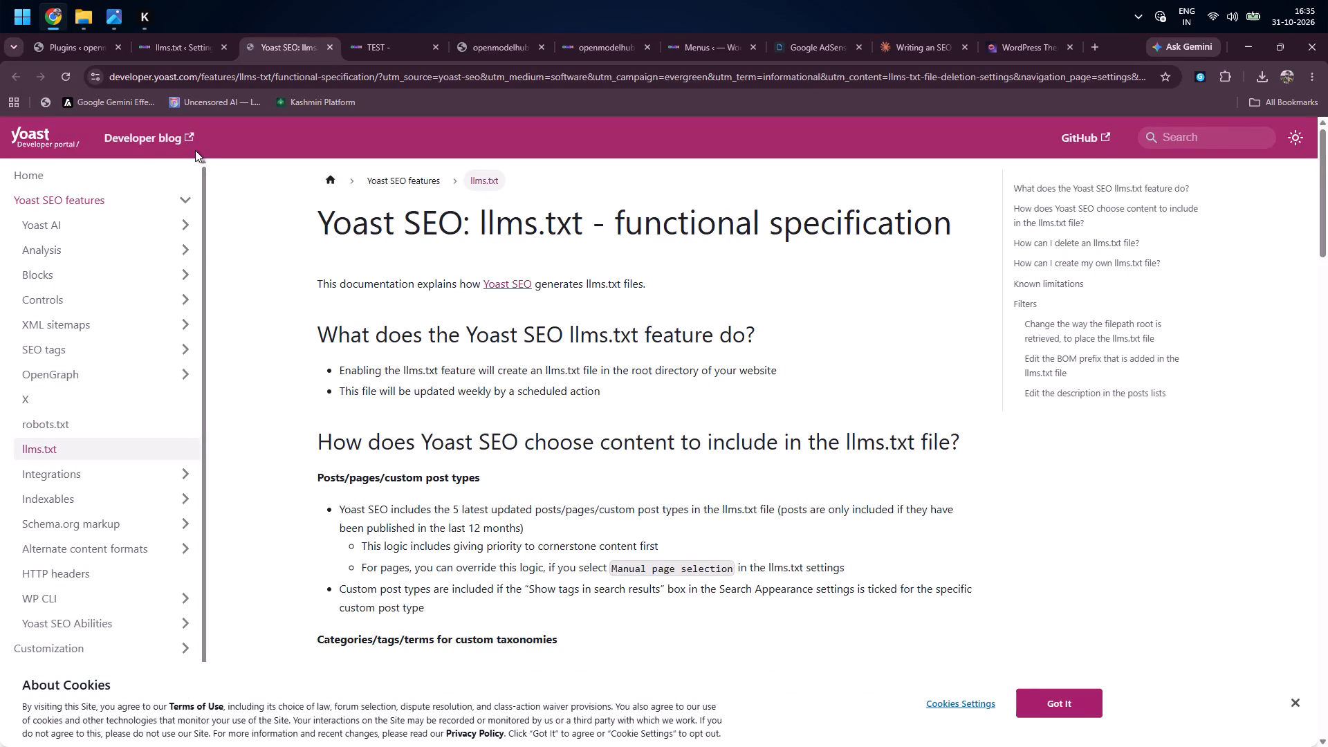
scroll(320, 386, "down", 2)
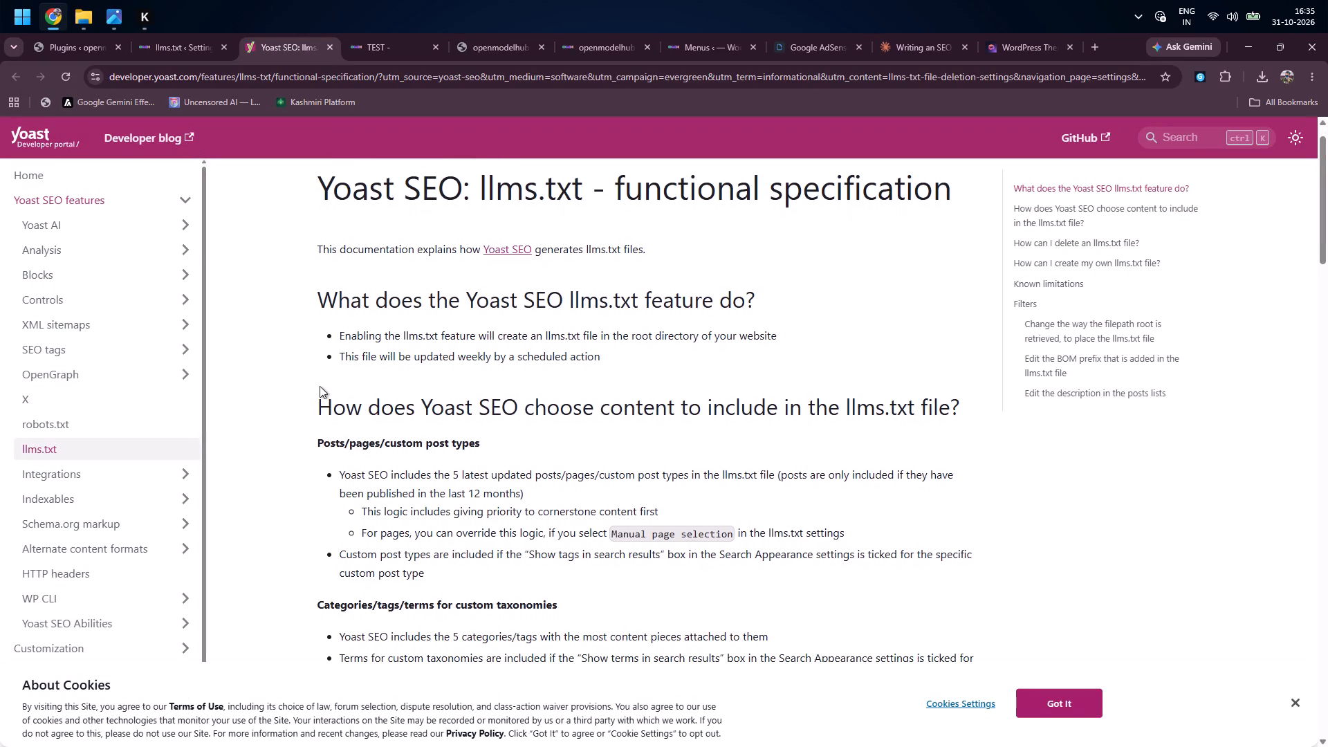
scroll(320, 386, "down", 3)
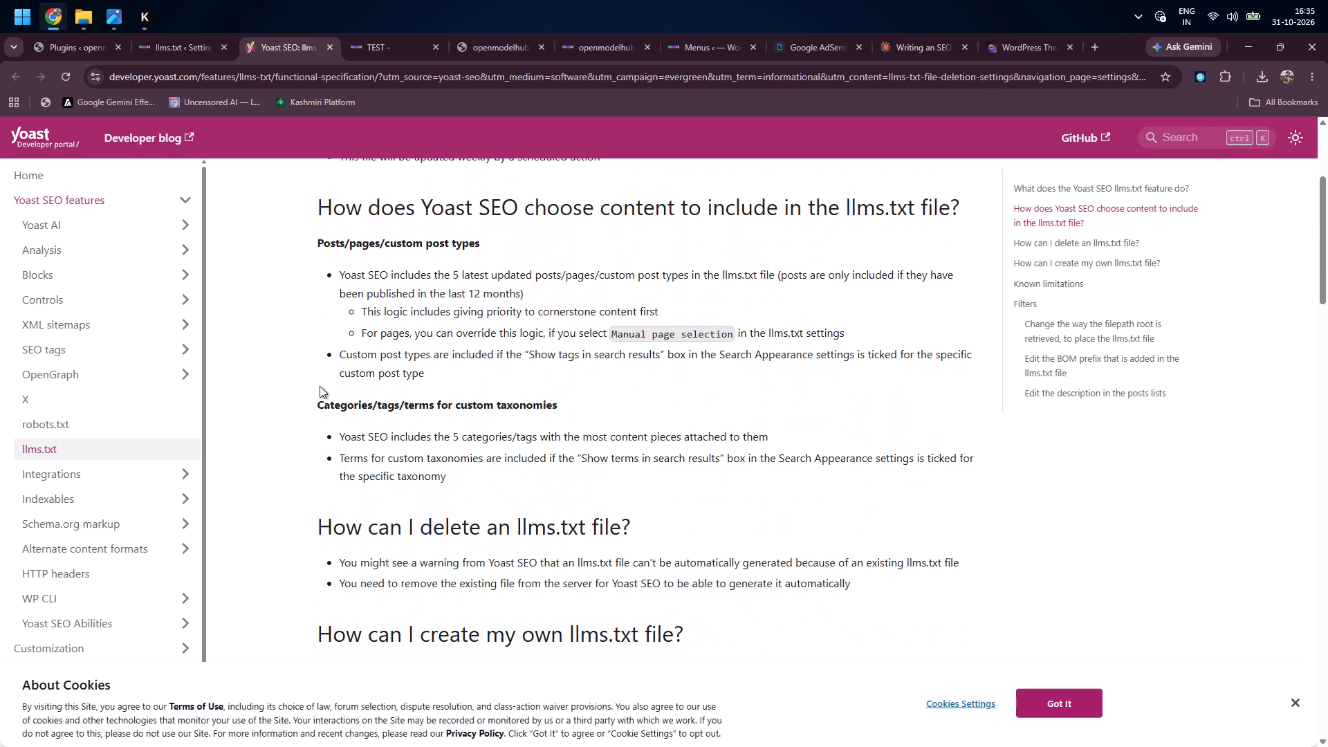
scroll(320, 386, "down", 3)
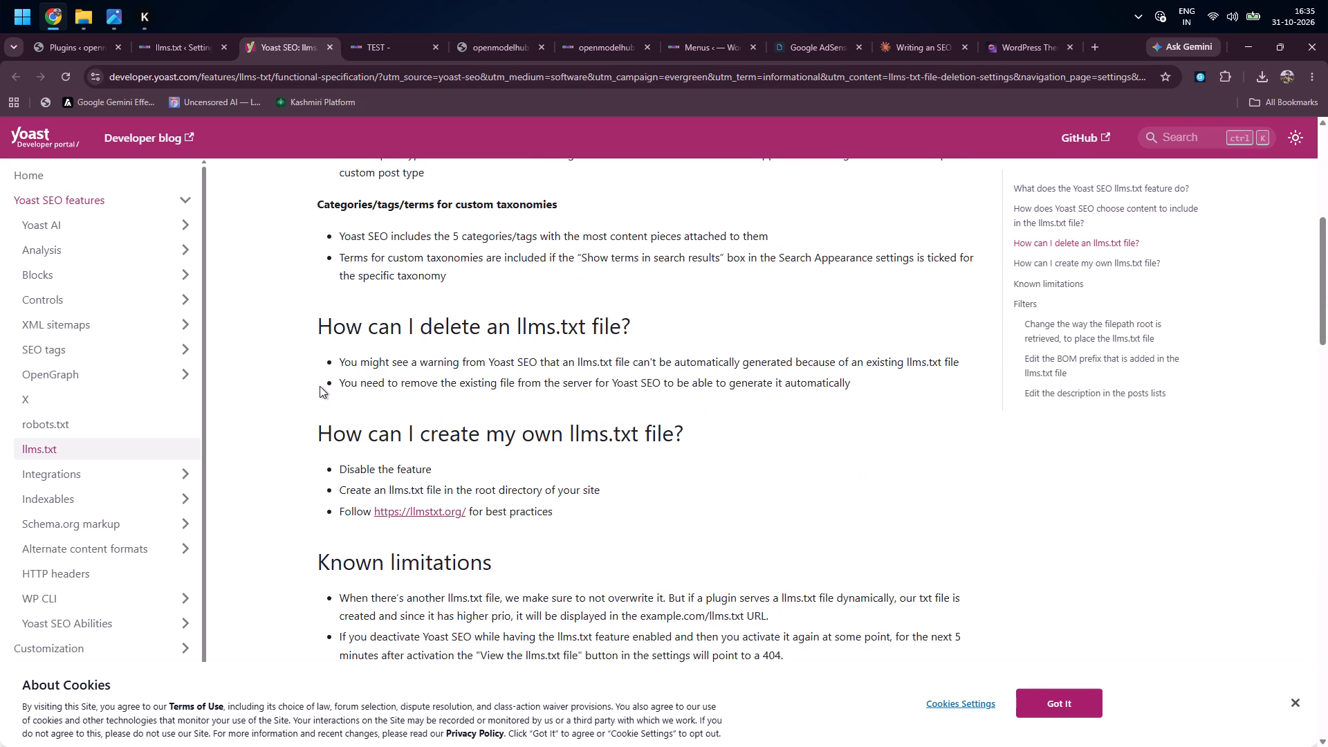
scroll(320, 386, "down", 1)
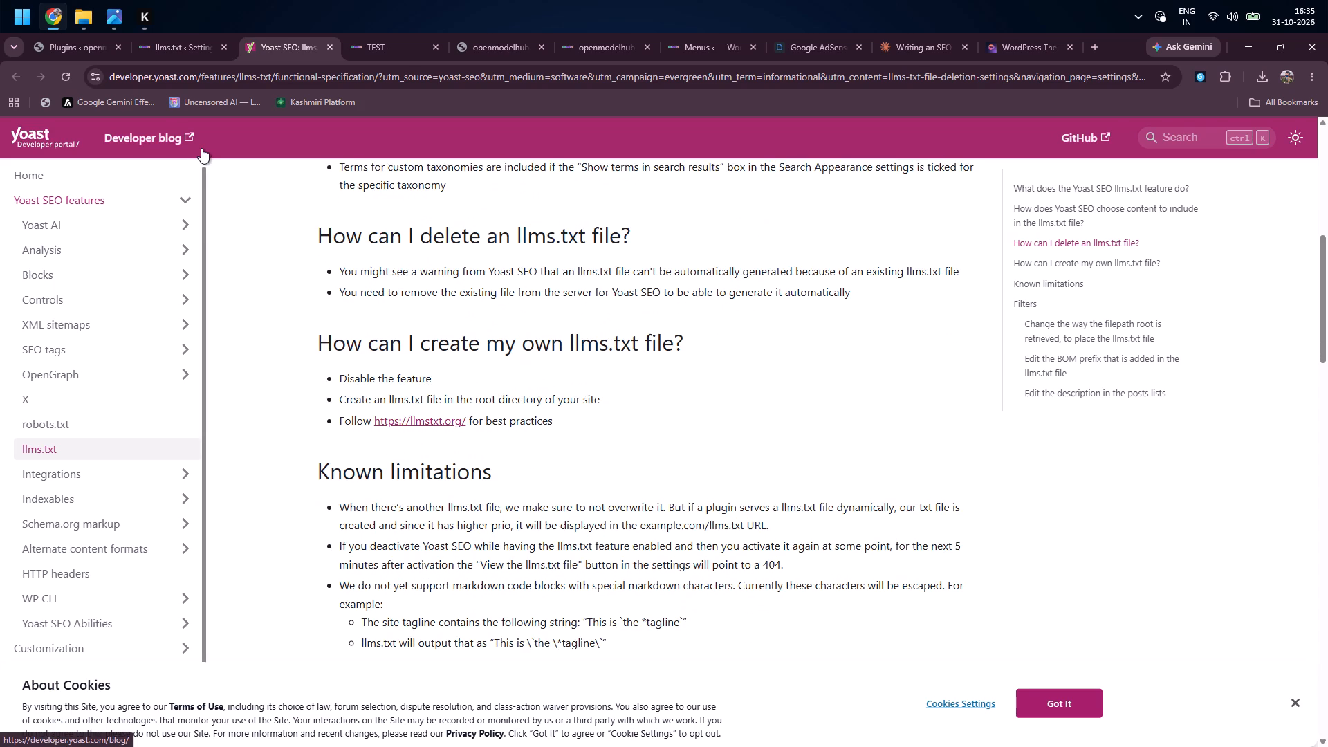
left_click(149, 50)
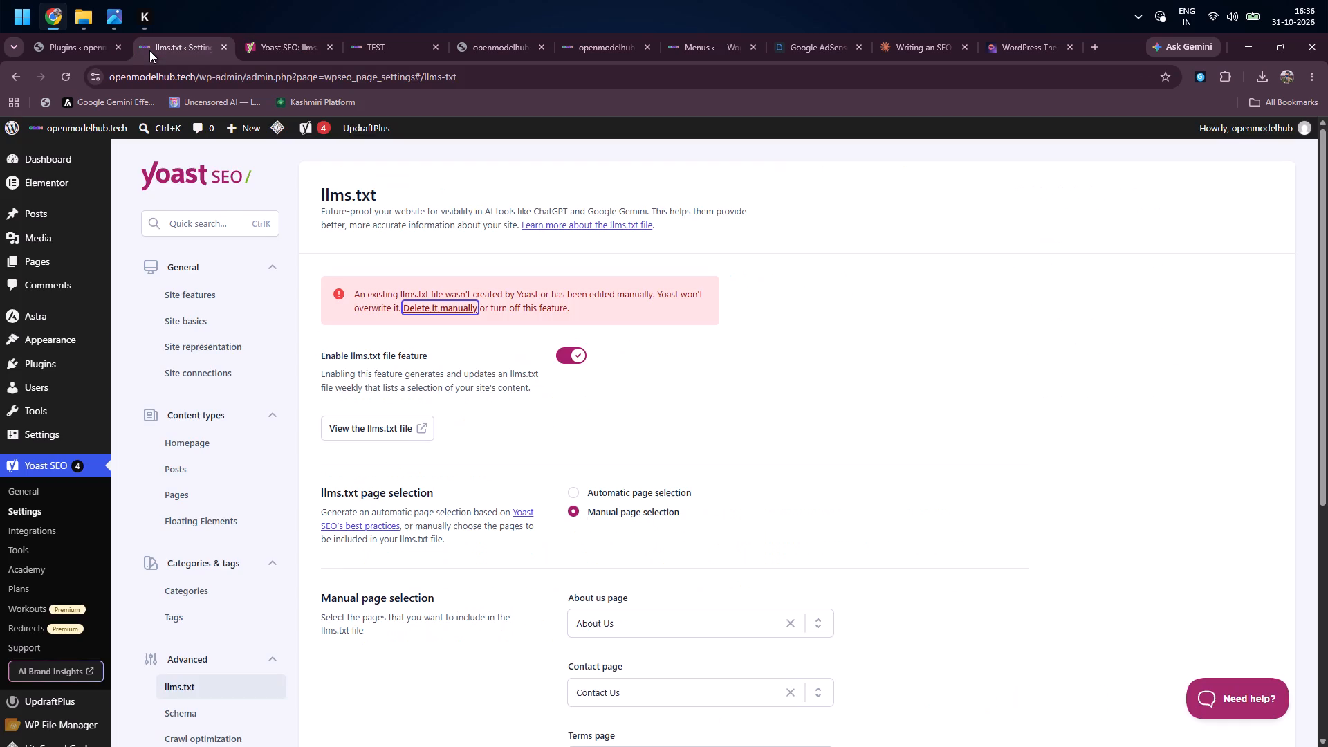
View the site's llms.txt file from the Yoast settings and return to the settings.
left_click(691, 378)
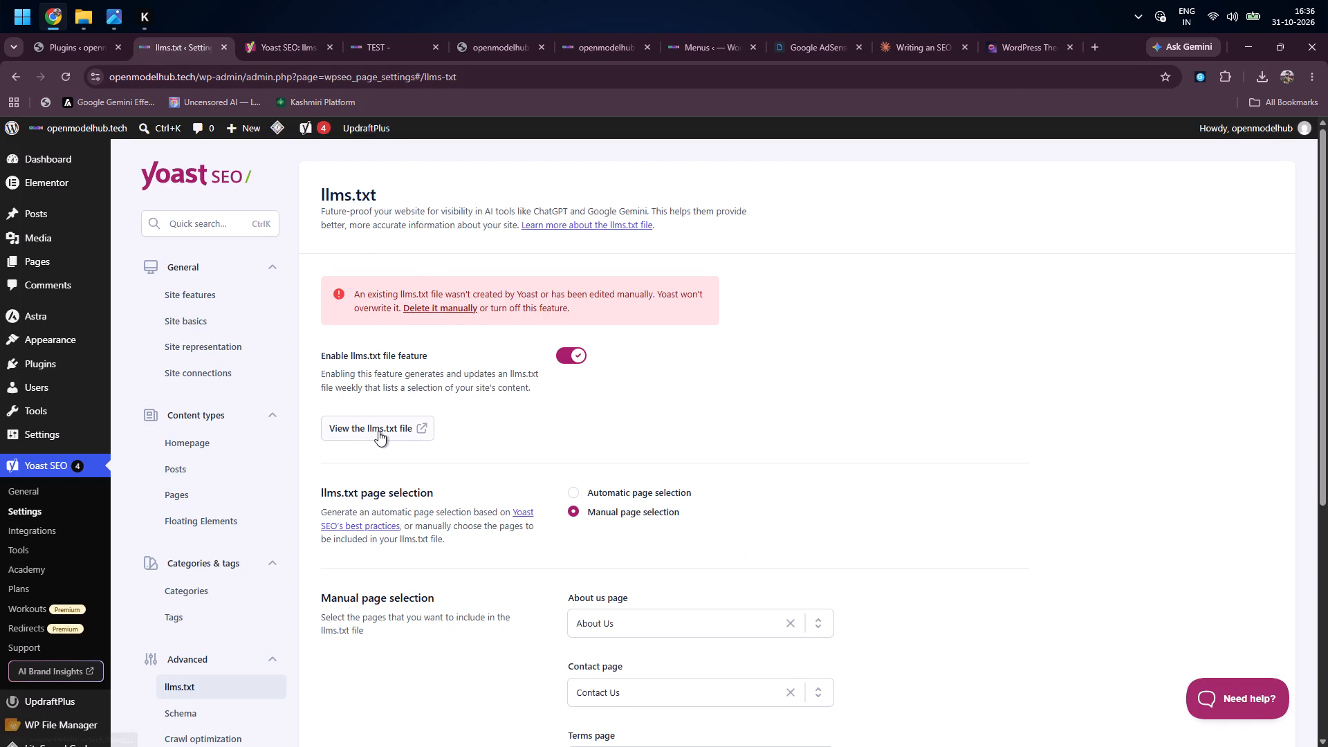
left_click(378, 431)
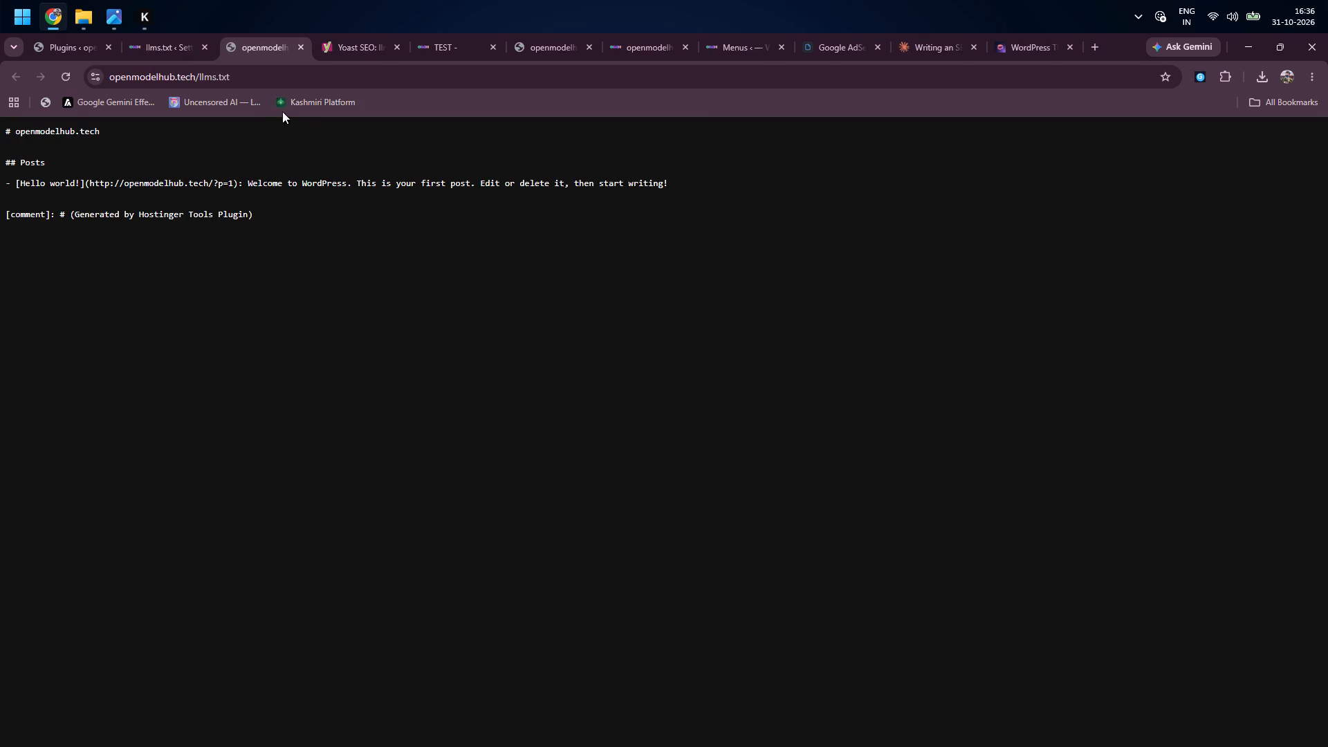
left_click(175, 50)
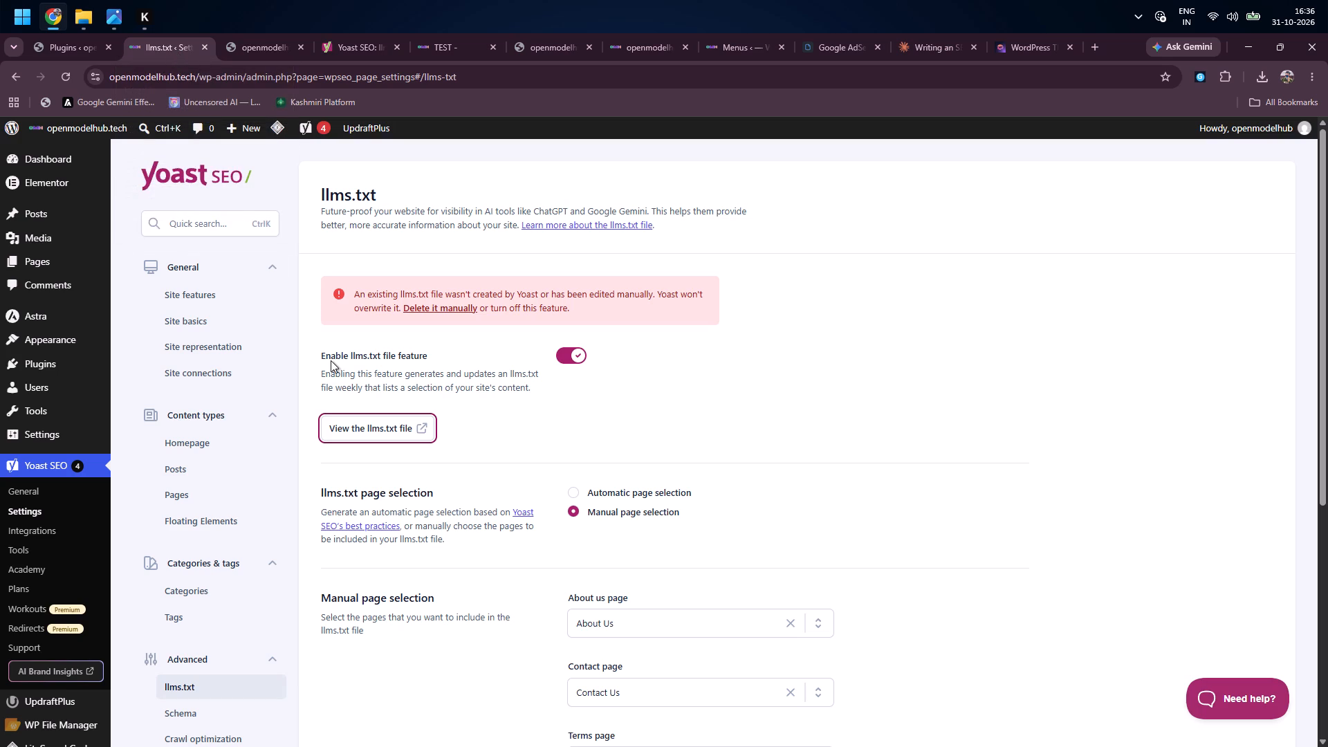
Open the WP File Manager plugin in a new browser tab.
scroll(527, 519, "down", 5)
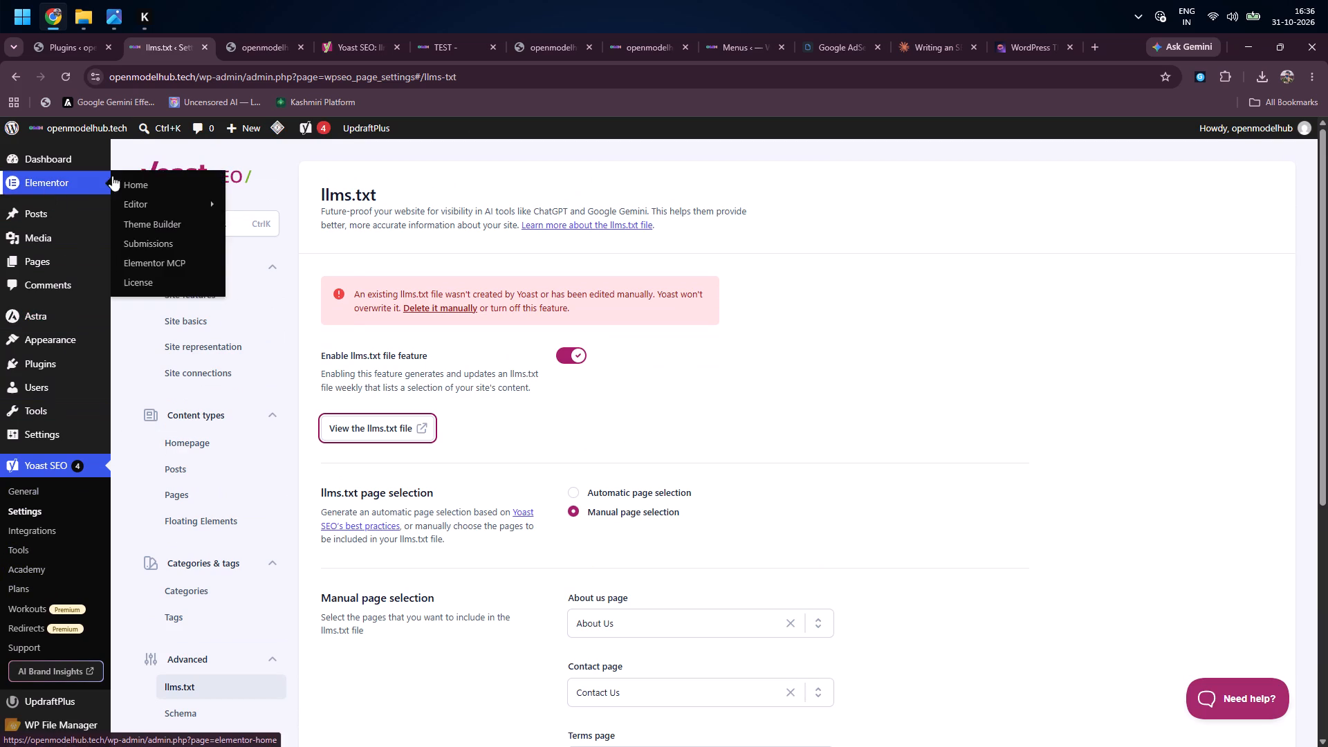
scroll(0, 544, "down", 2)
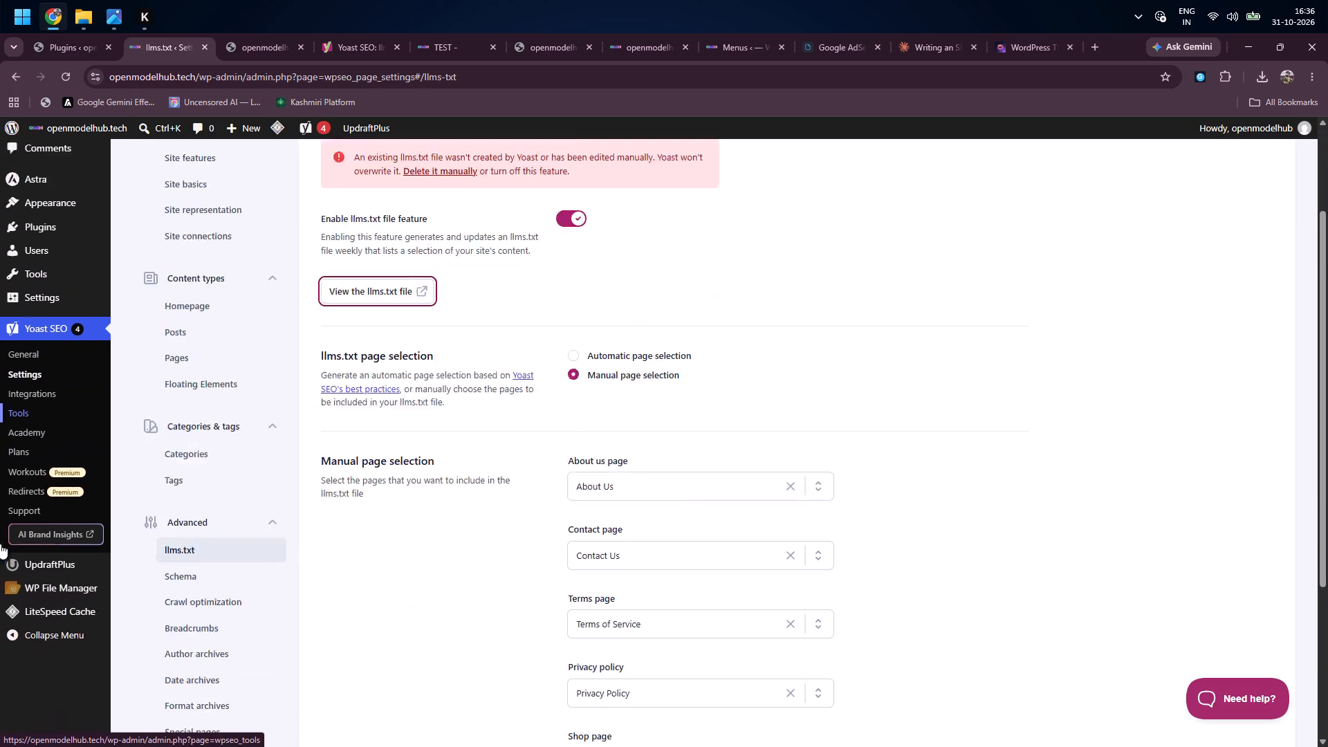
scroll(0, 544, "down", 1)
right_click(72, 502)
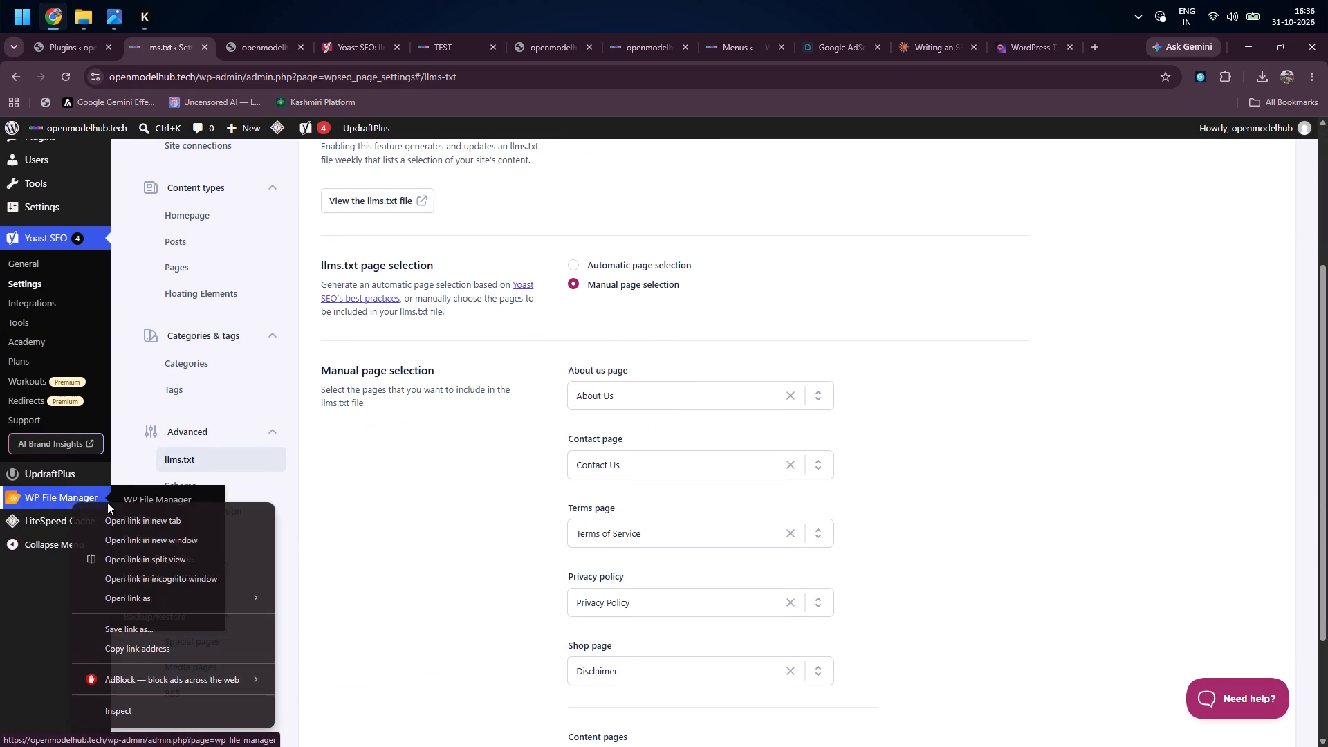
left_click(136, 517)
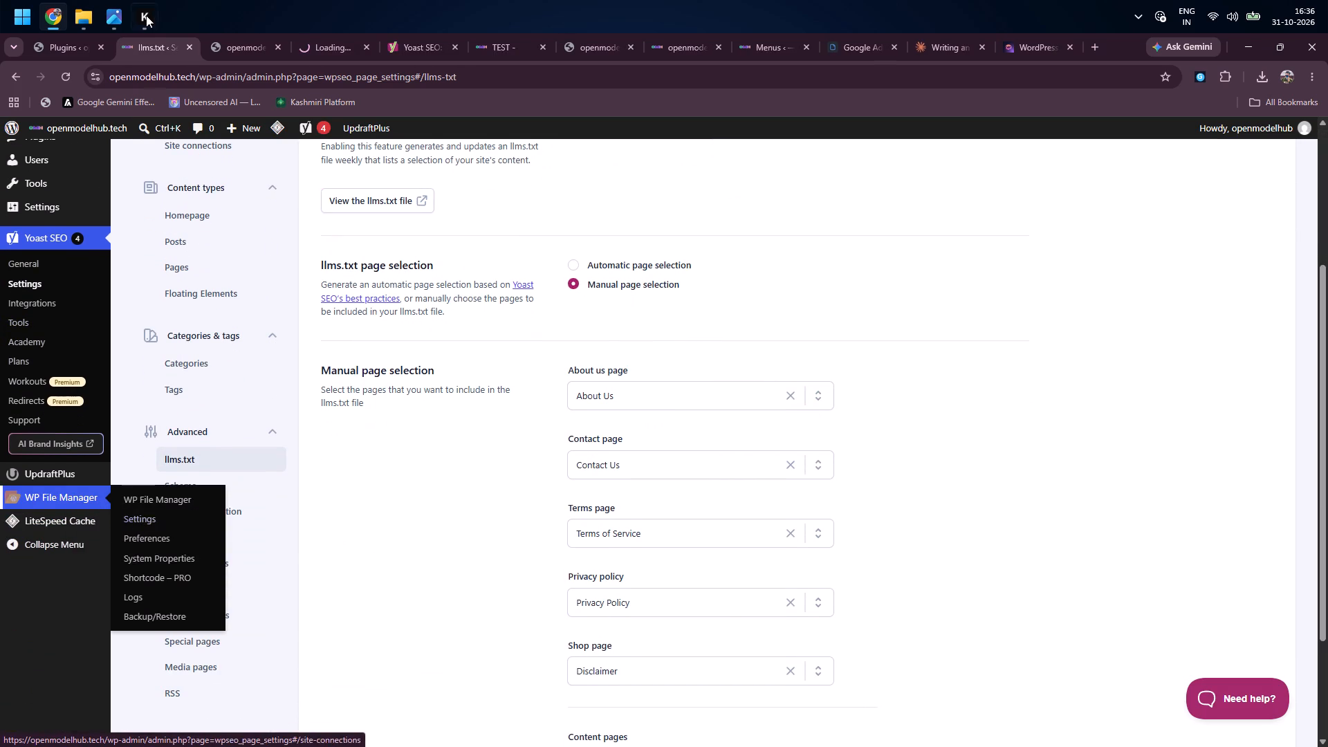
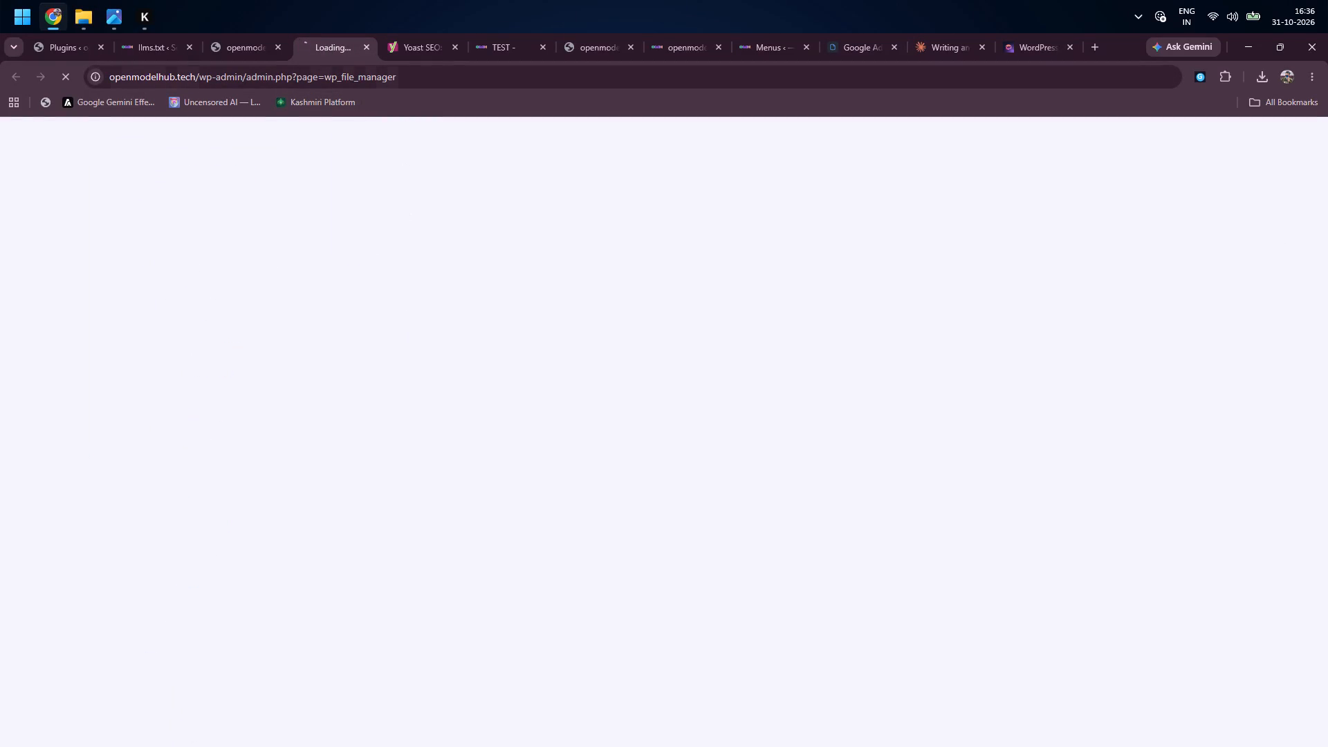
Close the Yoast llms.txt documentation tab and return to the WP File Manager tab.
left_click(423, 44)
left_click(449, 46)
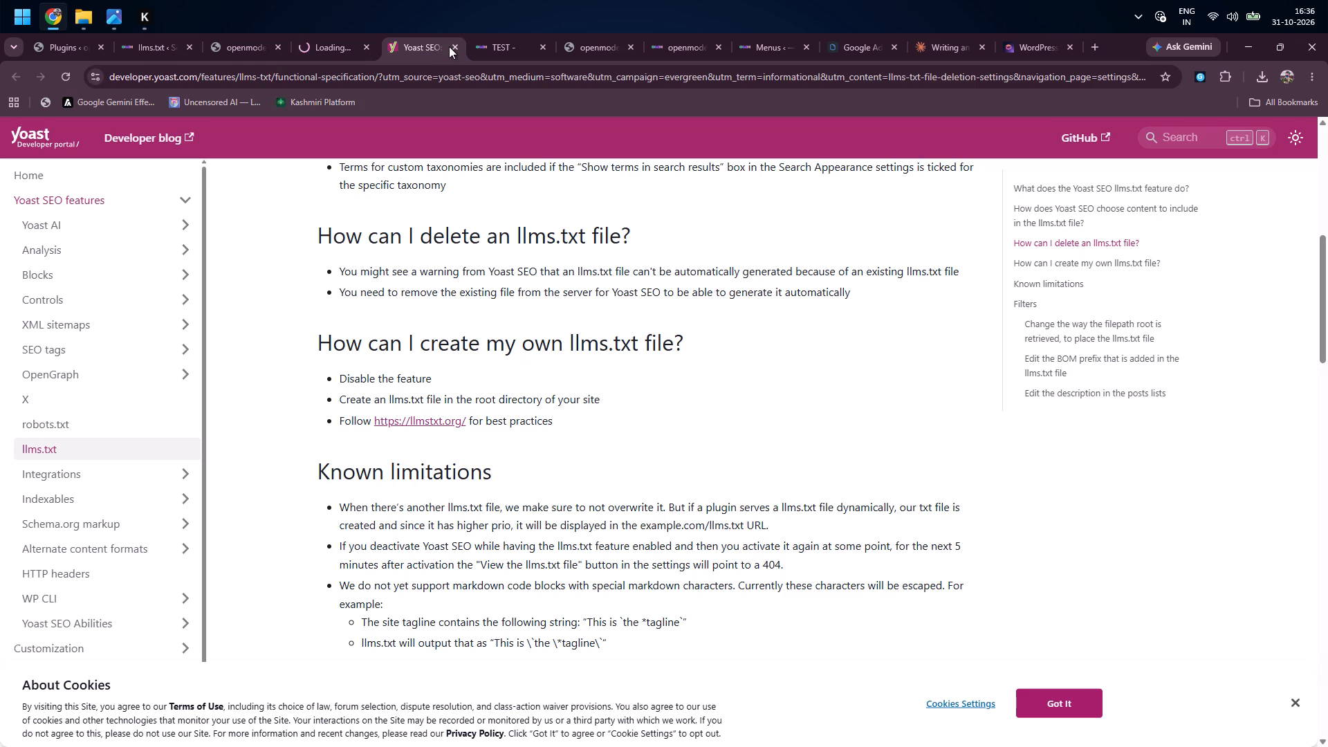
left_click(454, 46)
left_click(319, 44)
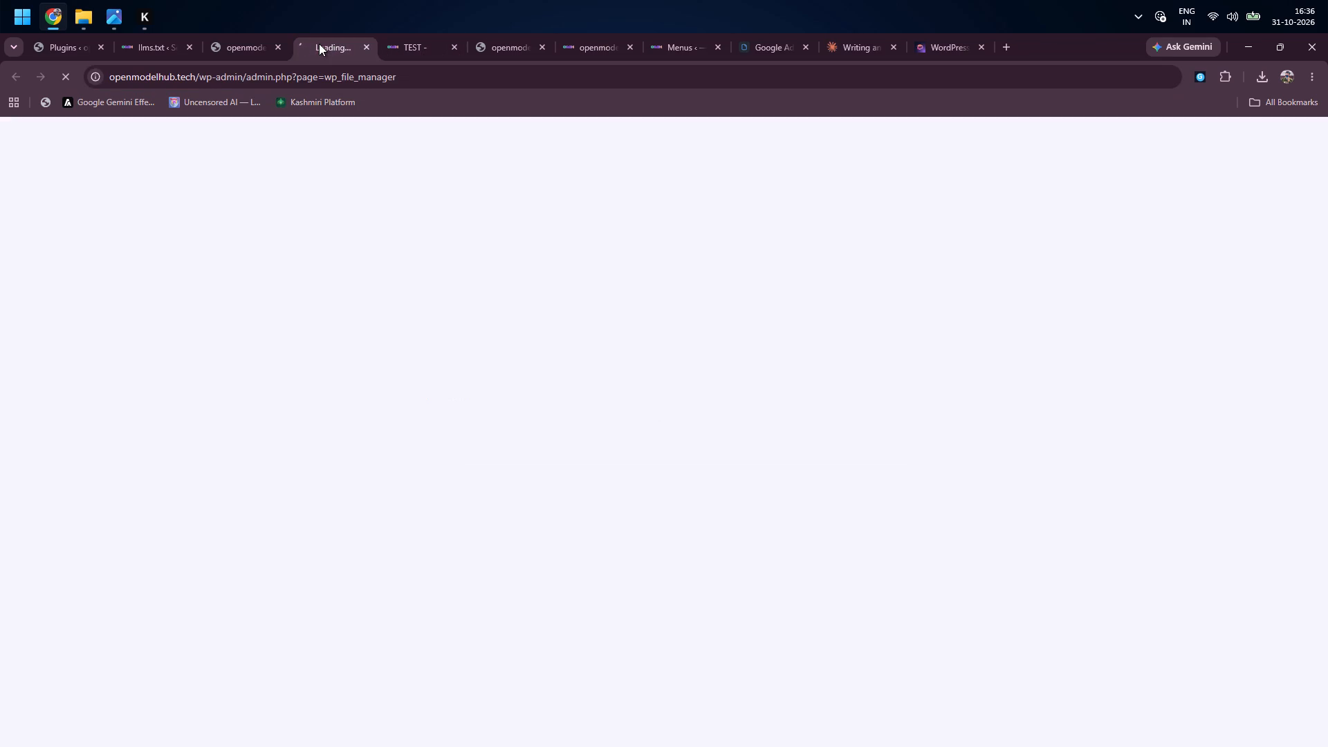
left_click(405, 48)
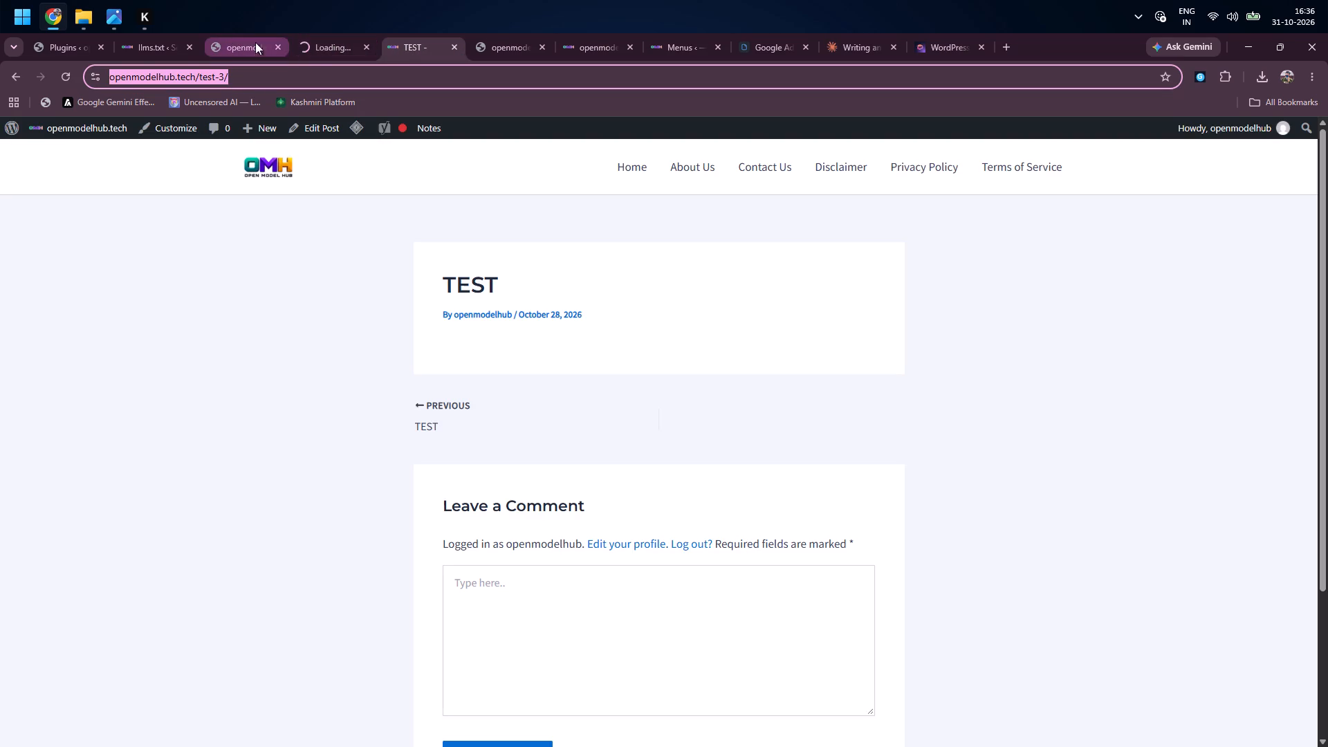
left_click(315, 48)
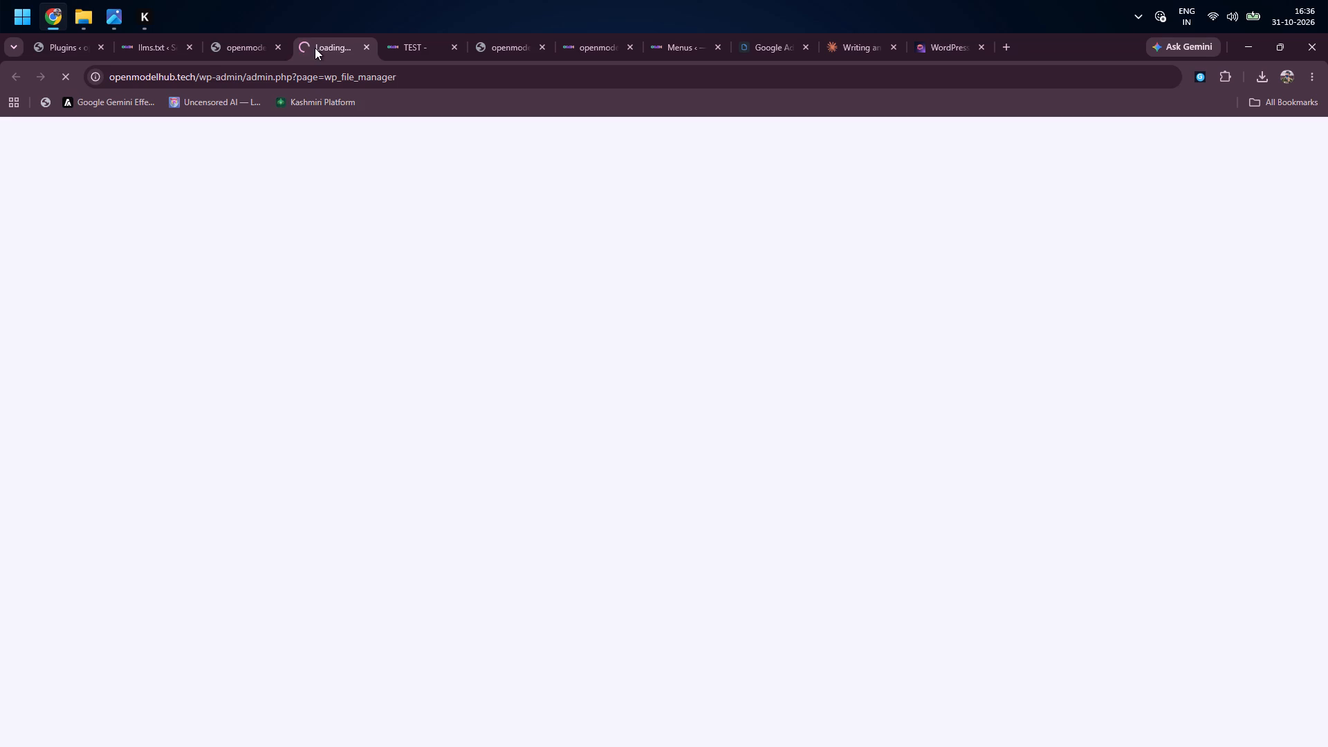
Open the installed plugins page in the tab showing the llms.txt settings.
left_click(134, 46)
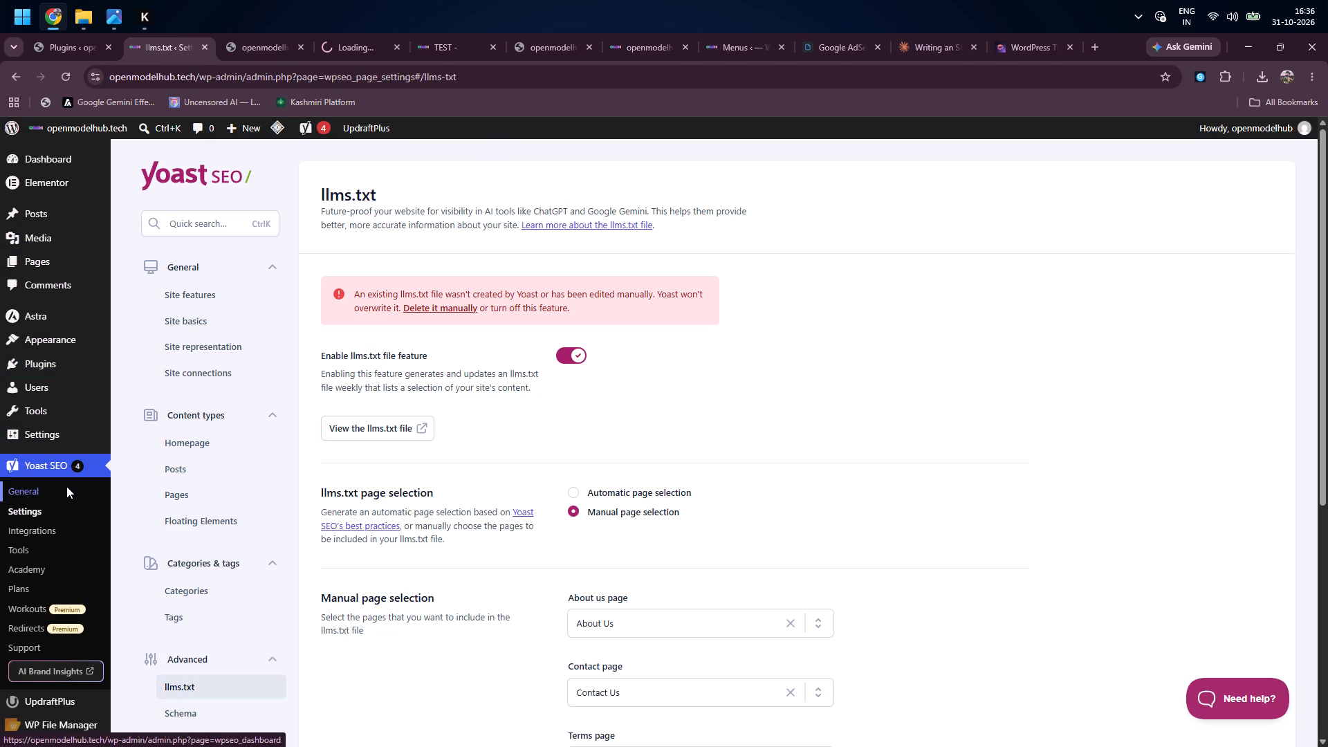
left_click(45, 371)
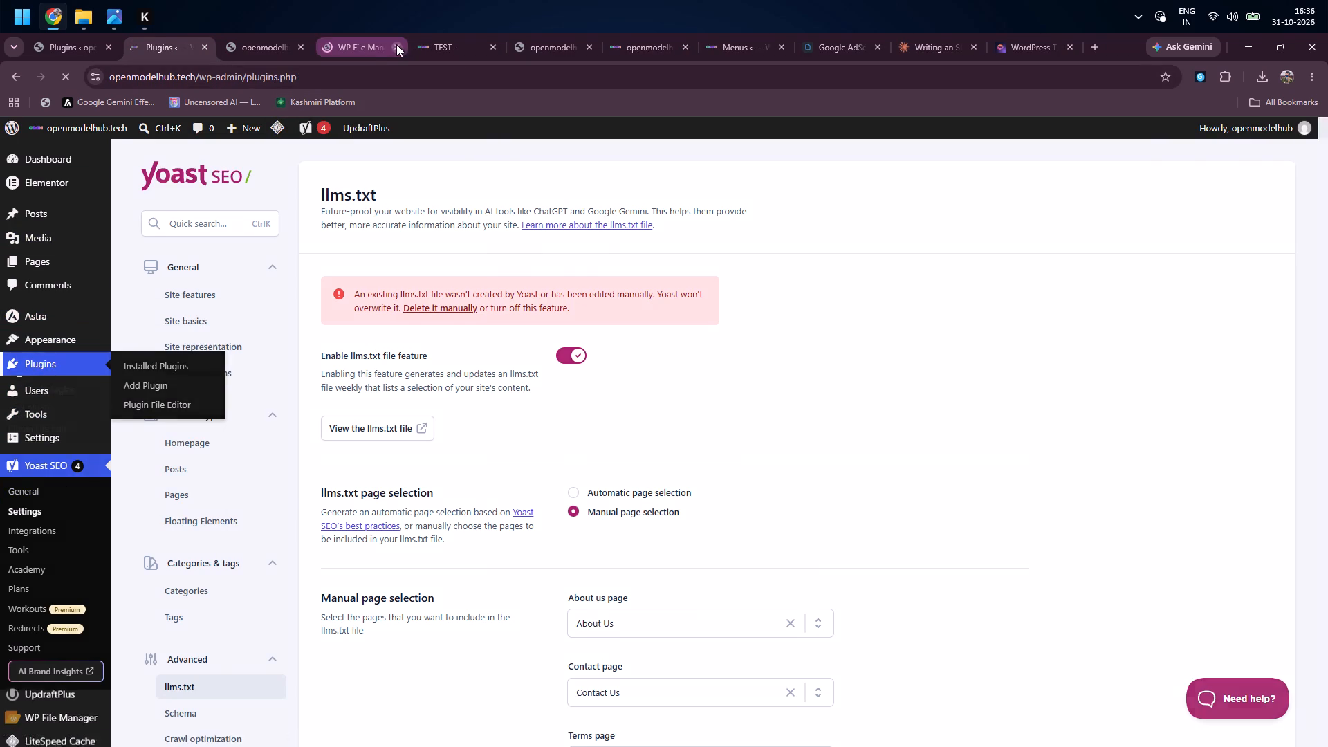
Permanently delete the existing llms.txt file from the public_html folder in WP File Manager.
left_click(369, 47)
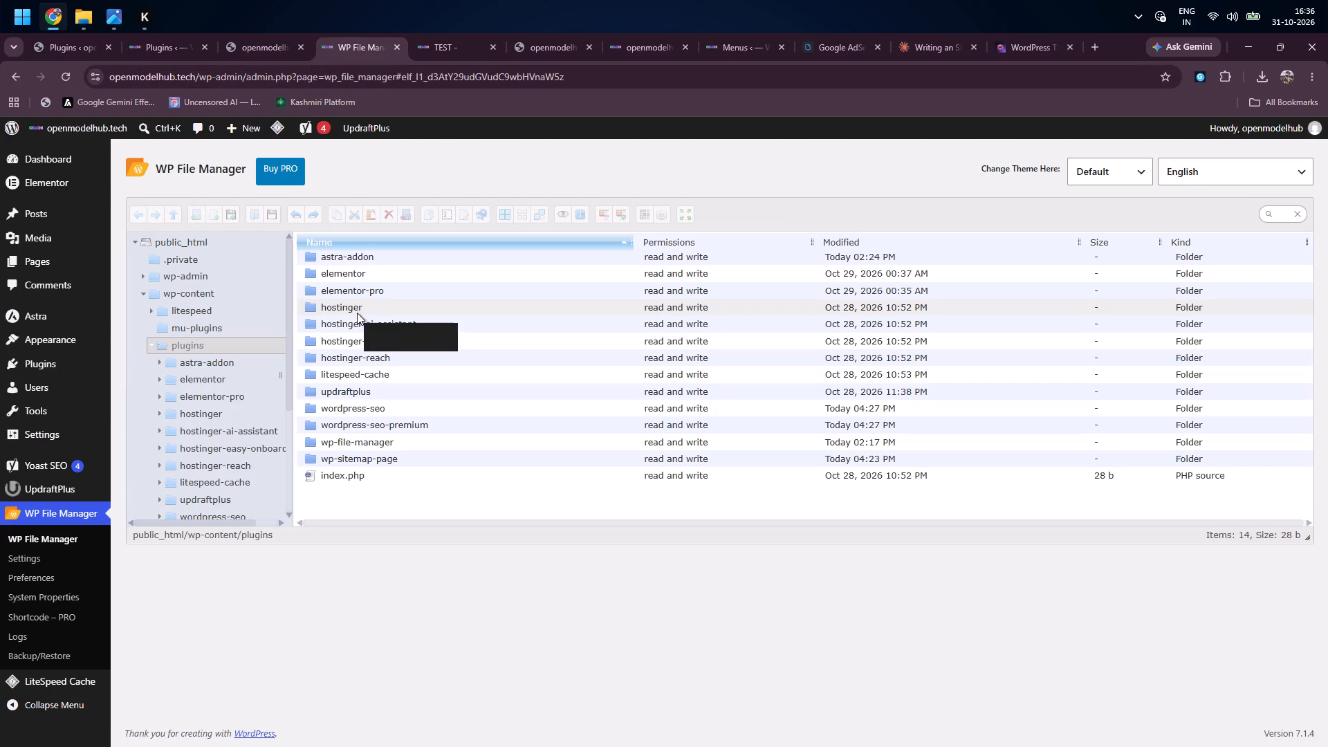
scroll(233, 465, "down", 2)
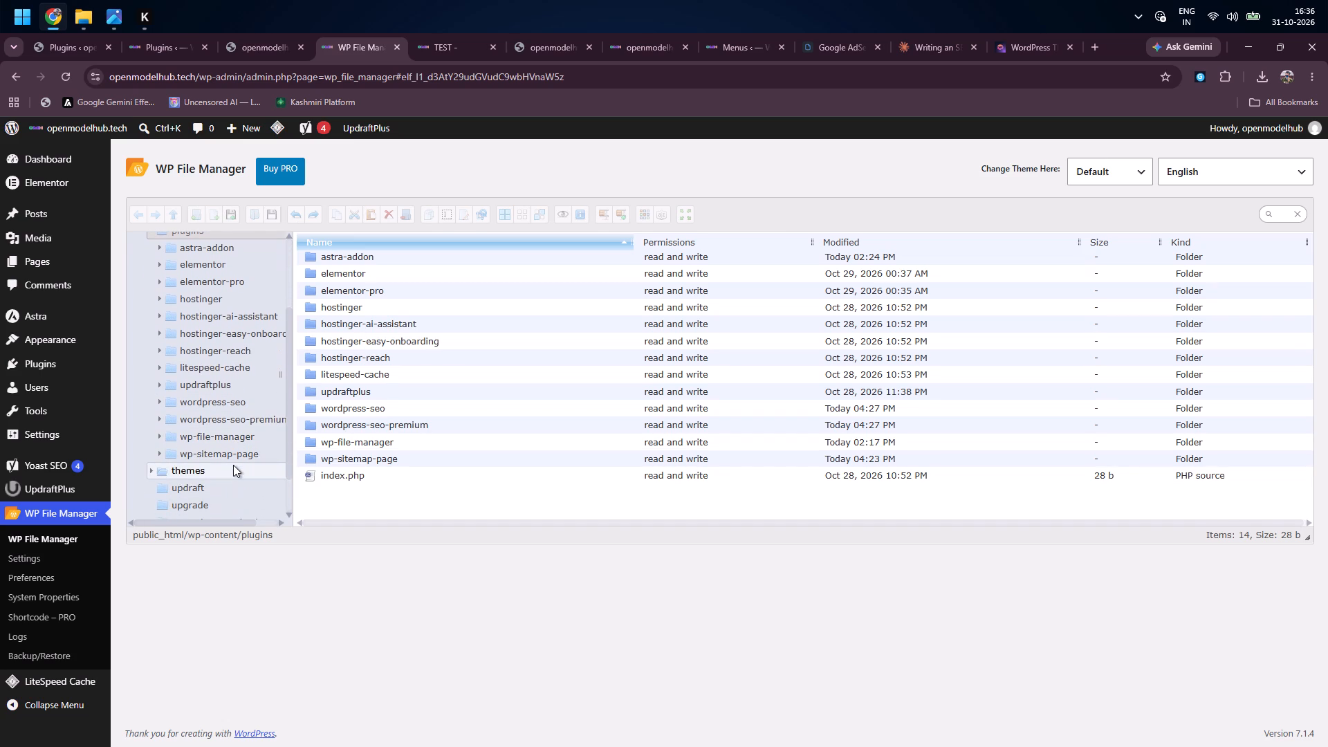
scroll(233, 465, "up", 1)
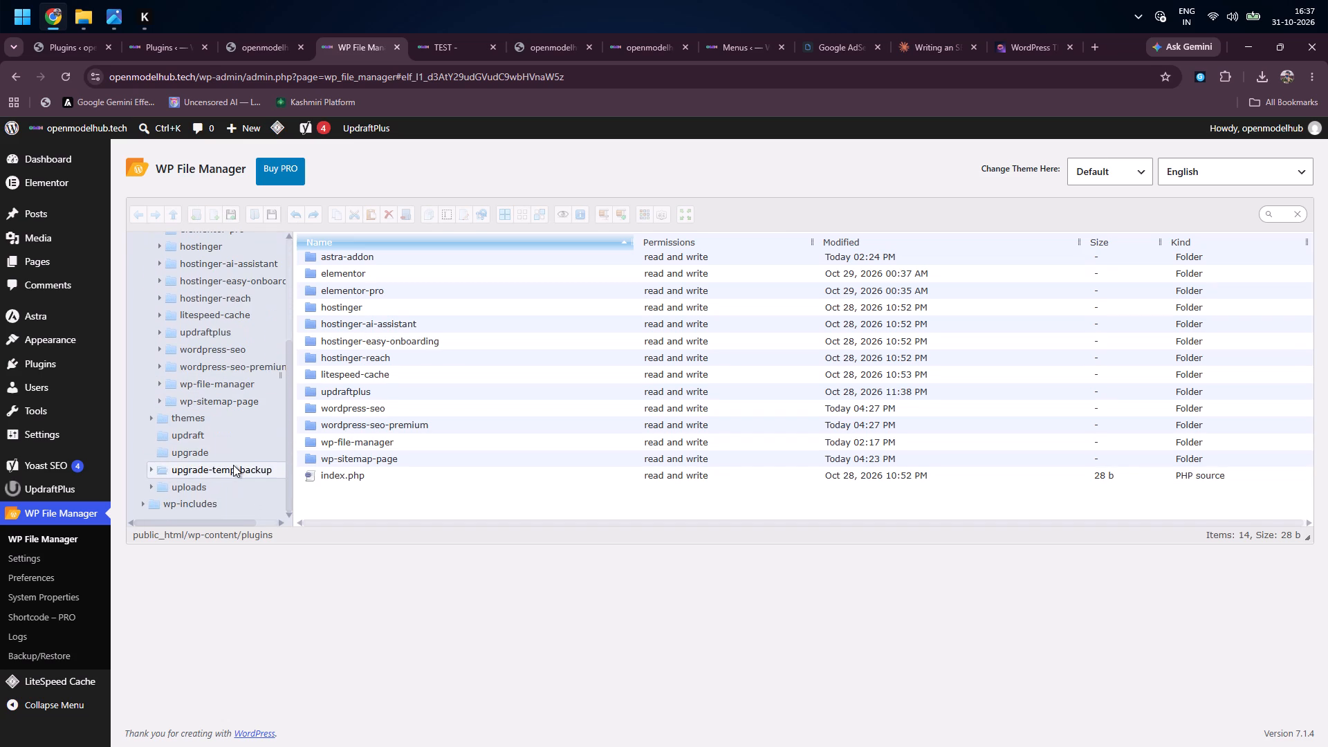
scroll(233, 465, "up", 1)
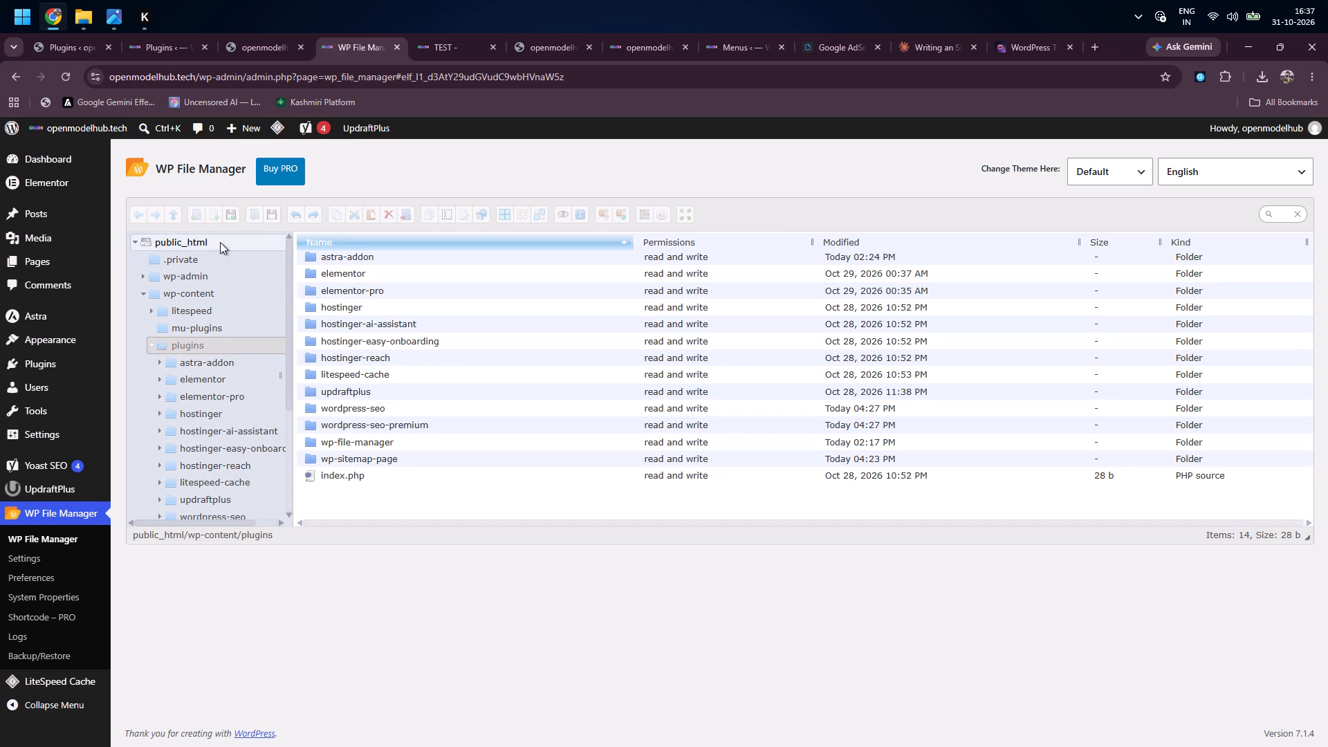
left_click(219, 243)
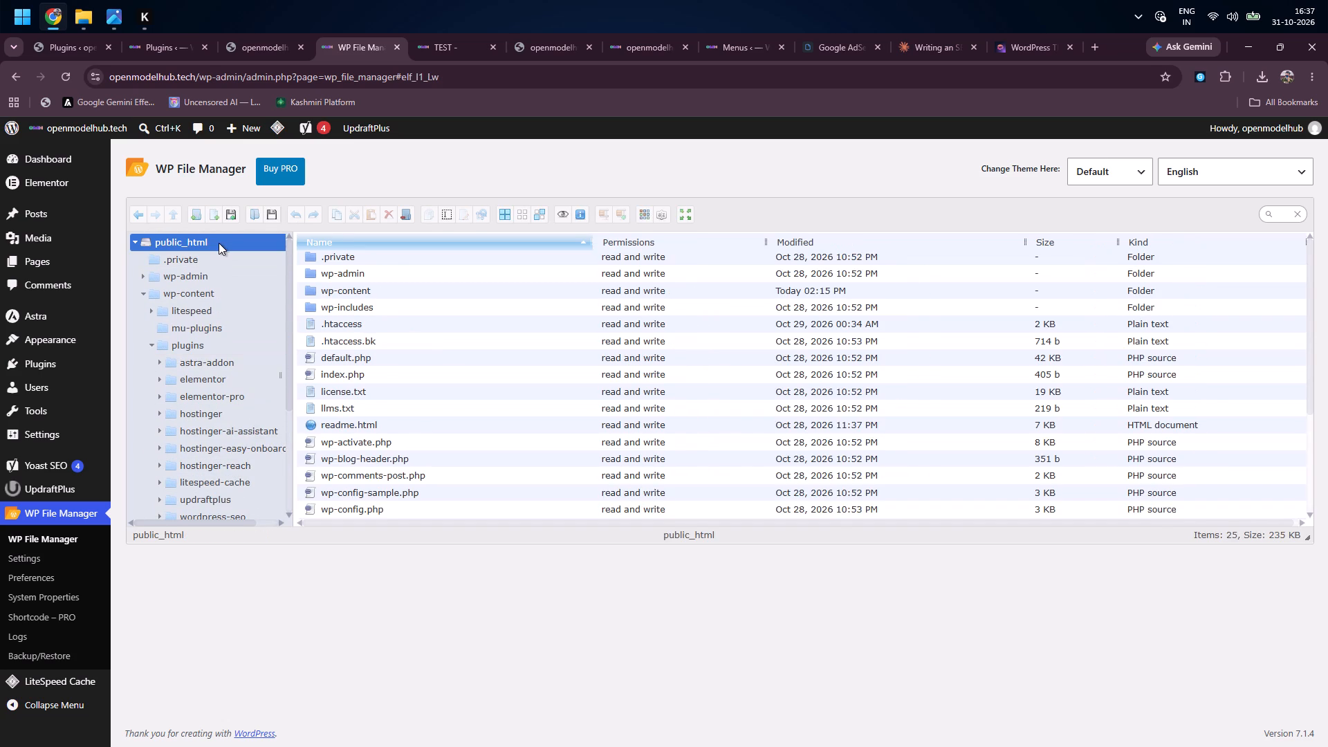
left_click(387, 400)
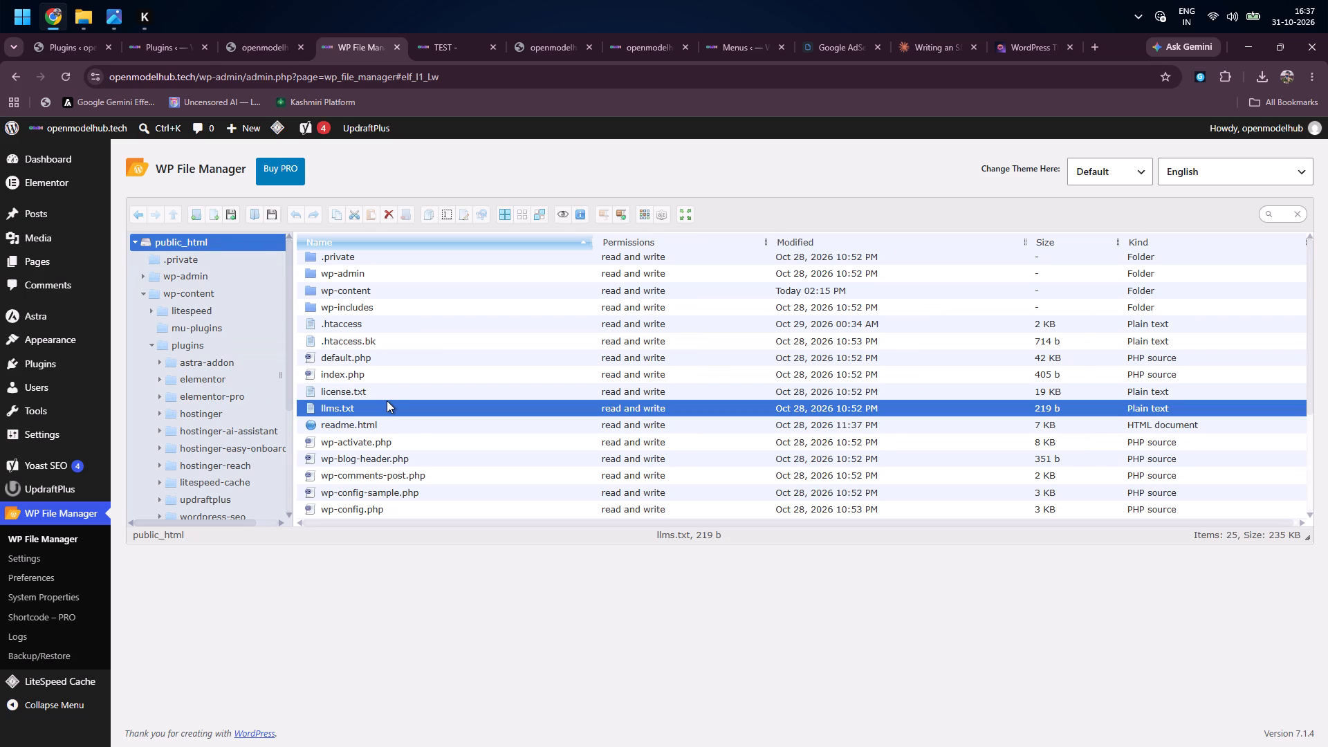
right_click(387, 400)
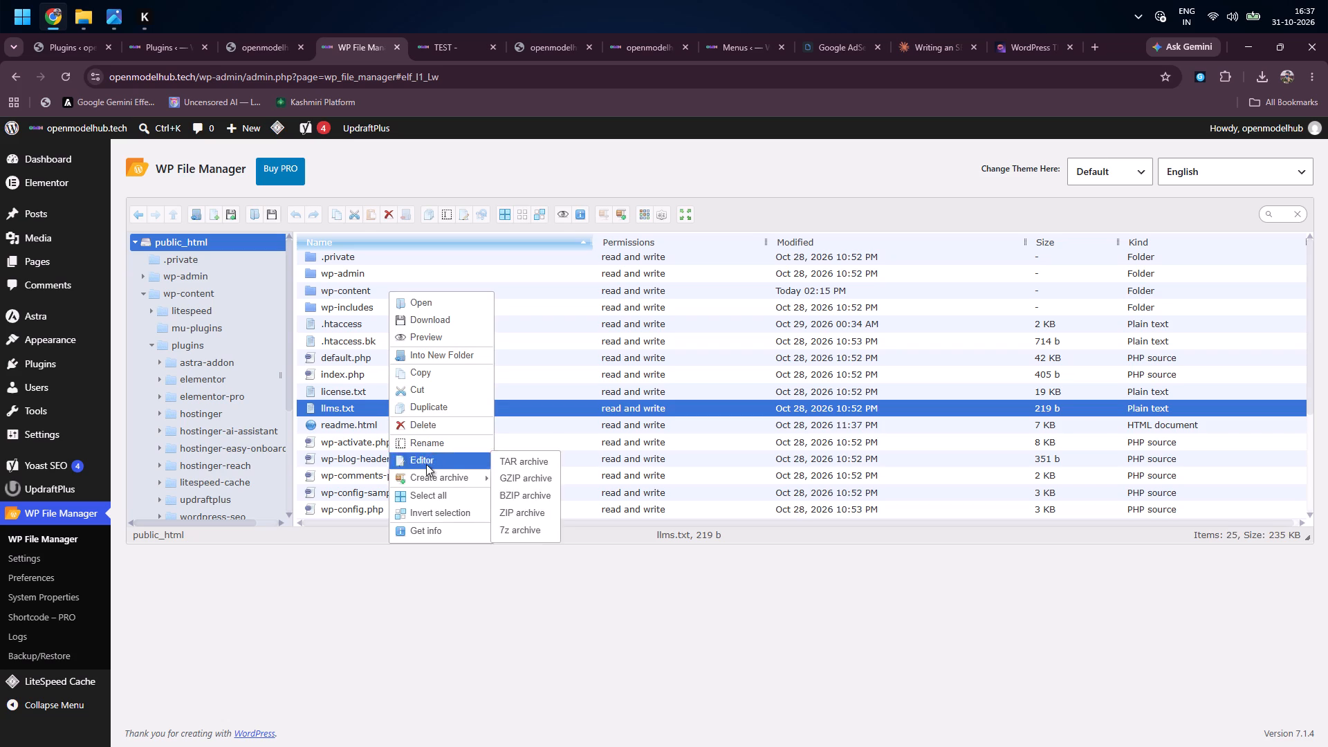
left_click(438, 425)
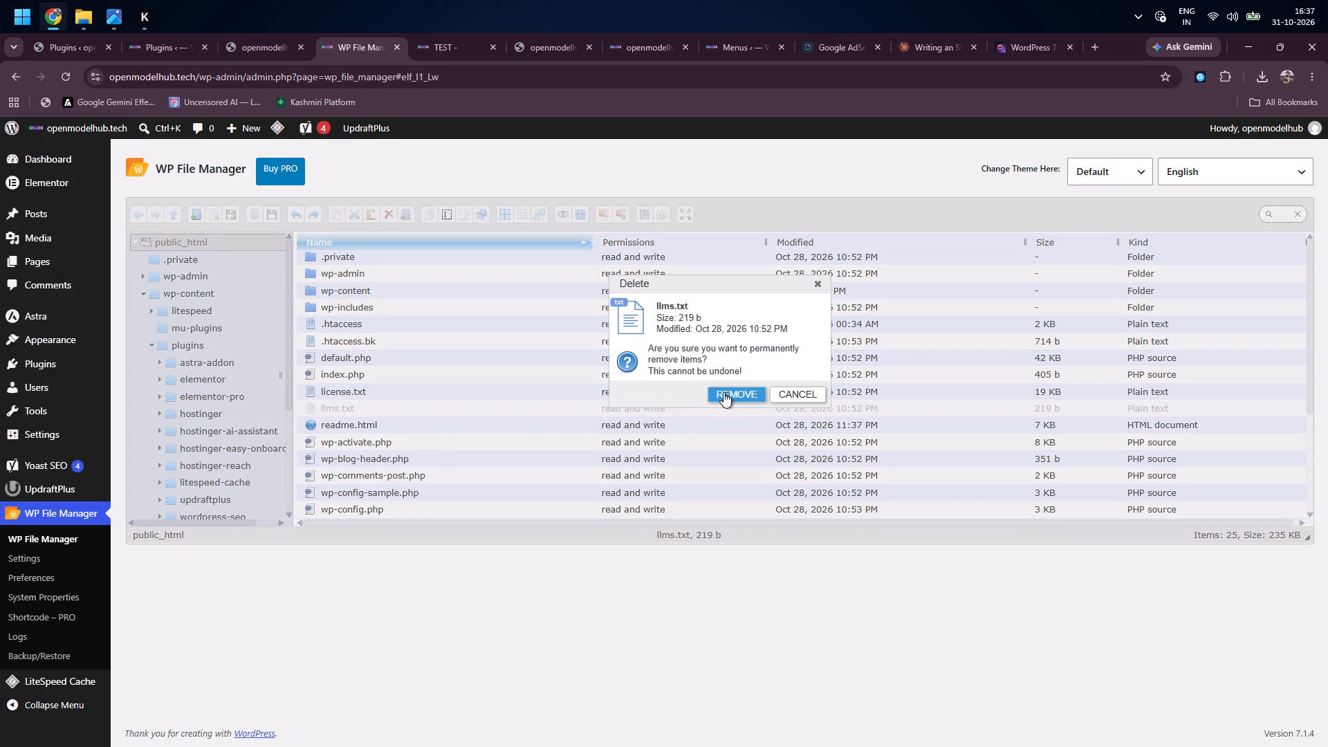
left_click(723, 392)
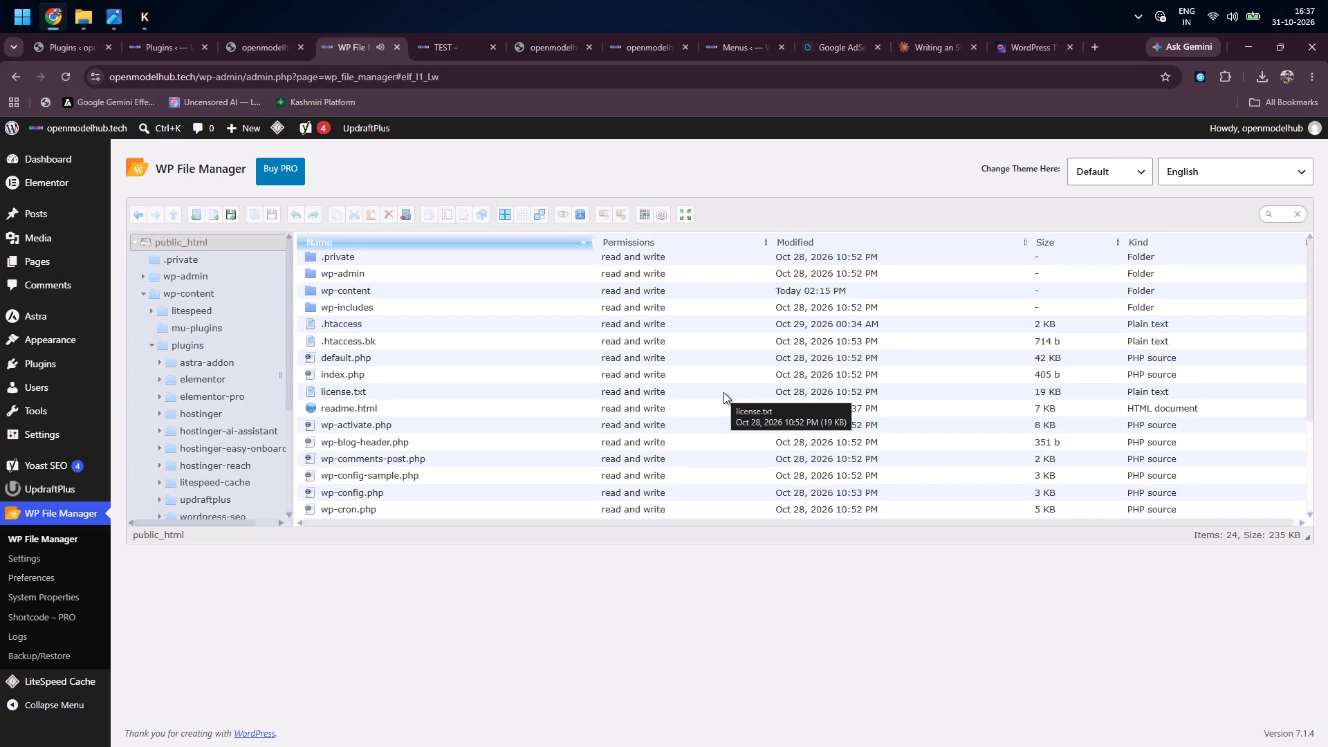
Reload the site's open llms.txt page to check it, then close its tab.
left_click(260, 41)
left_click(69, 73)
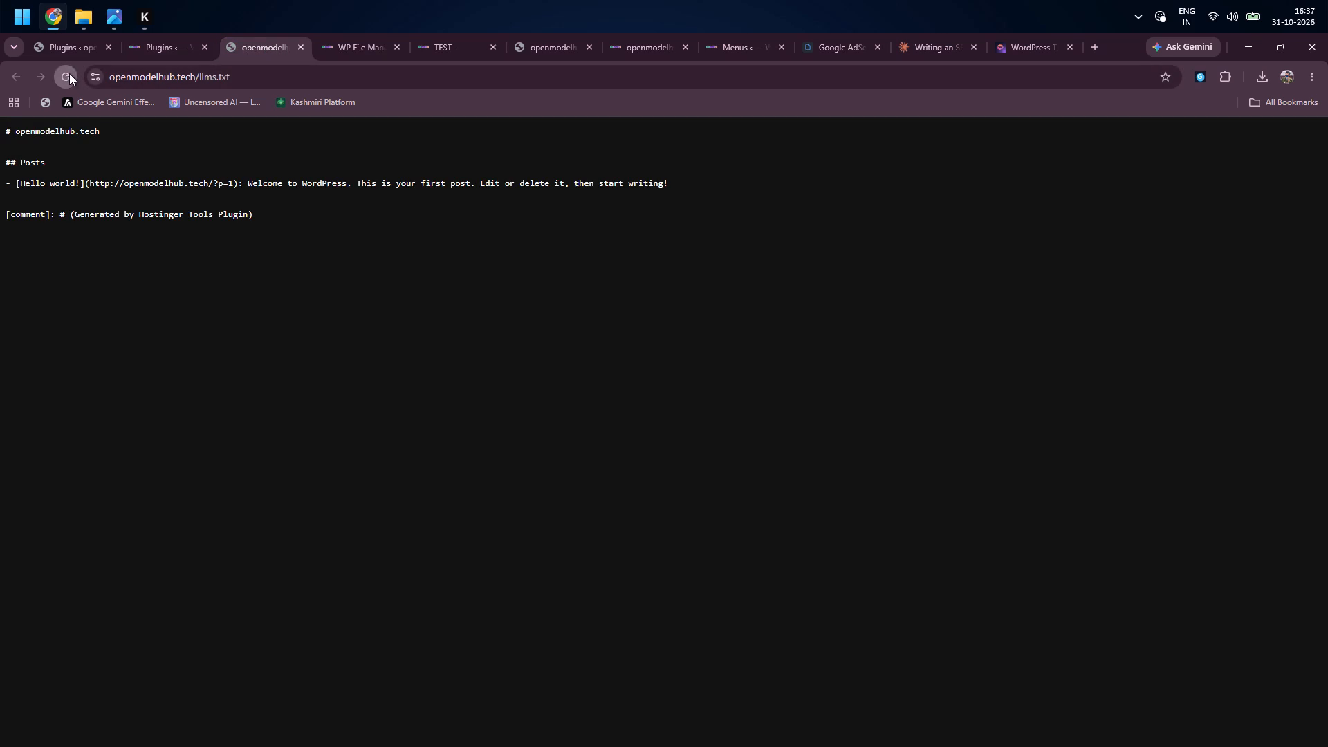
left_click(298, 49)
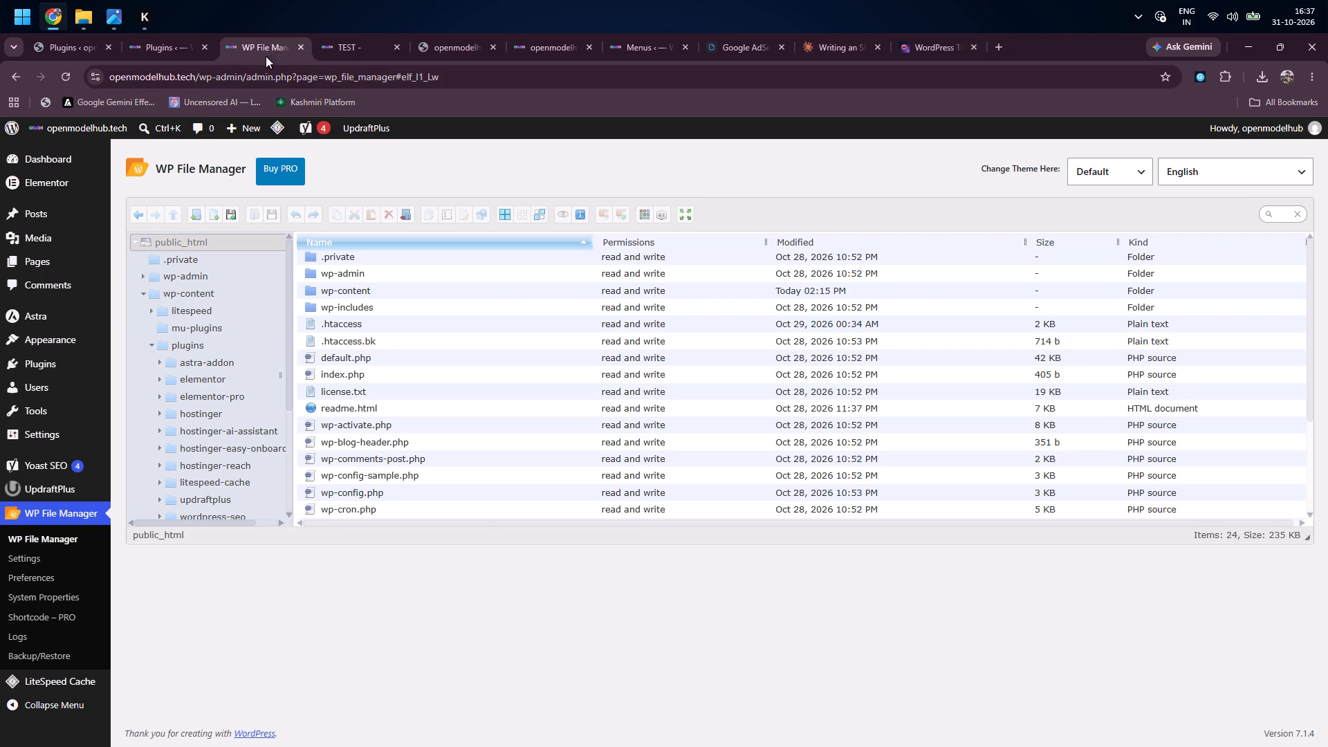
Open Yoast SEO's llms.txt customization settings in the WP File Manager tab.
left_click(159, 48)
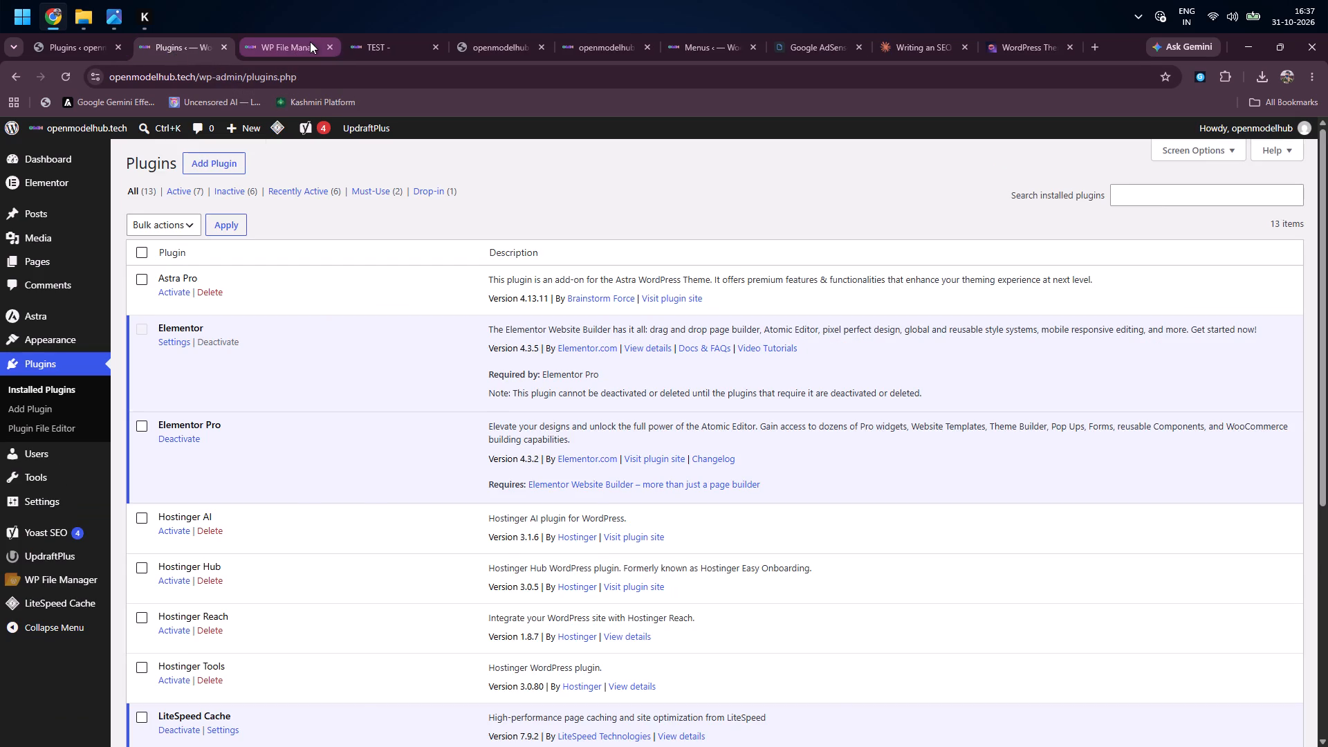
left_click(310, 41)
left_click(362, 40)
left_click(286, 37)
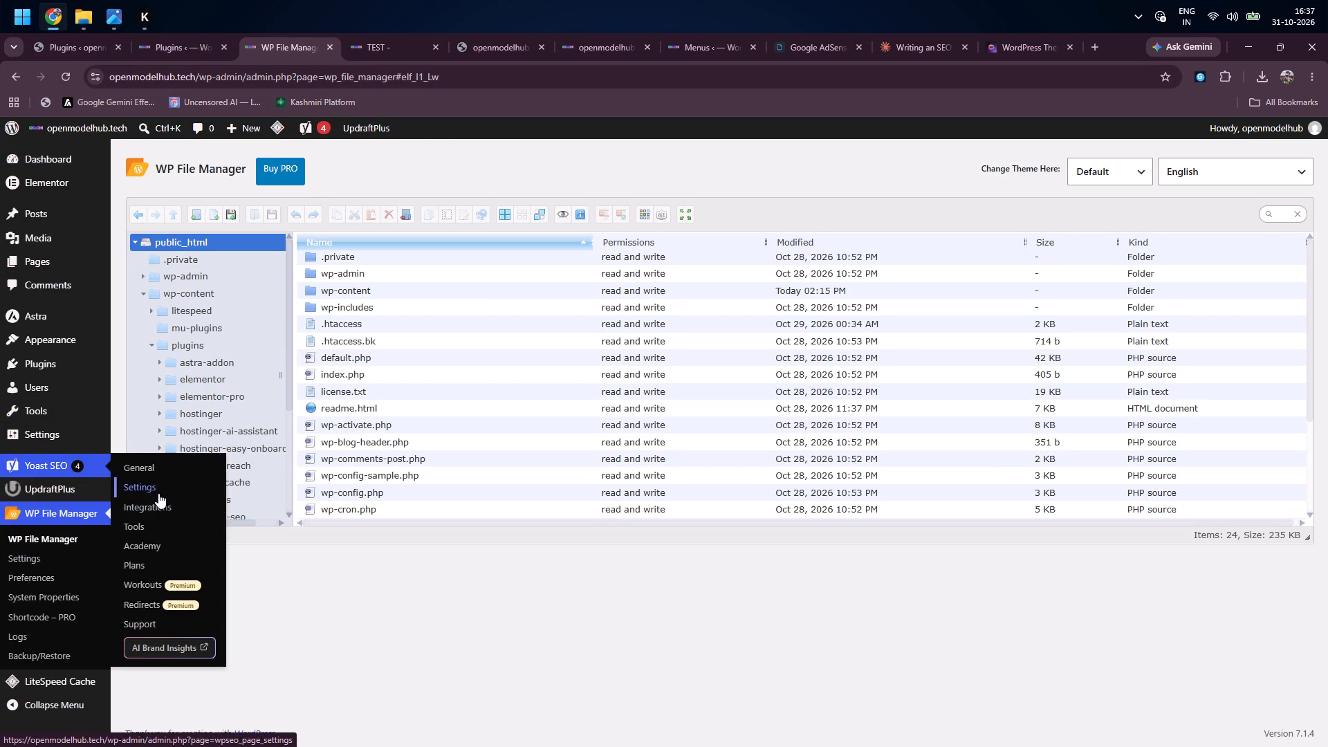
left_click(158, 493)
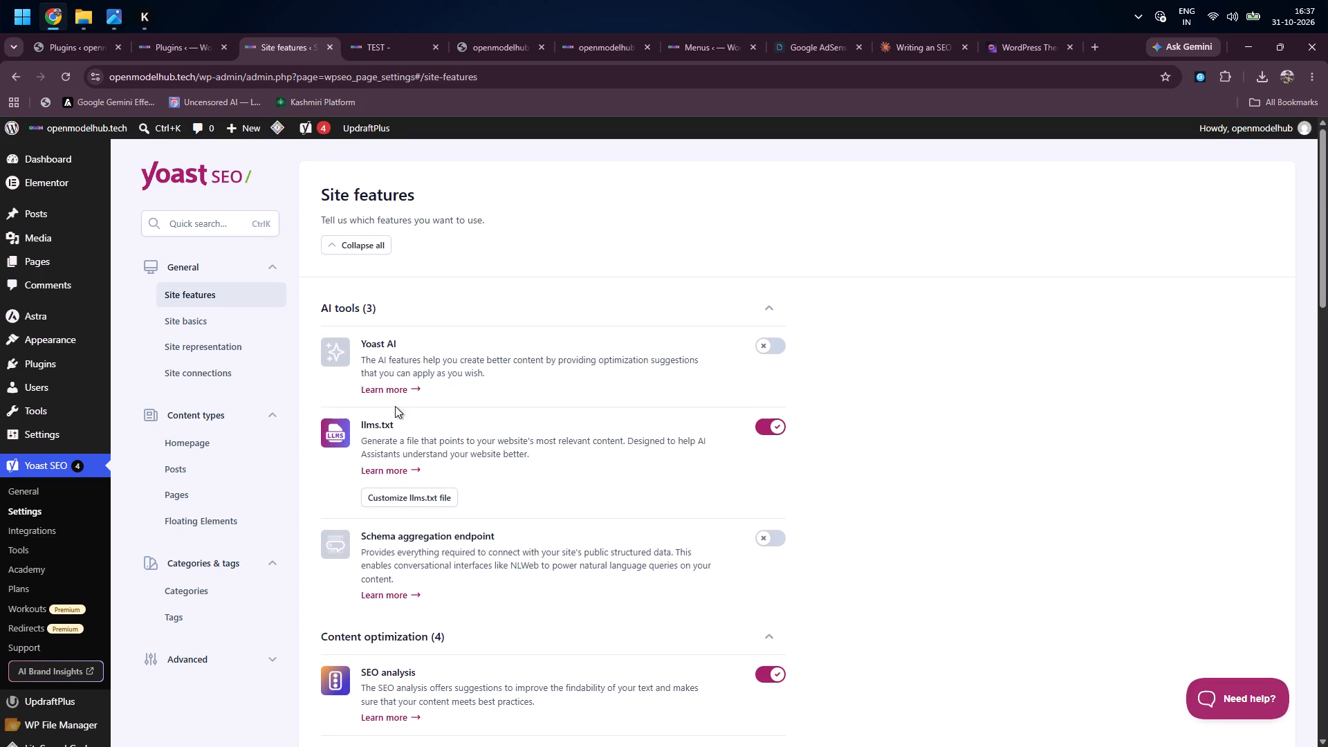
left_click(393, 498)
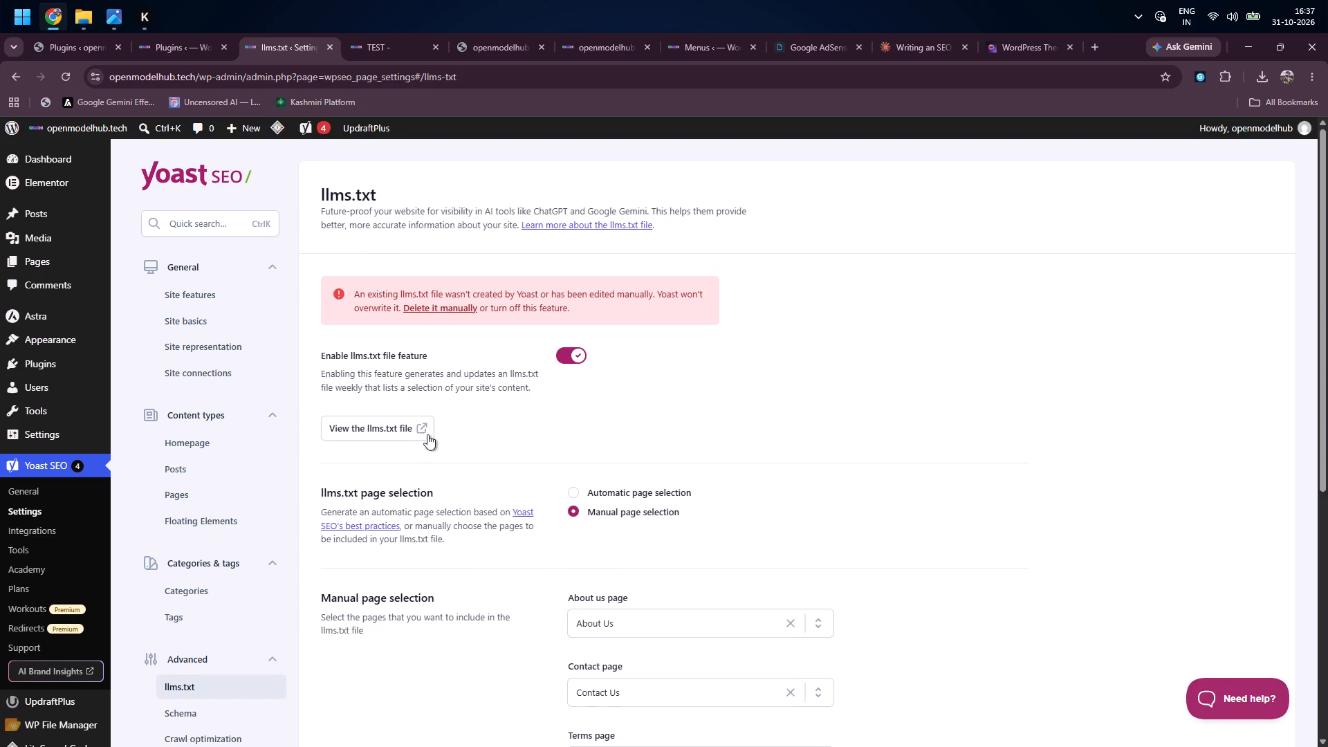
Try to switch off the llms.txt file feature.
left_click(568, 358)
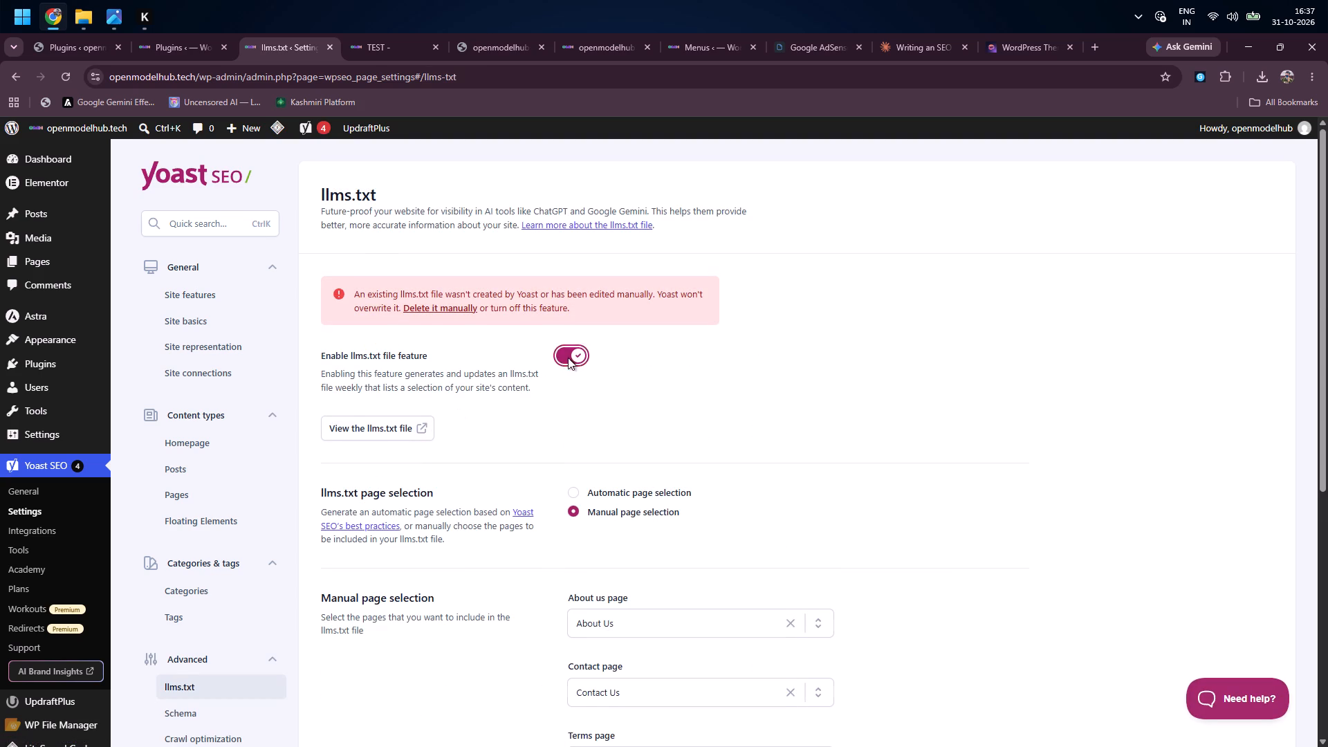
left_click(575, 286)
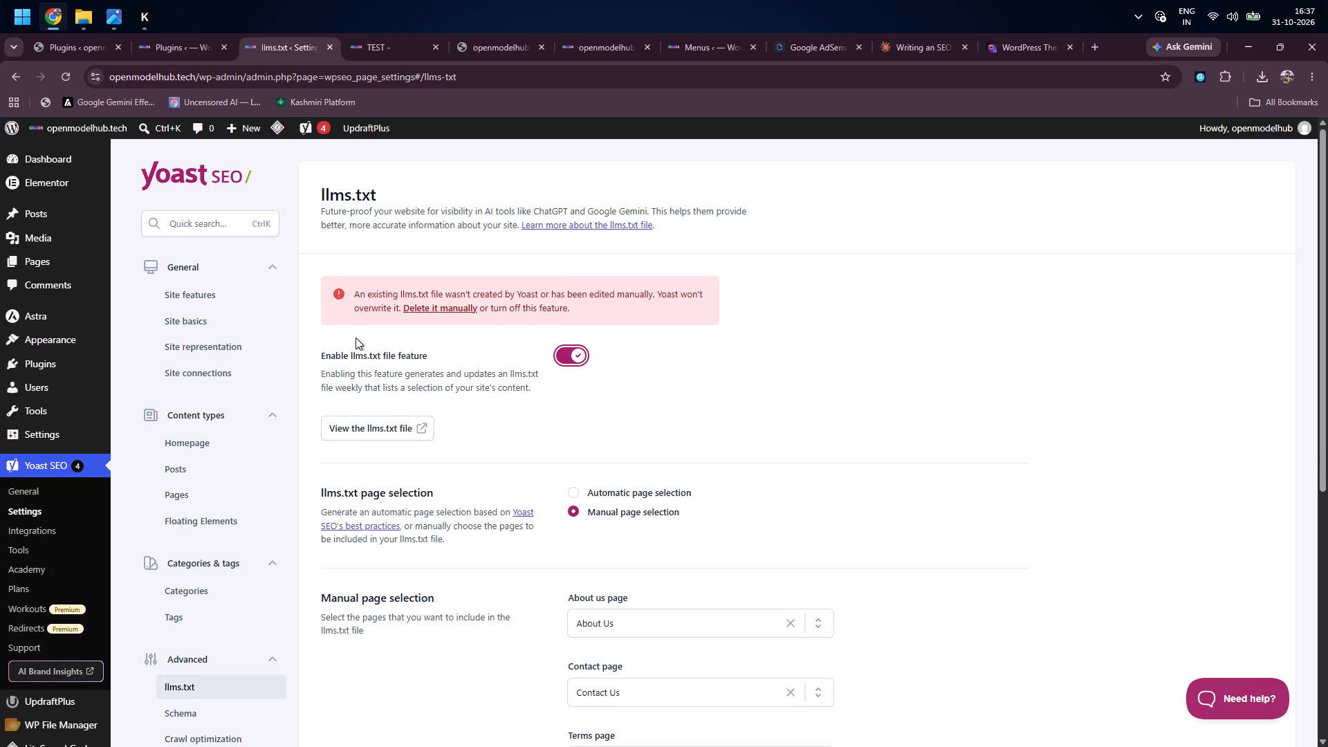
Reload the llms.txt settings, view the site's llms.txt file from there, and close its tab.
left_click(64, 77)
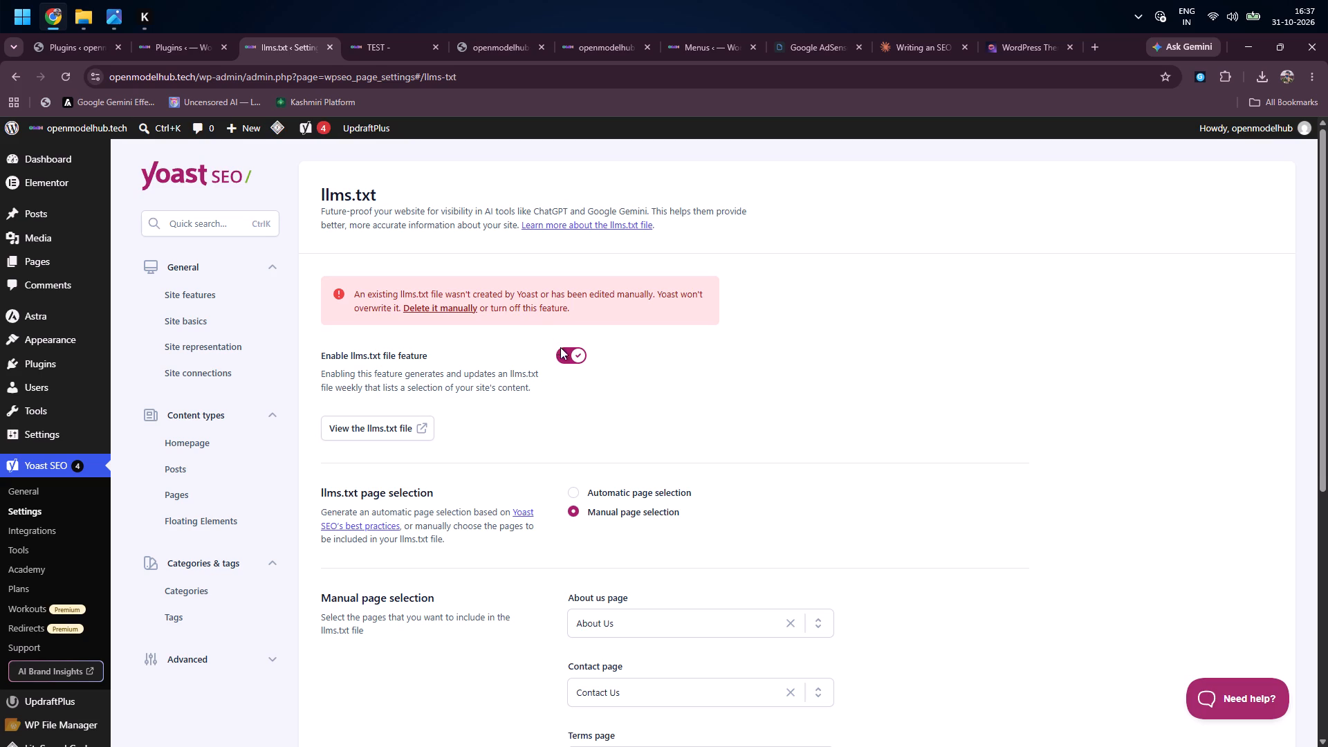
left_click(371, 419)
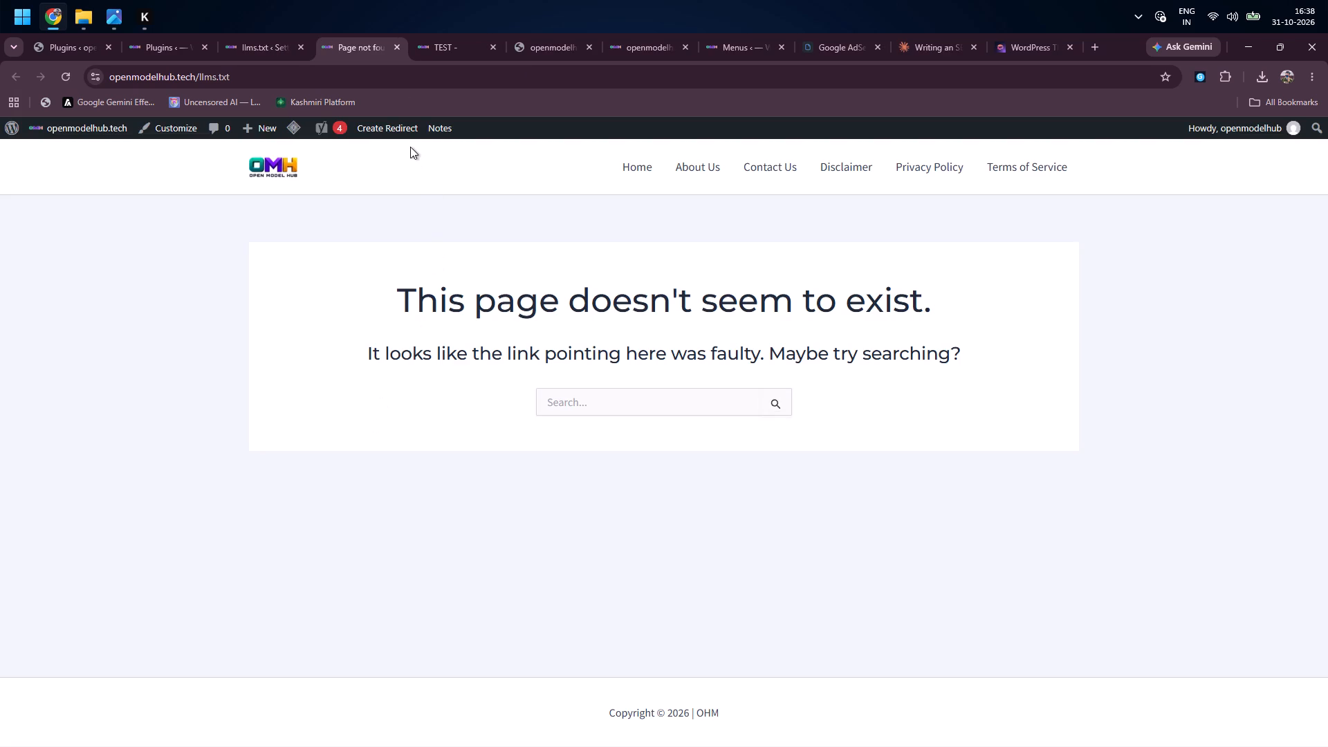
left_click(394, 47)
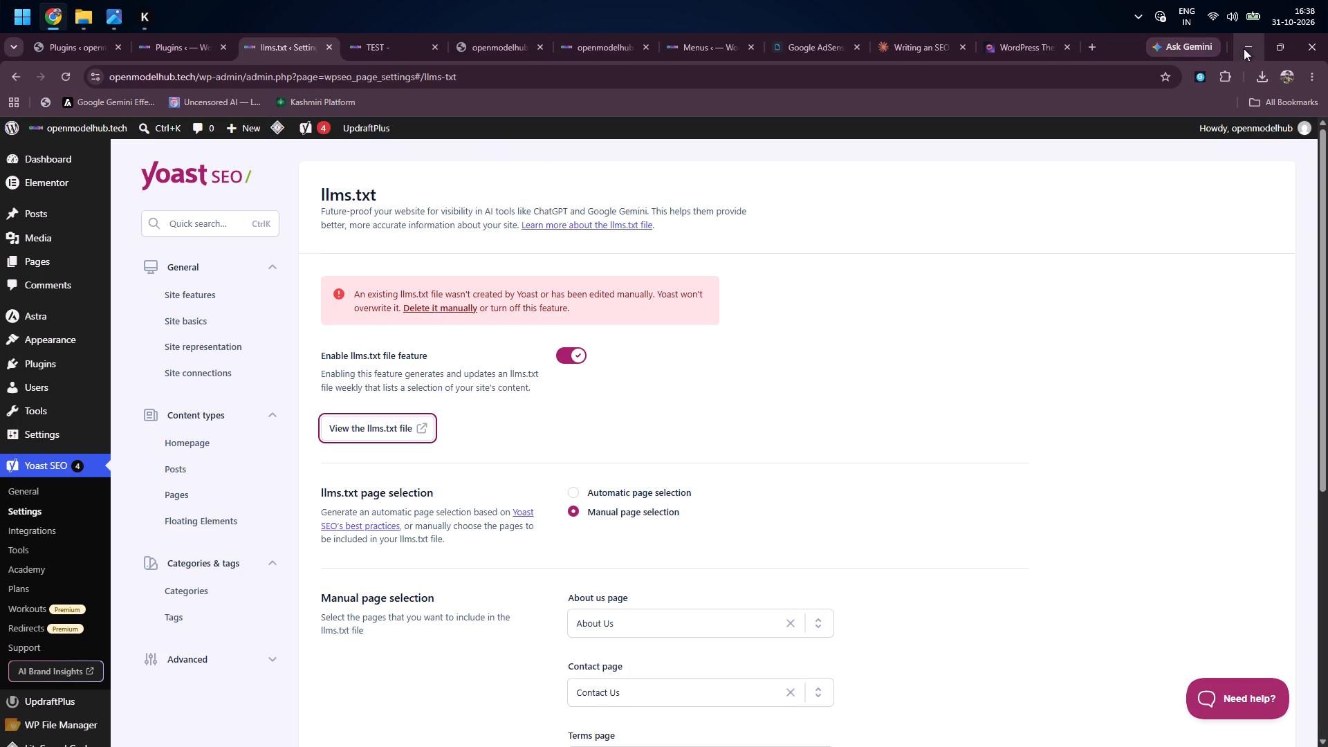
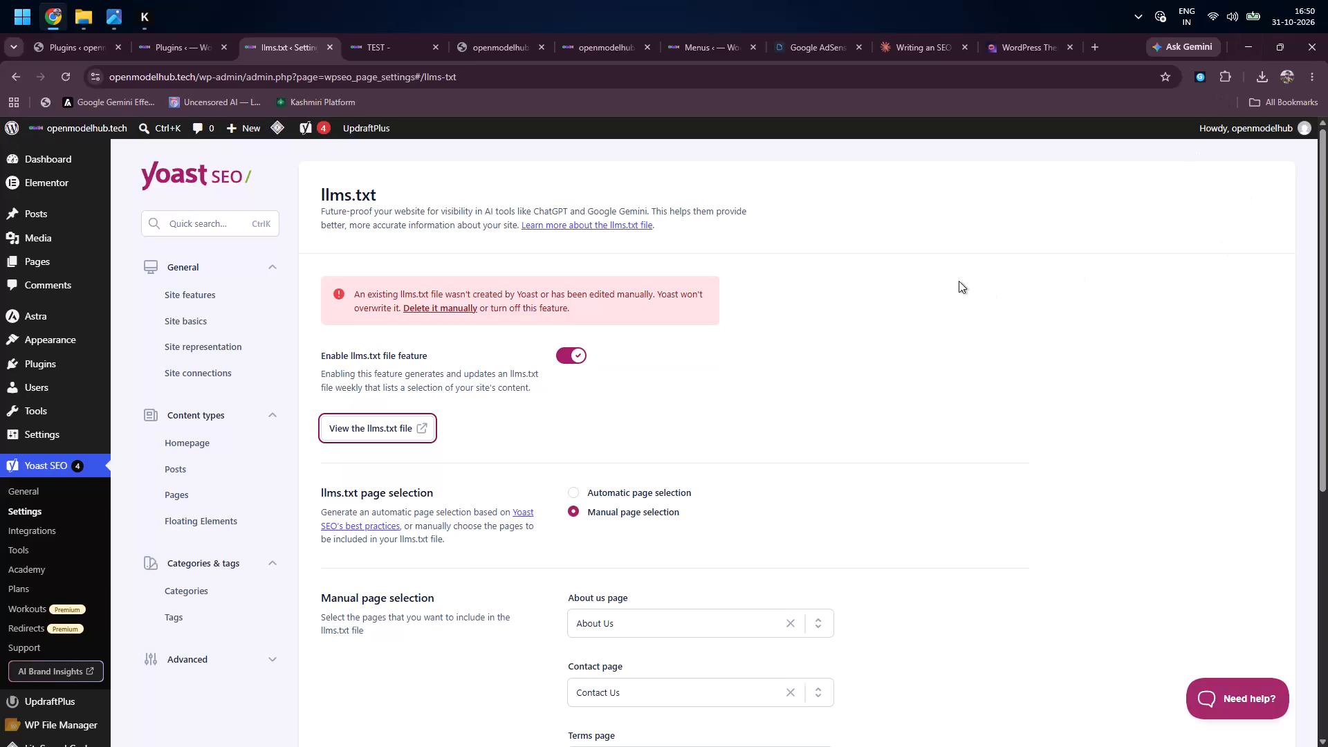
View the site's llms.txt file from Yoast SEO's llms.txt settings.
left_click(959, 281)
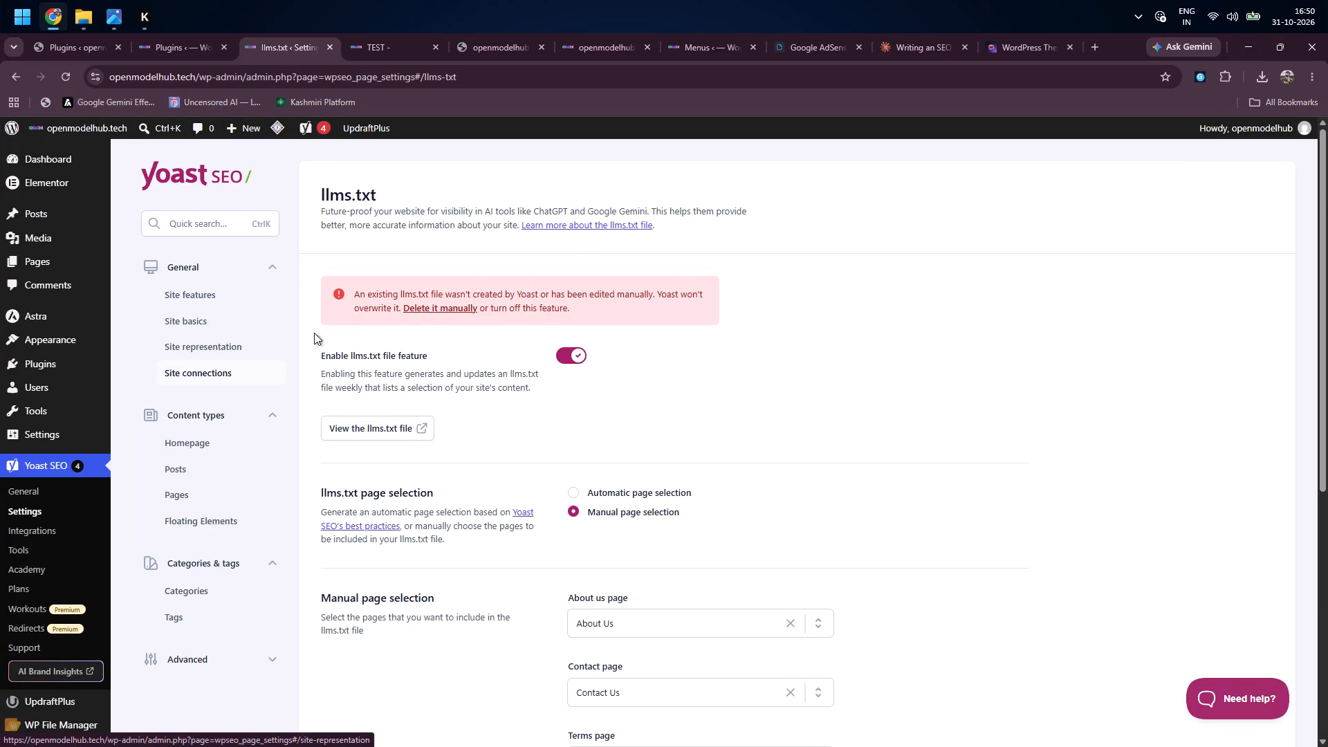
scroll(631, 459, "down", 1)
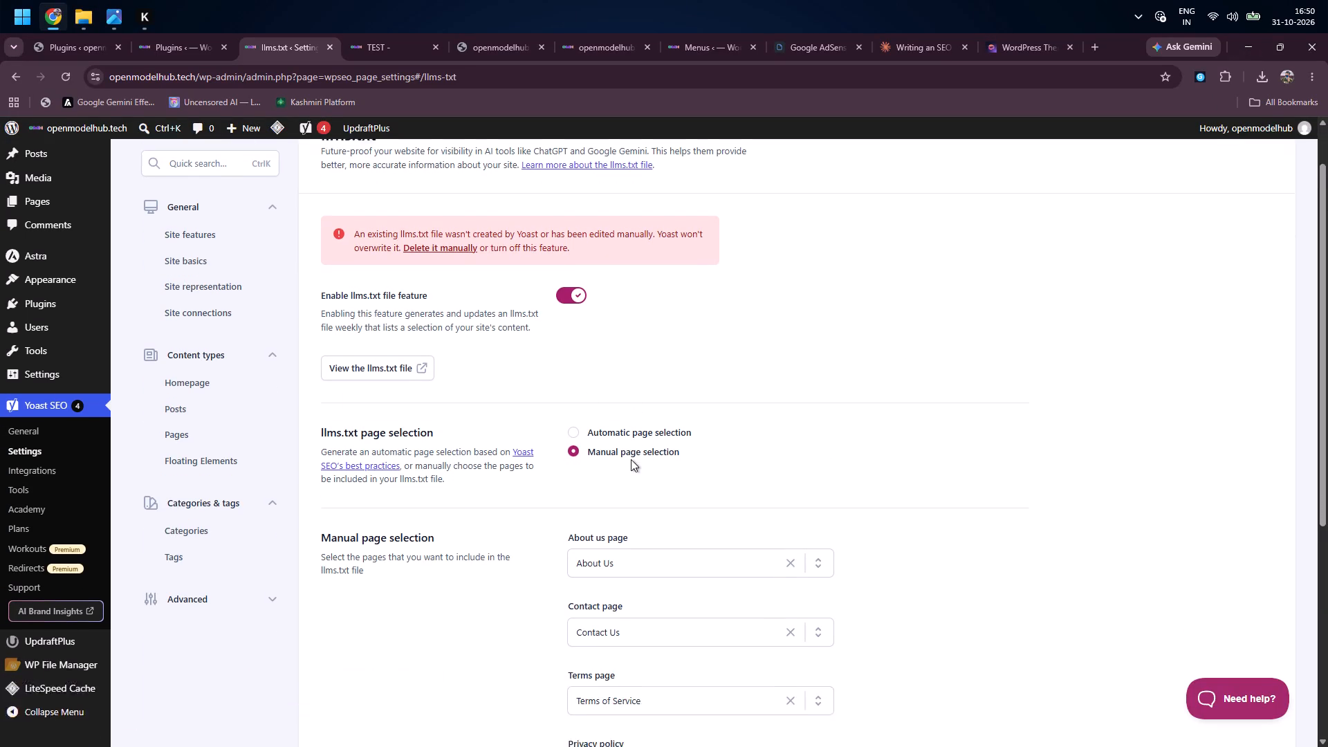
scroll(631, 459, "down", 1)
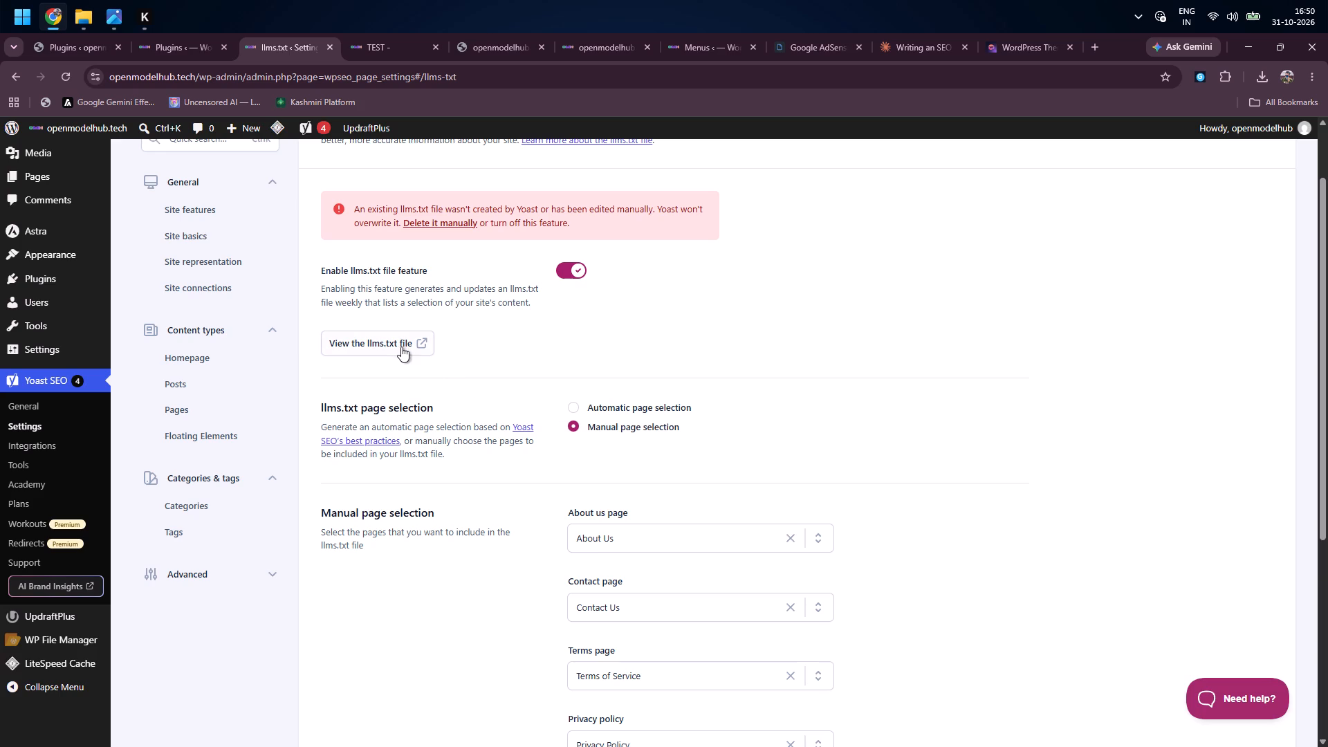
left_click(398, 346)
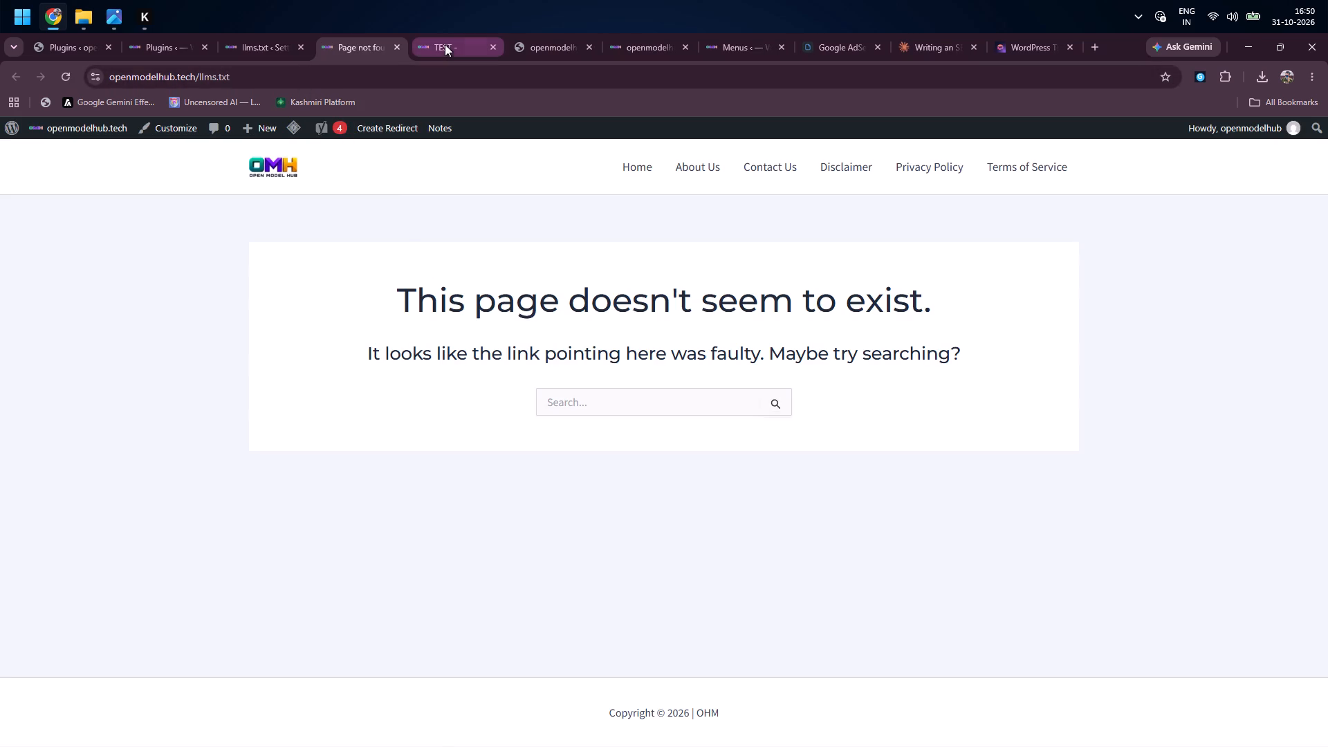
Switch to the TEST page's tab and close it.
left_click(445, 44)
left_click(497, 45)
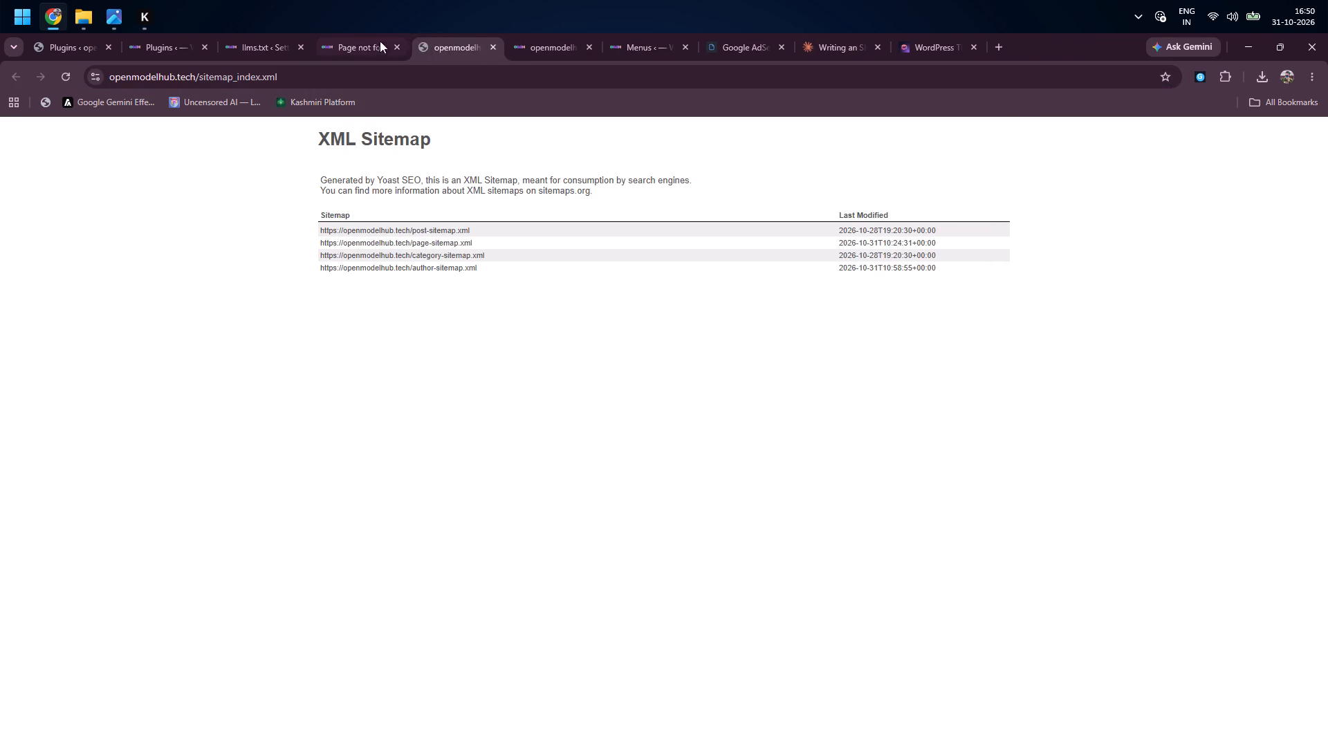
Recheck the open llms.txt page, then review the manual page selection in Yoast SEO's llms.txt settings.
left_click(360, 41)
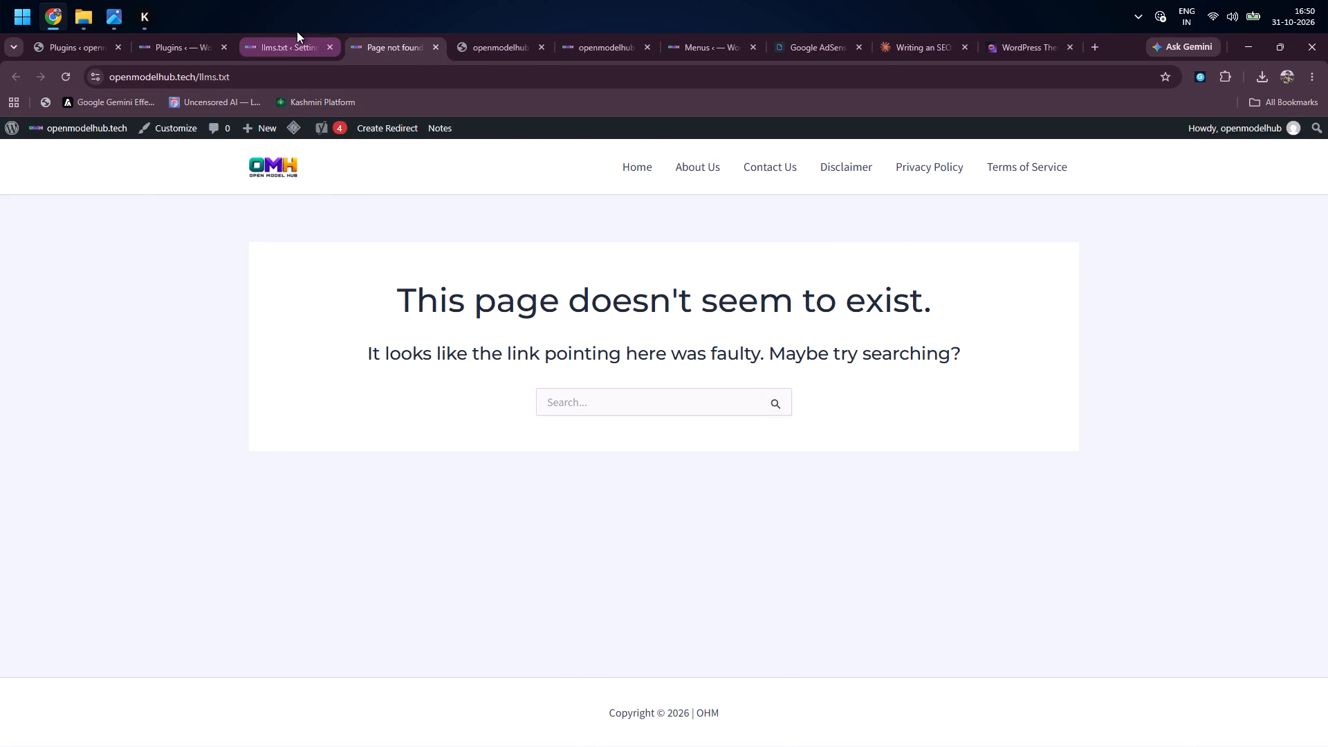
left_click(282, 46)
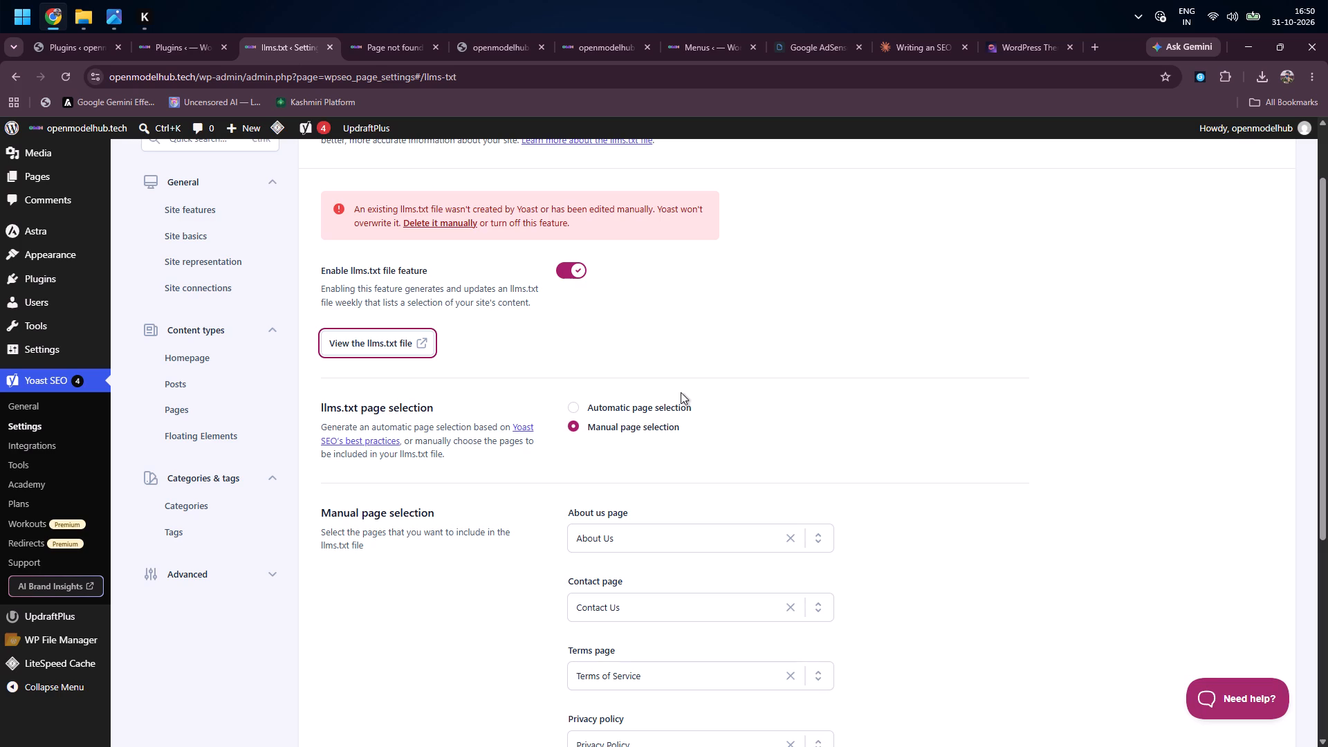
scroll(681, 392, "down", 6)
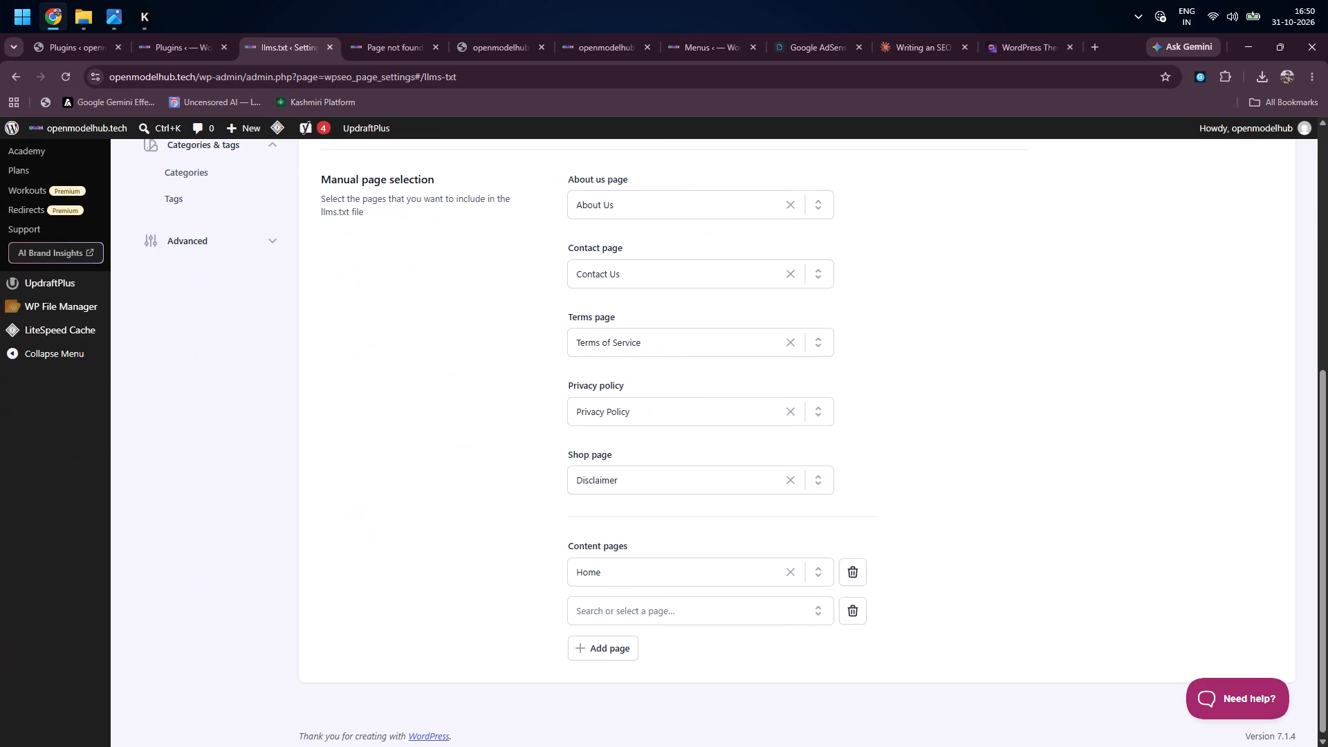
scroll(593, 371, "up", 4)
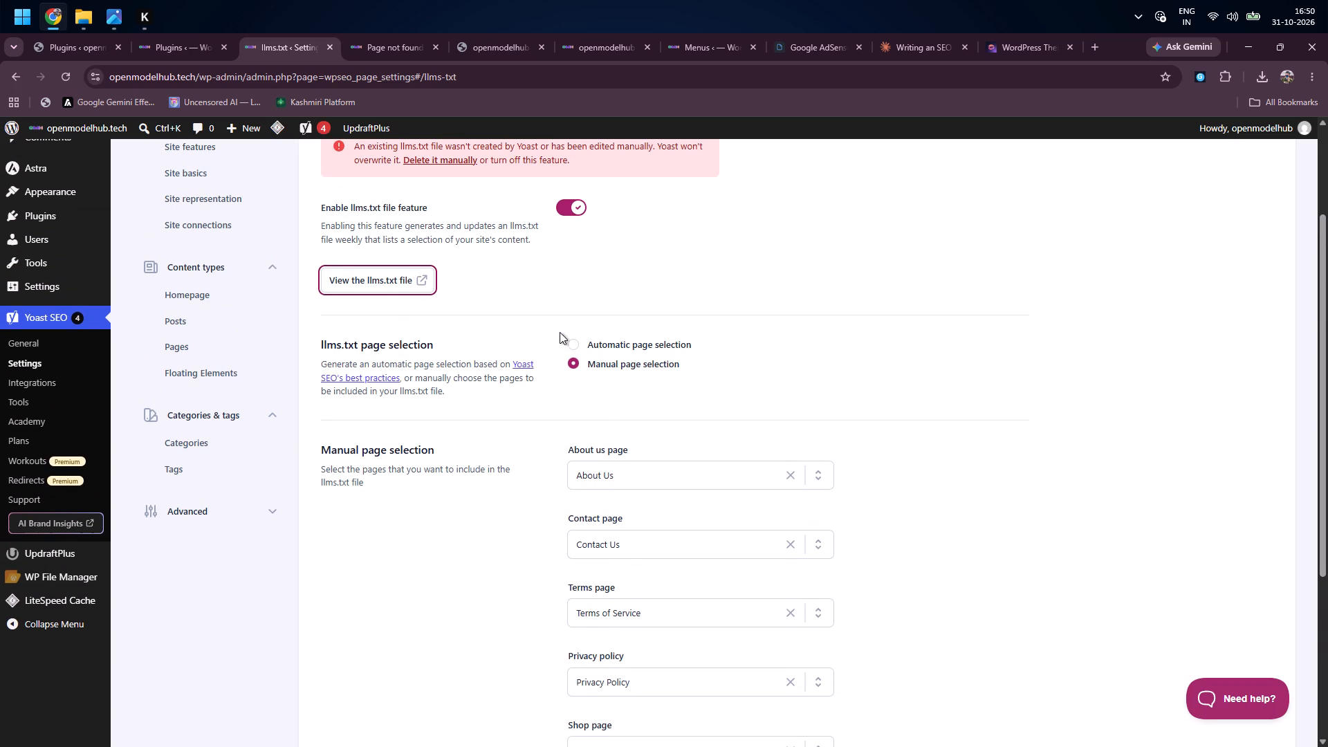
scroll(262, 359, "up", 4)
Switch to the installed plugins list and look through the plugins from Elementor Pro down to Yoast SEO.
left_click(177, 43)
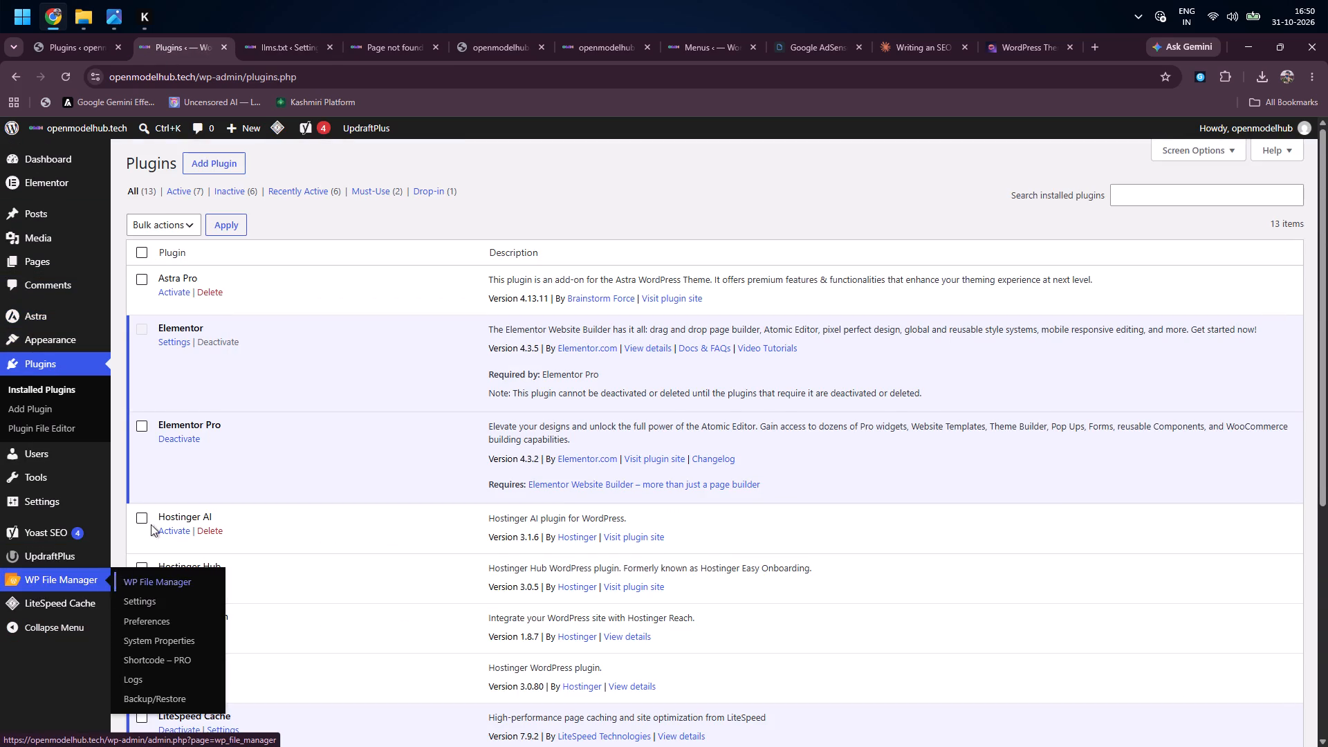
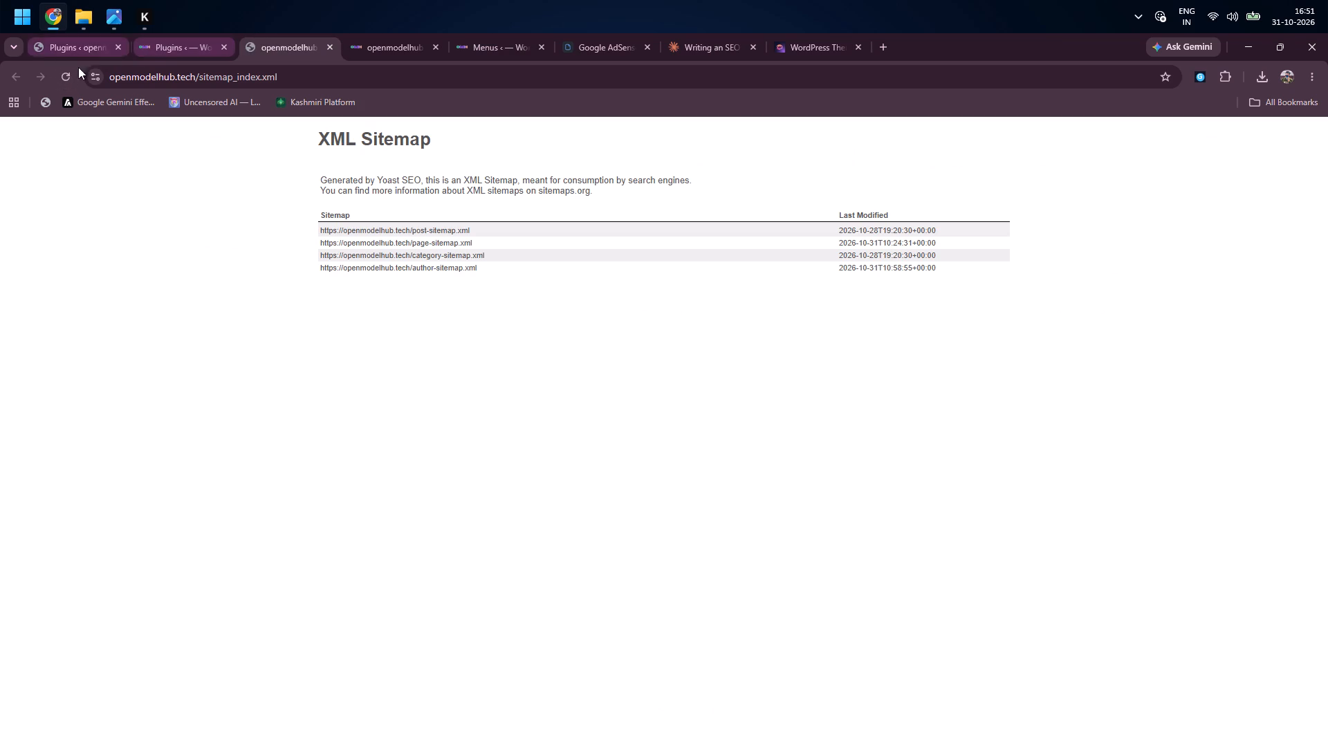
Reload the XML sitemap index, then deactivate the Yoast SEO plugin in the installed plugins list.
left_click(62, 71)
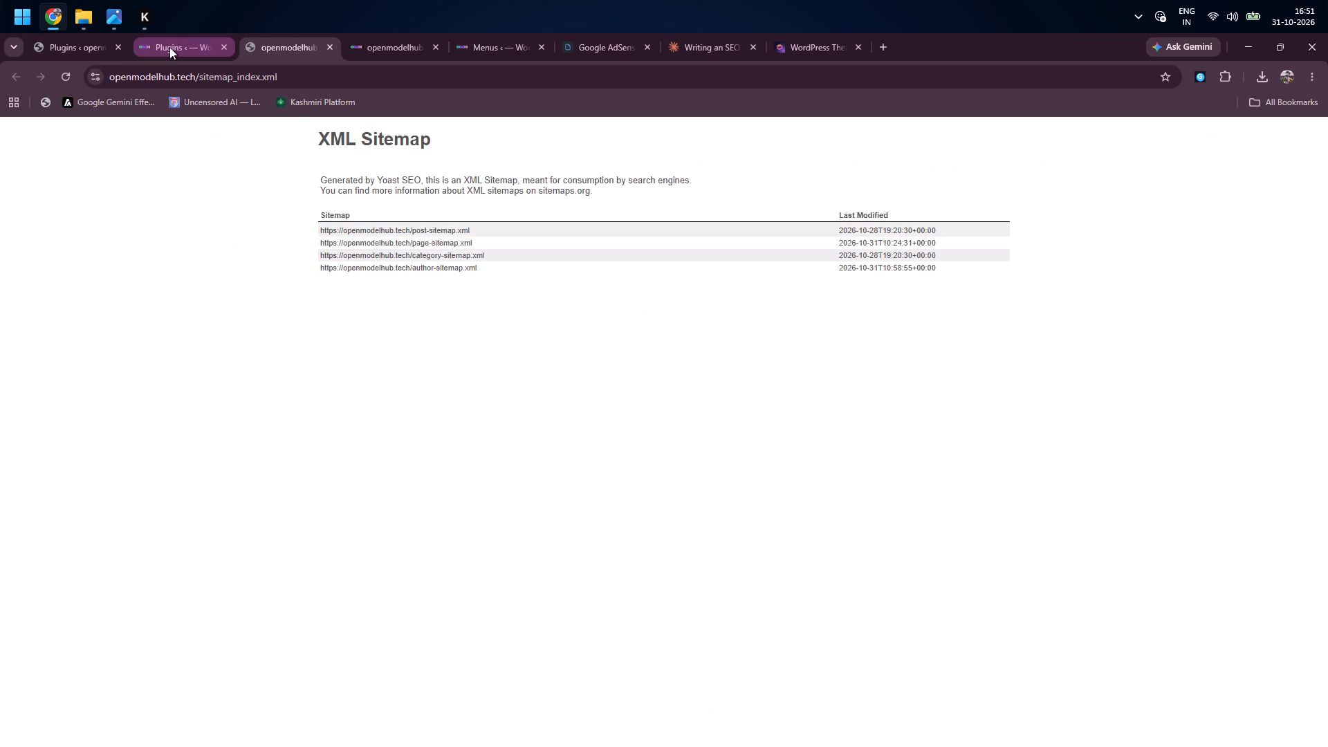
left_click(169, 47)
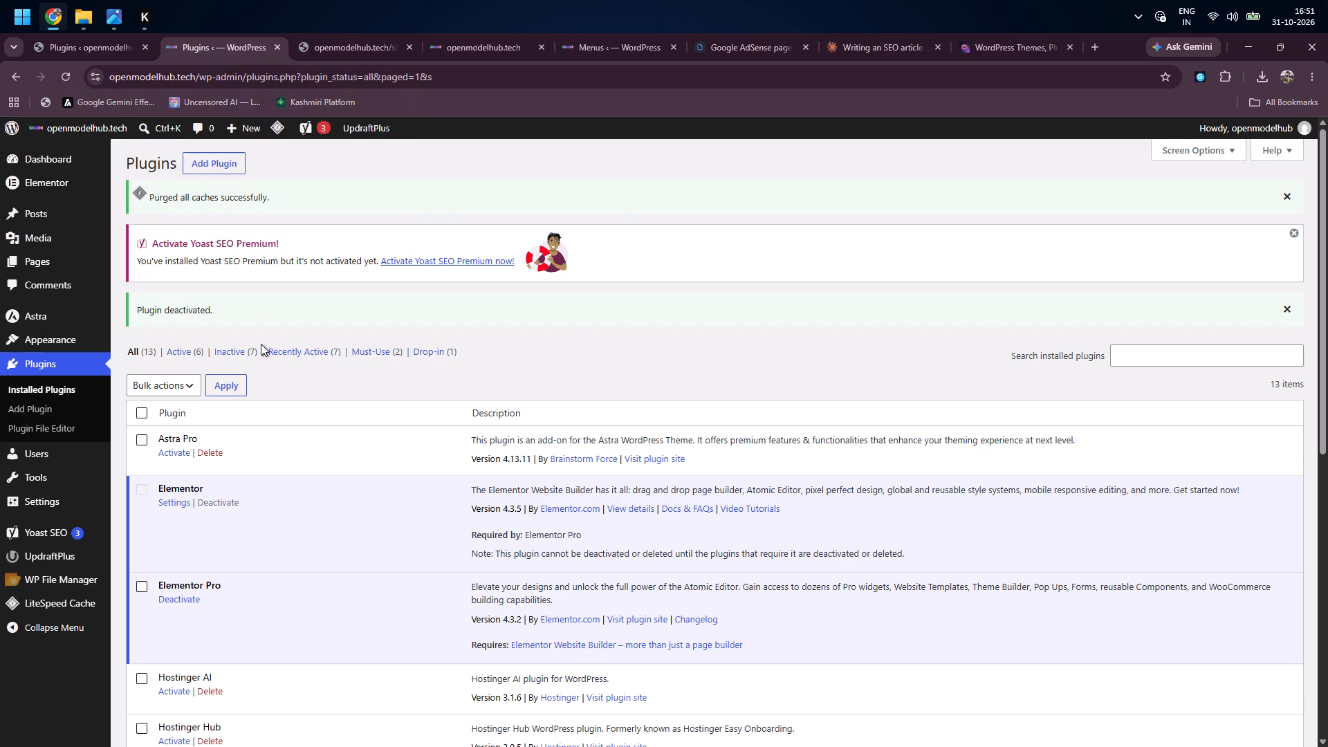
scroll(297, 471, "down", 7)
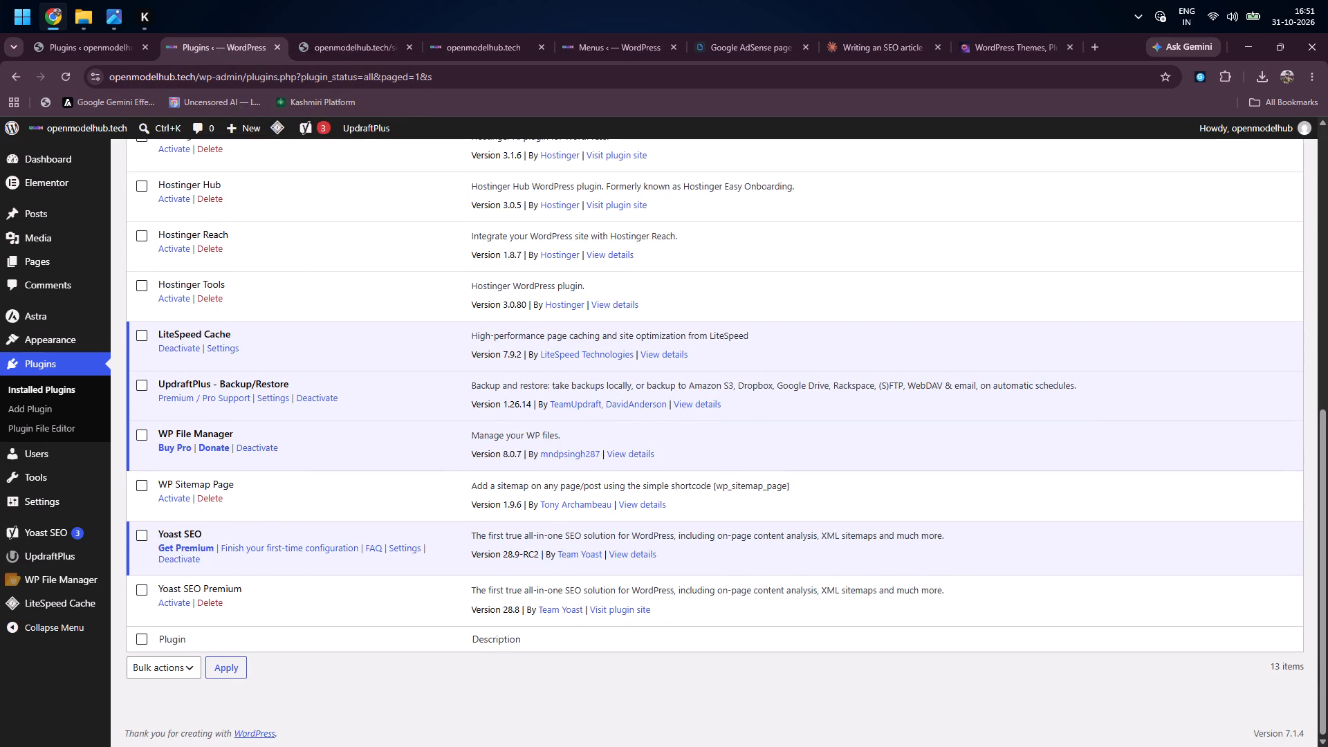
left_click(165, 562)
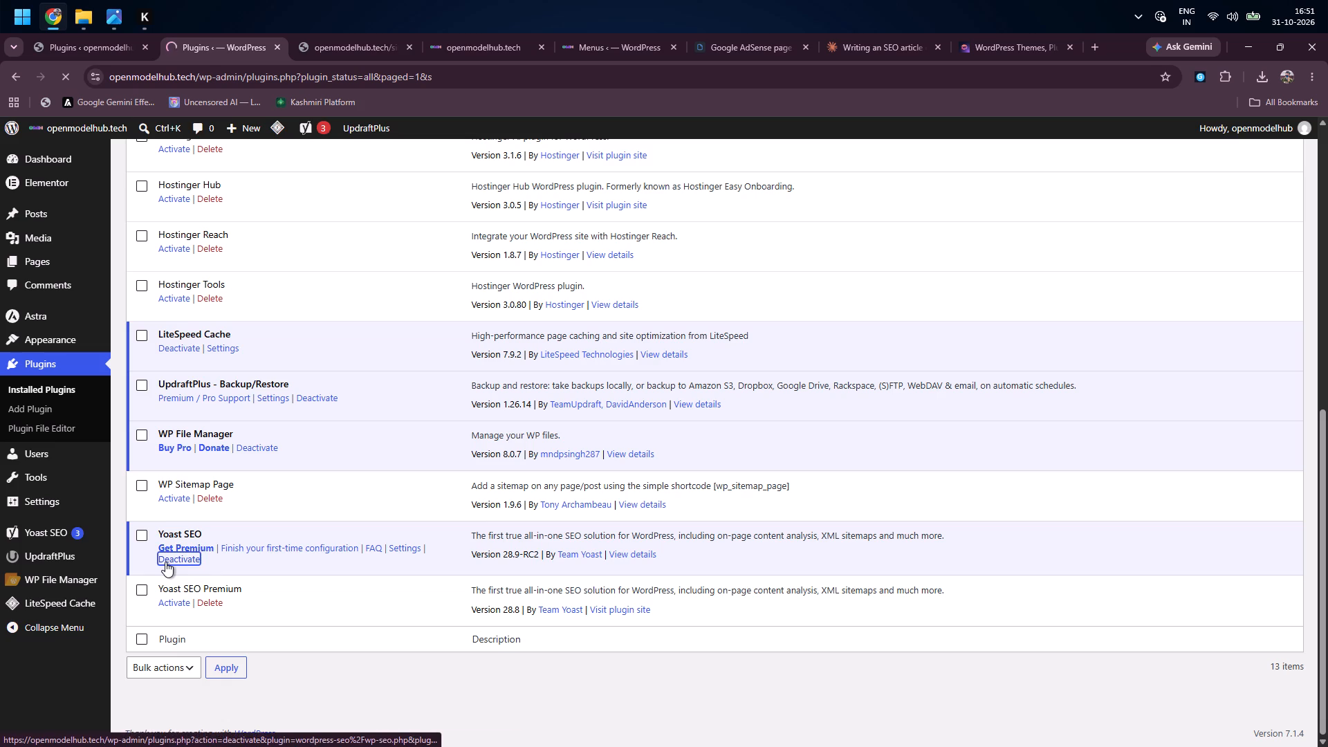
Recheck the site's sitemap_index.xml page by reloading it, then close its tab.
left_click(367, 51)
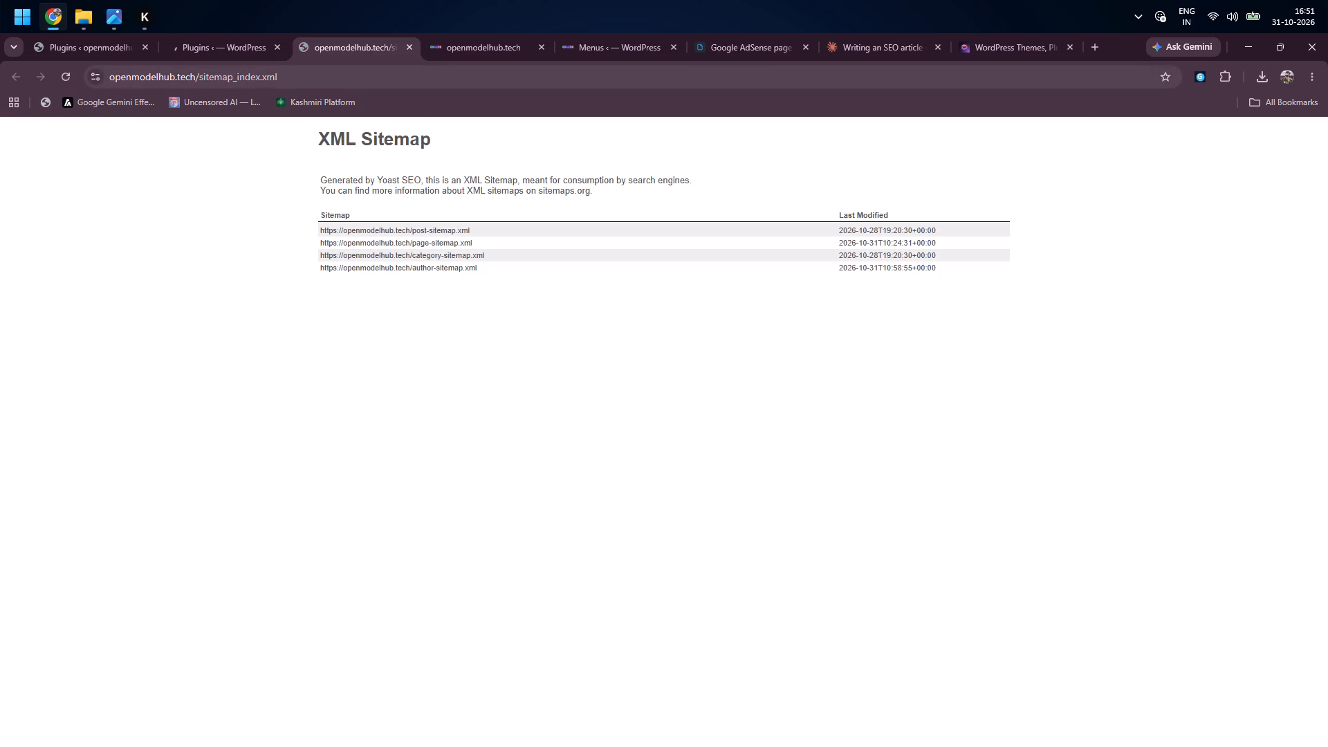
left_click(58, 80)
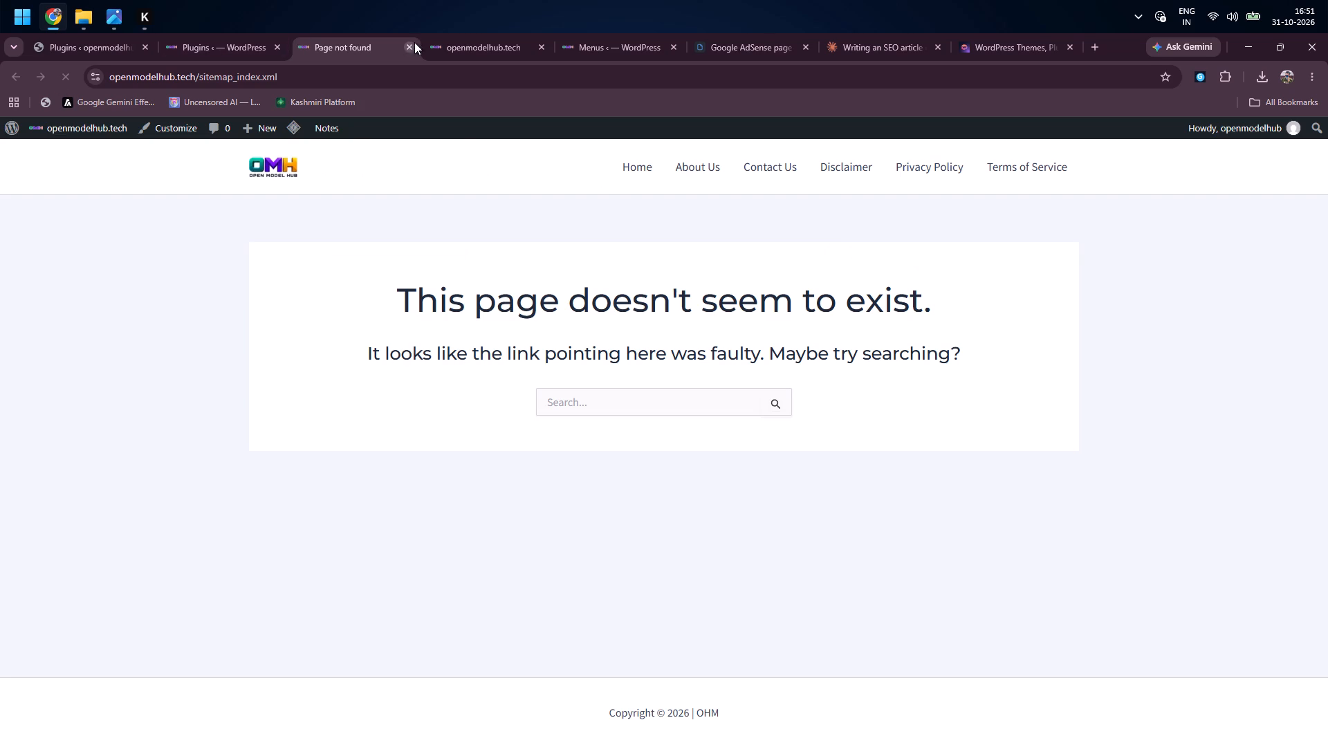
left_click(408, 47)
Bulk-delete the Yoast SEO and Yoast SEO Premium plugins together with their data from the installed plugins list.
left_click(199, 48)
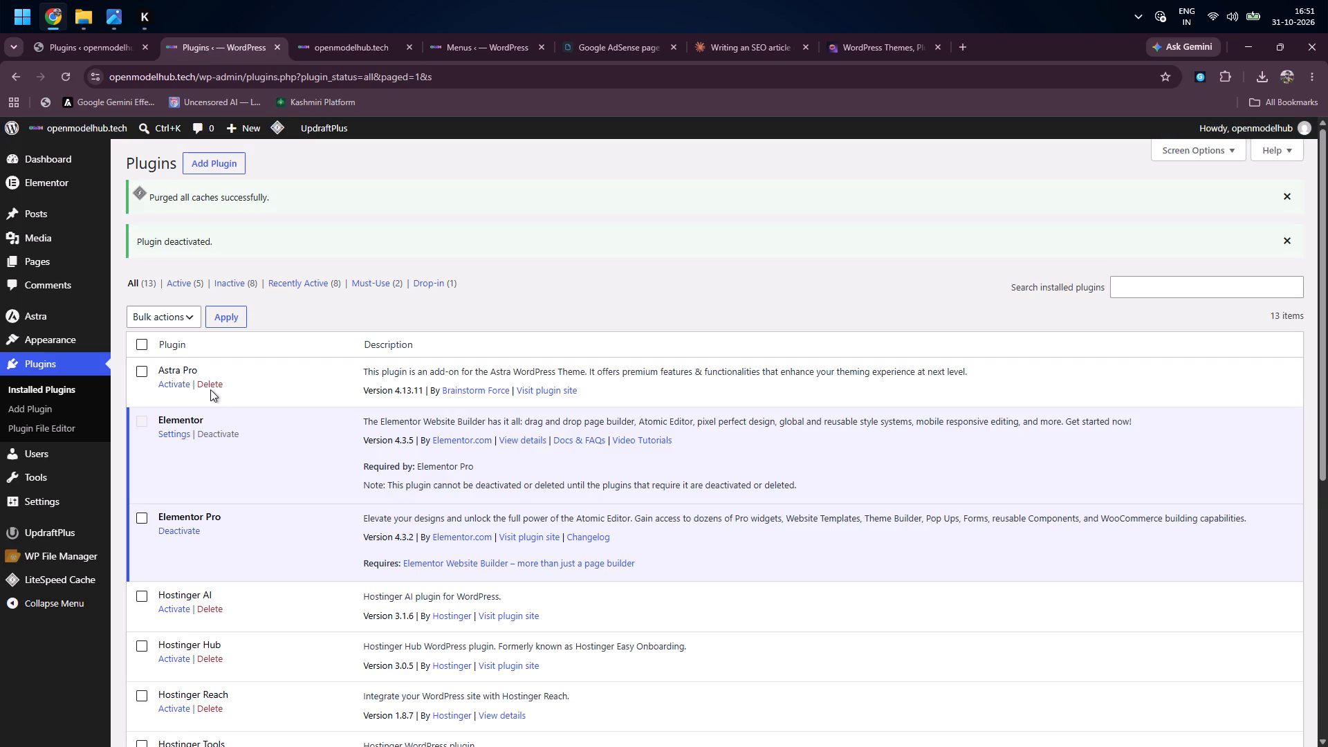
scroll(210, 389, "down", 1)
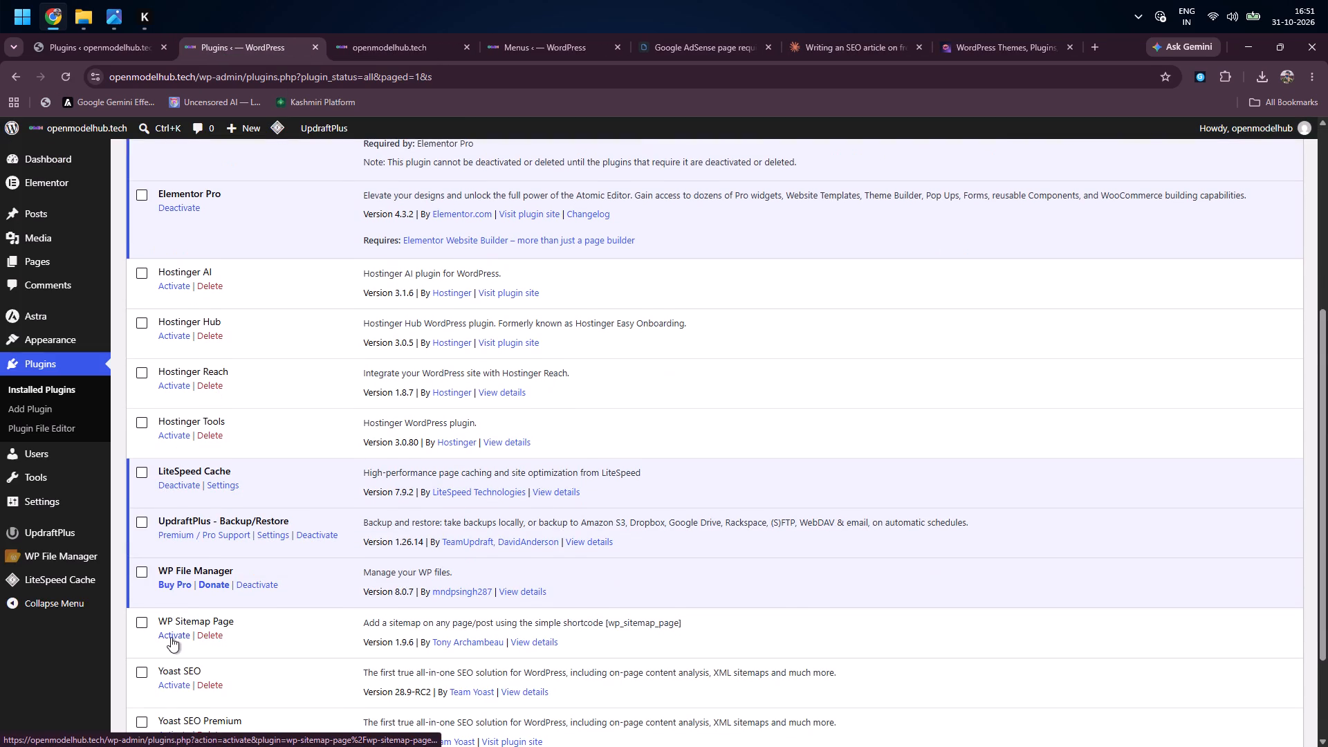
scroll(171, 637, "down", 4)
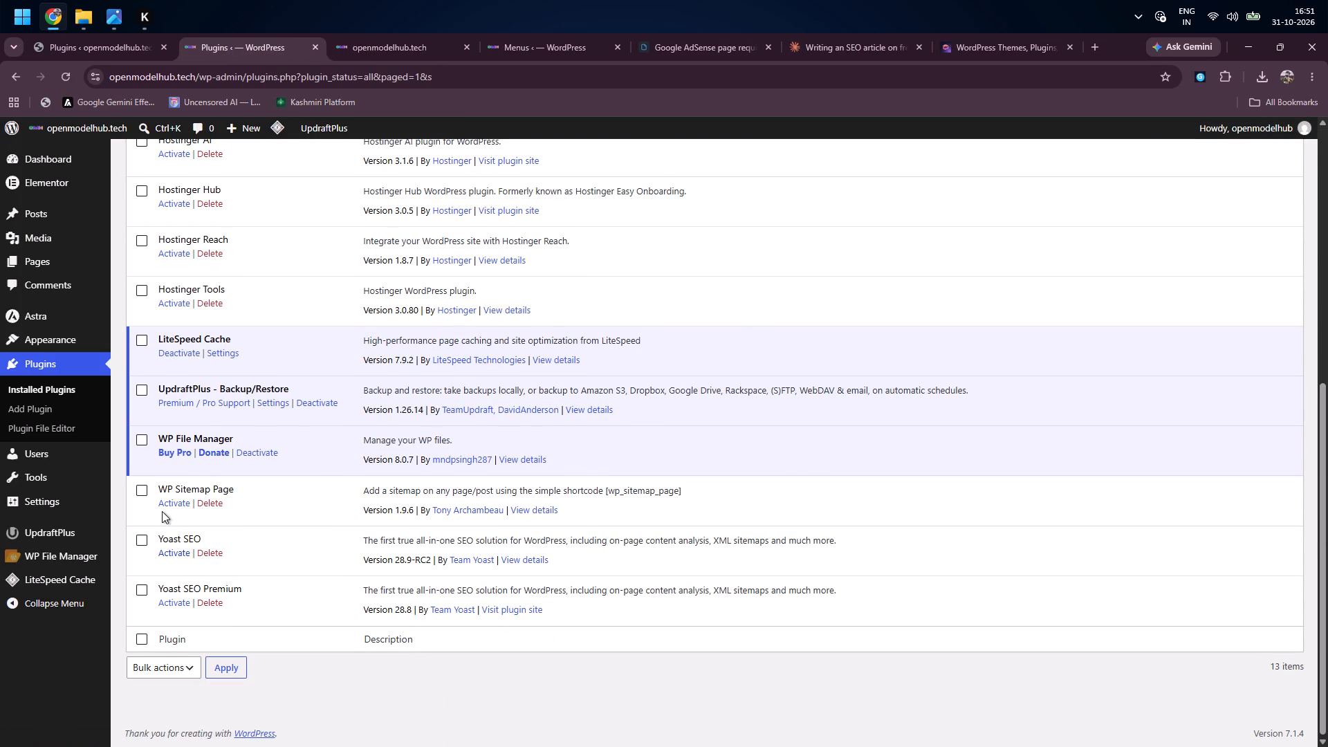
left_click(141, 540)
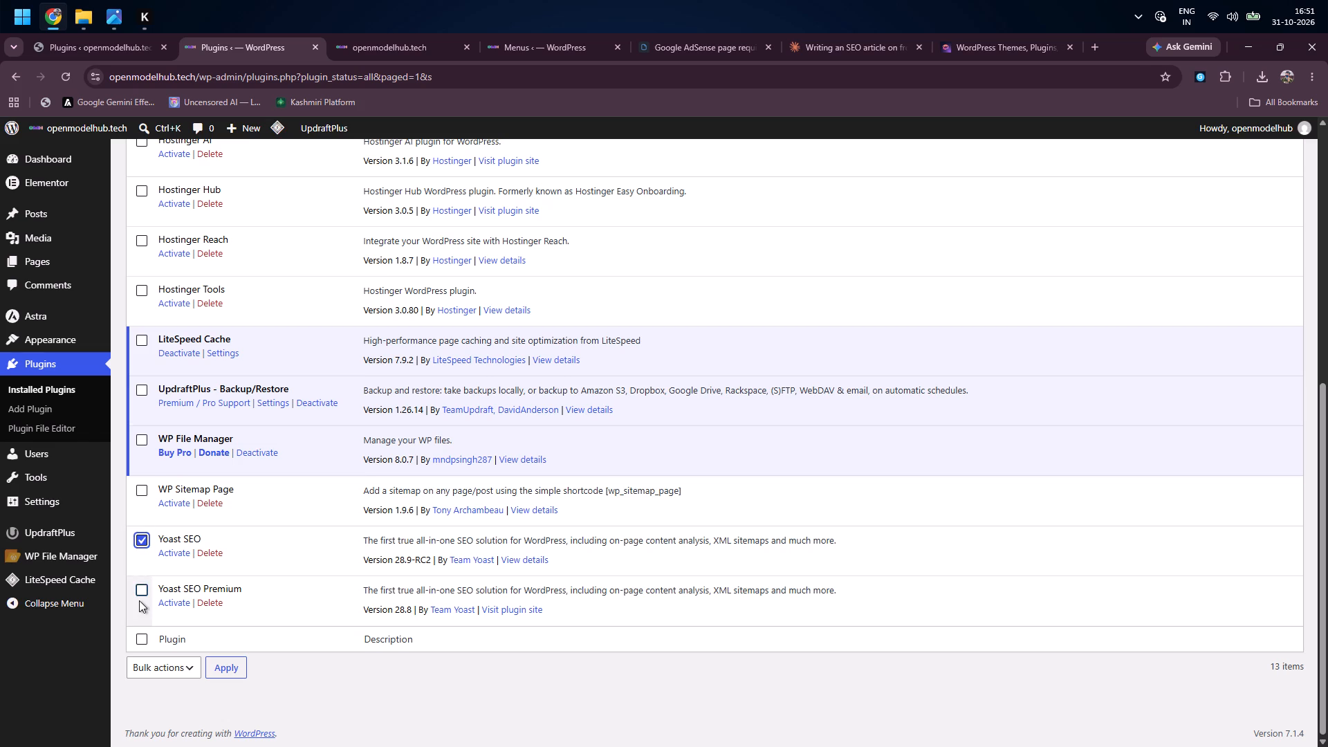
left_click(140, 589)
left_click(147, 673)
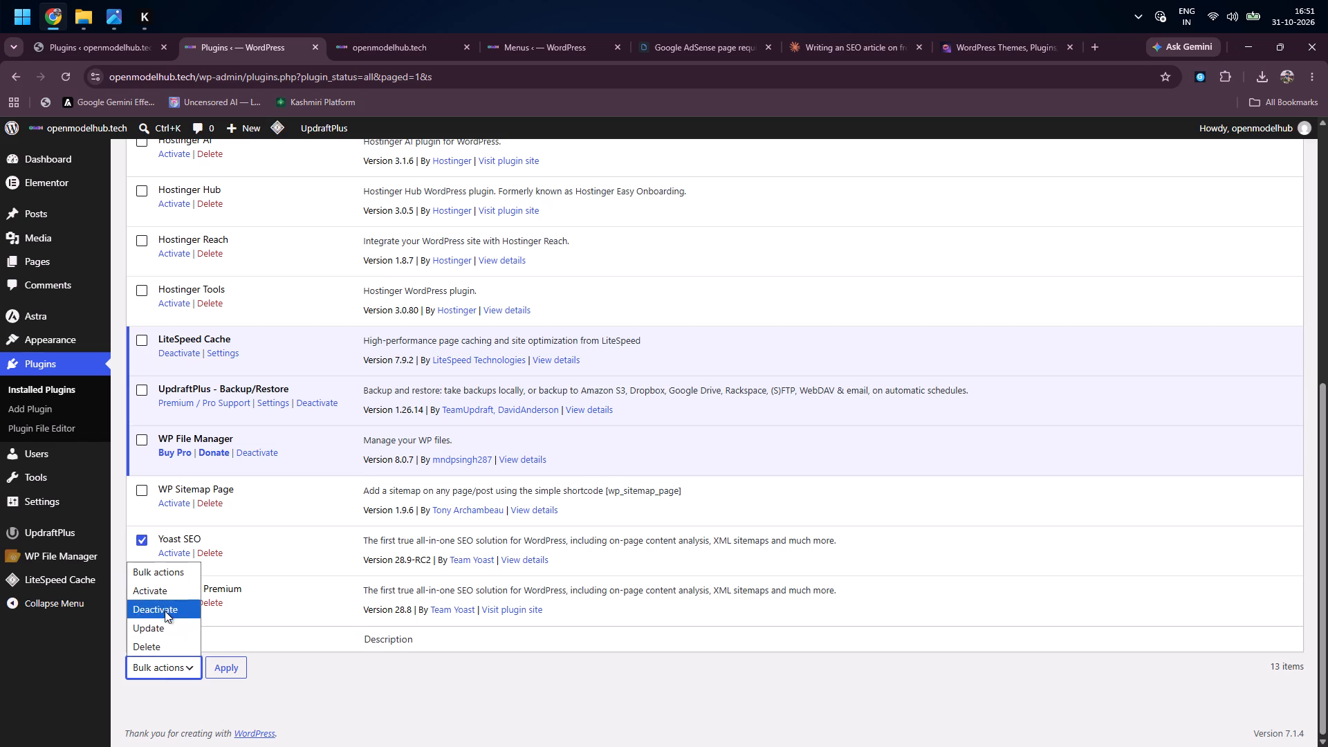
left_click(149, 647)
left_click(230, 673)
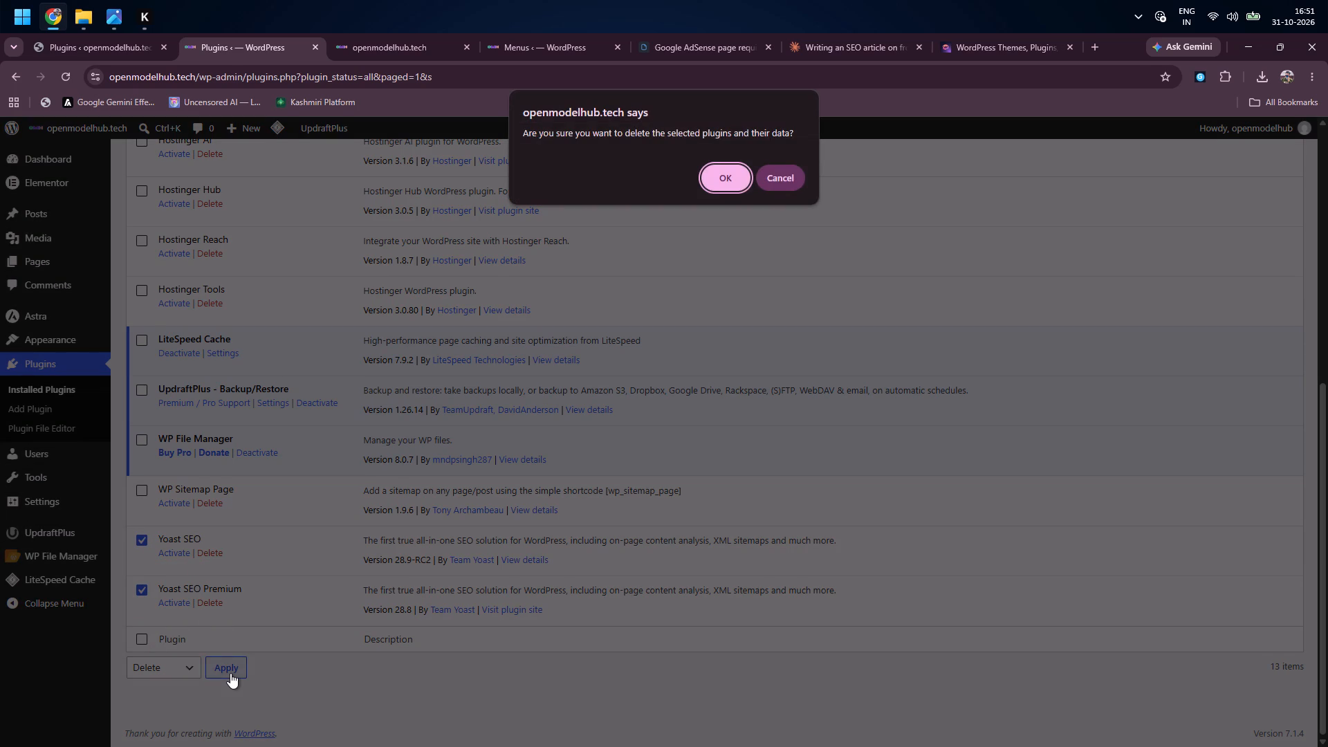
left_click(723, 180)
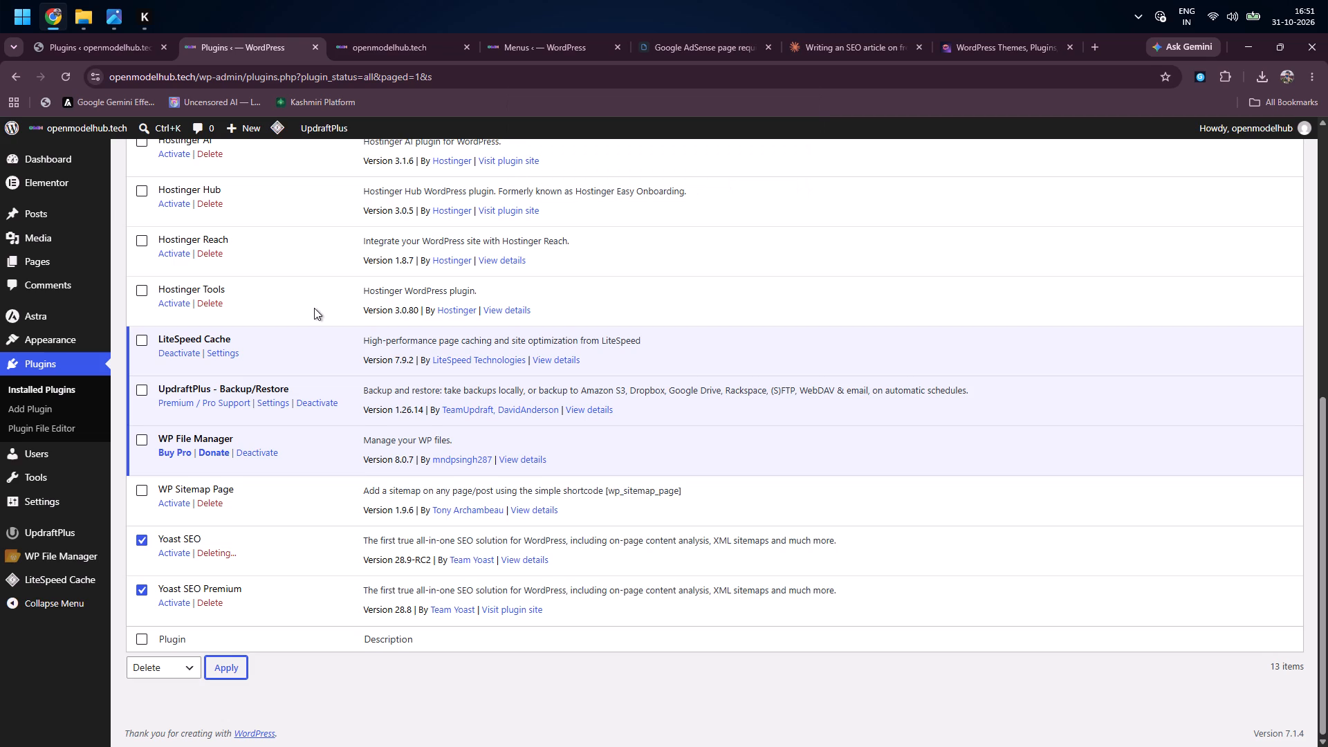
Delete the WP Sitemap Page plugin.
scroll(314, 308, "up", 5)
scroll(314, 308, "down", 4)
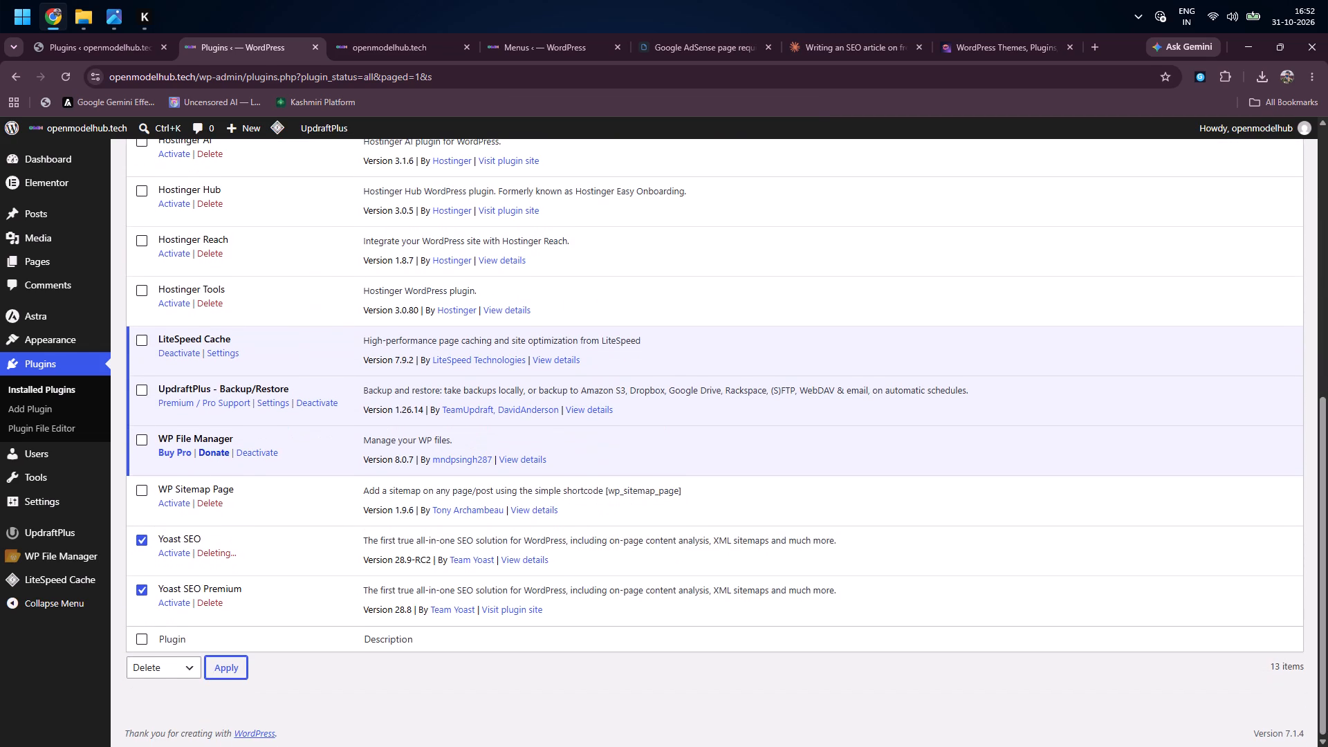
left_click(210, 501)
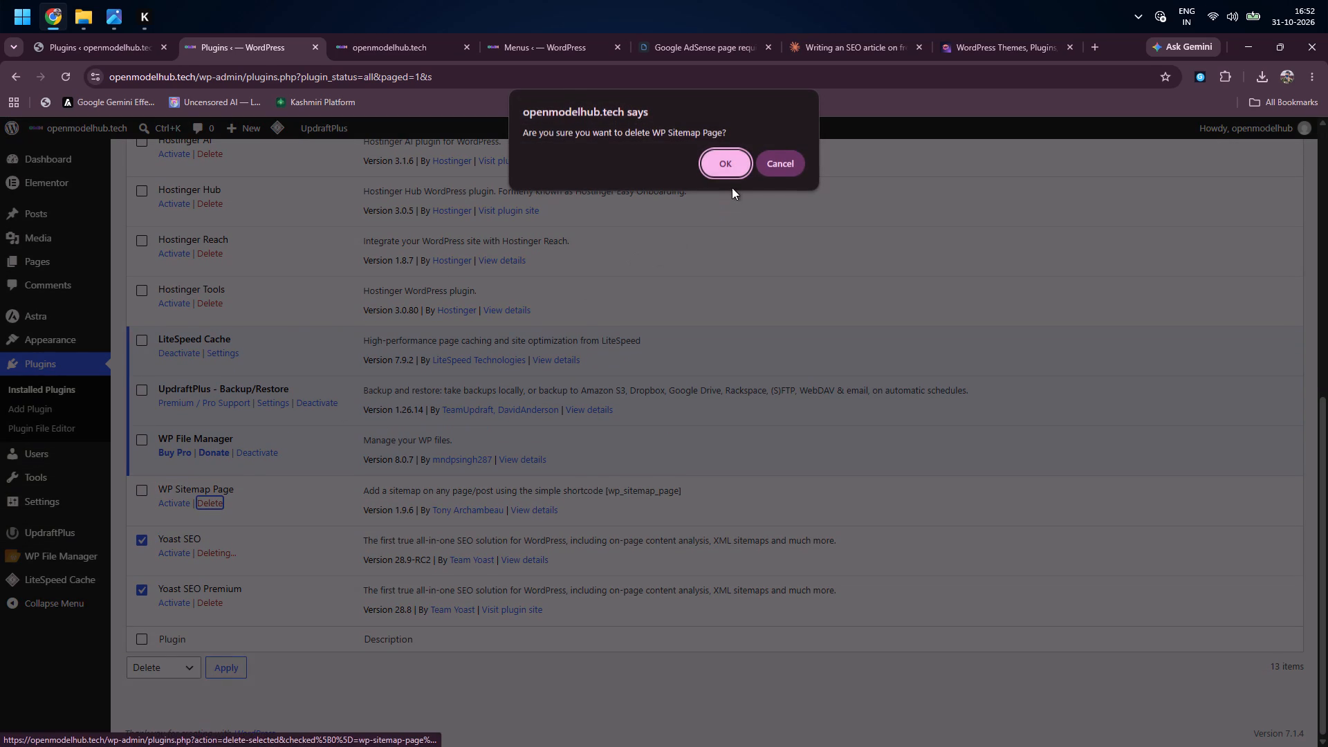
left_click(721, 156)
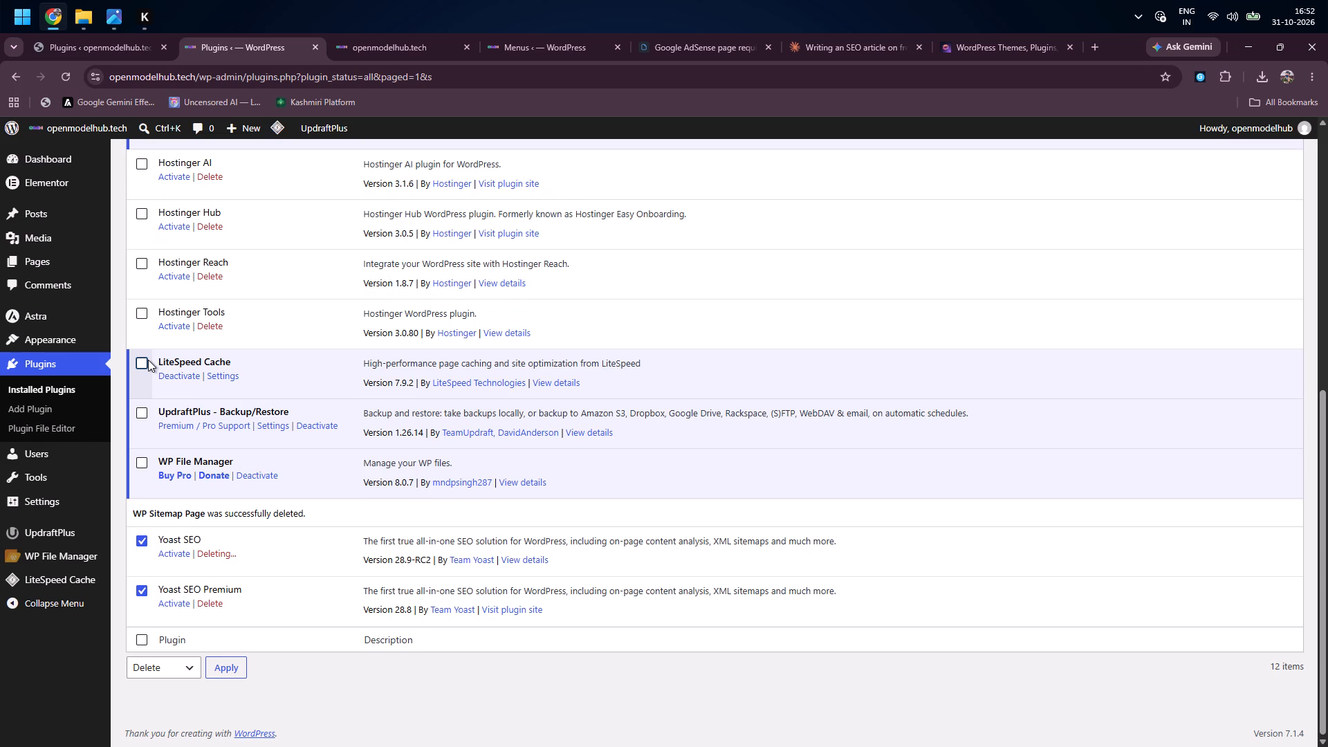
Check the plugin list for deletion results, reload it, and delete the remaining Yoast SEO Premium plugin.
scroll(220, 283, "up", 6)
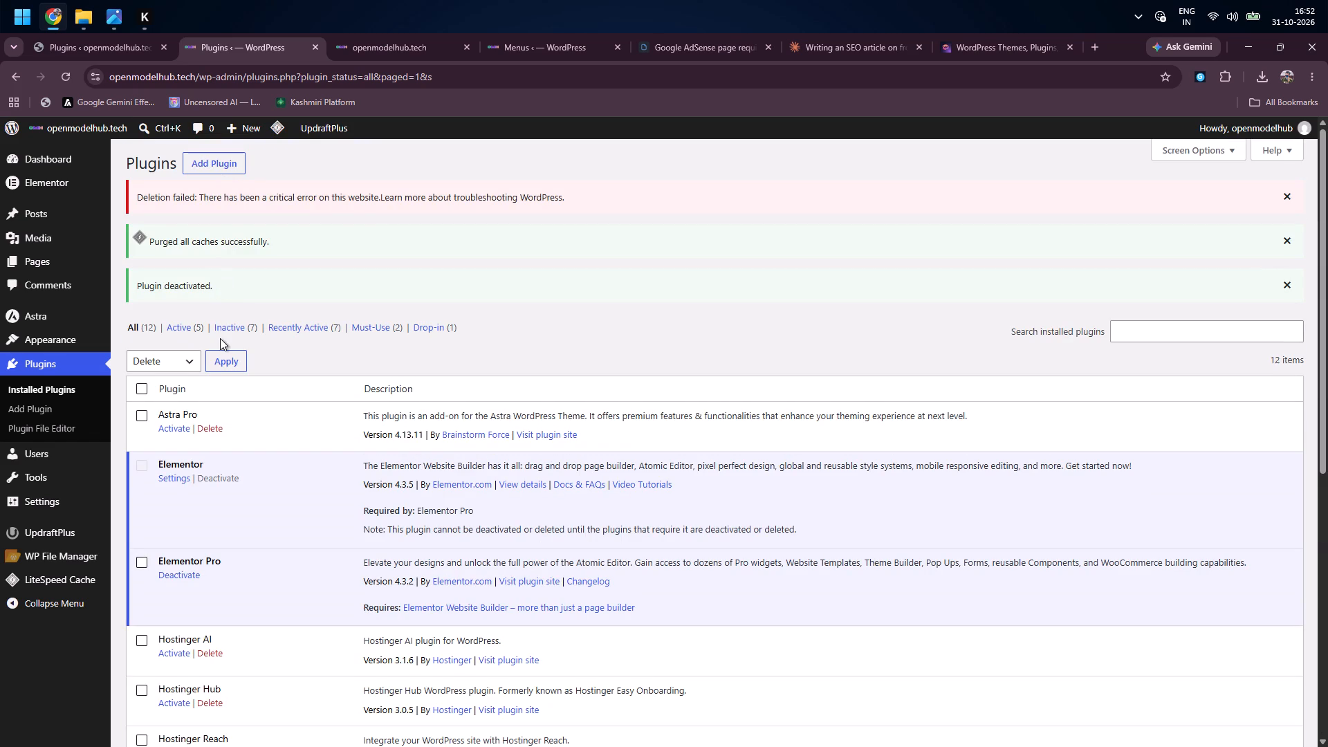
scroll(220, 338, "down", 5)
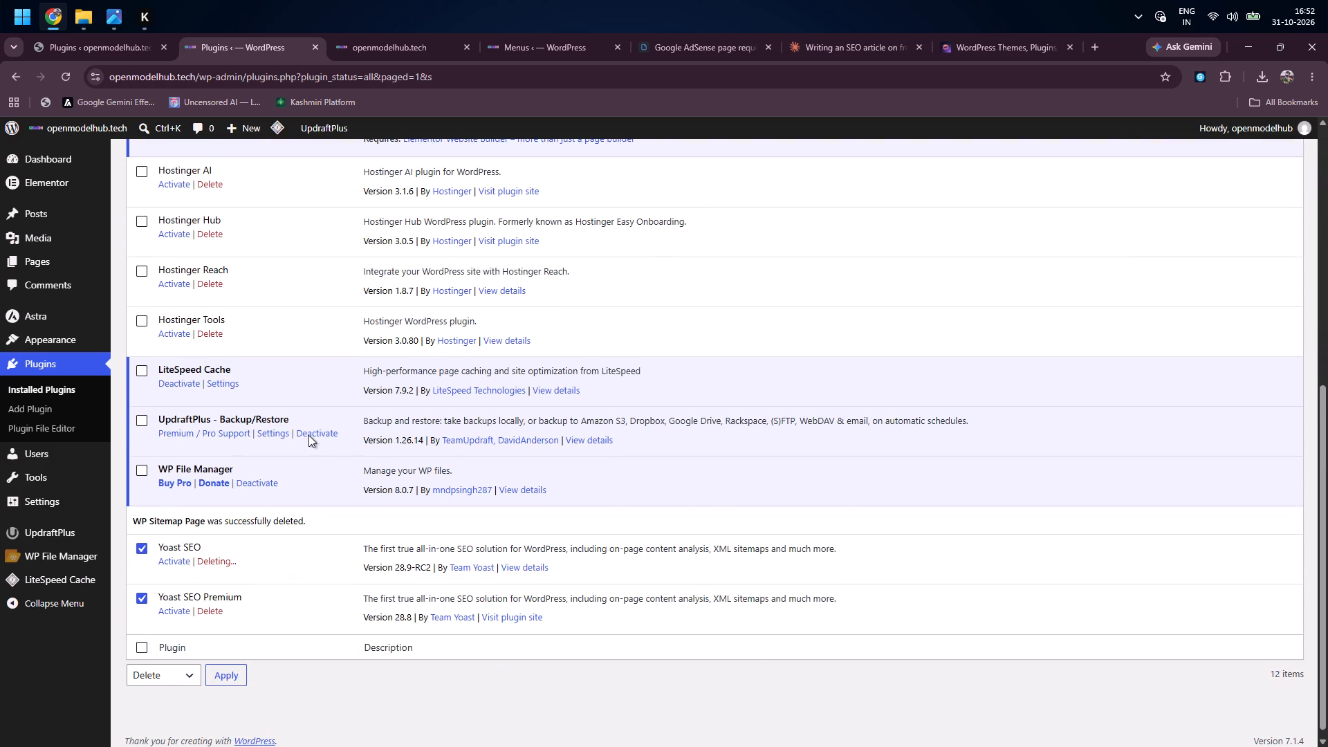
scroll(308, 435, "up", 7)
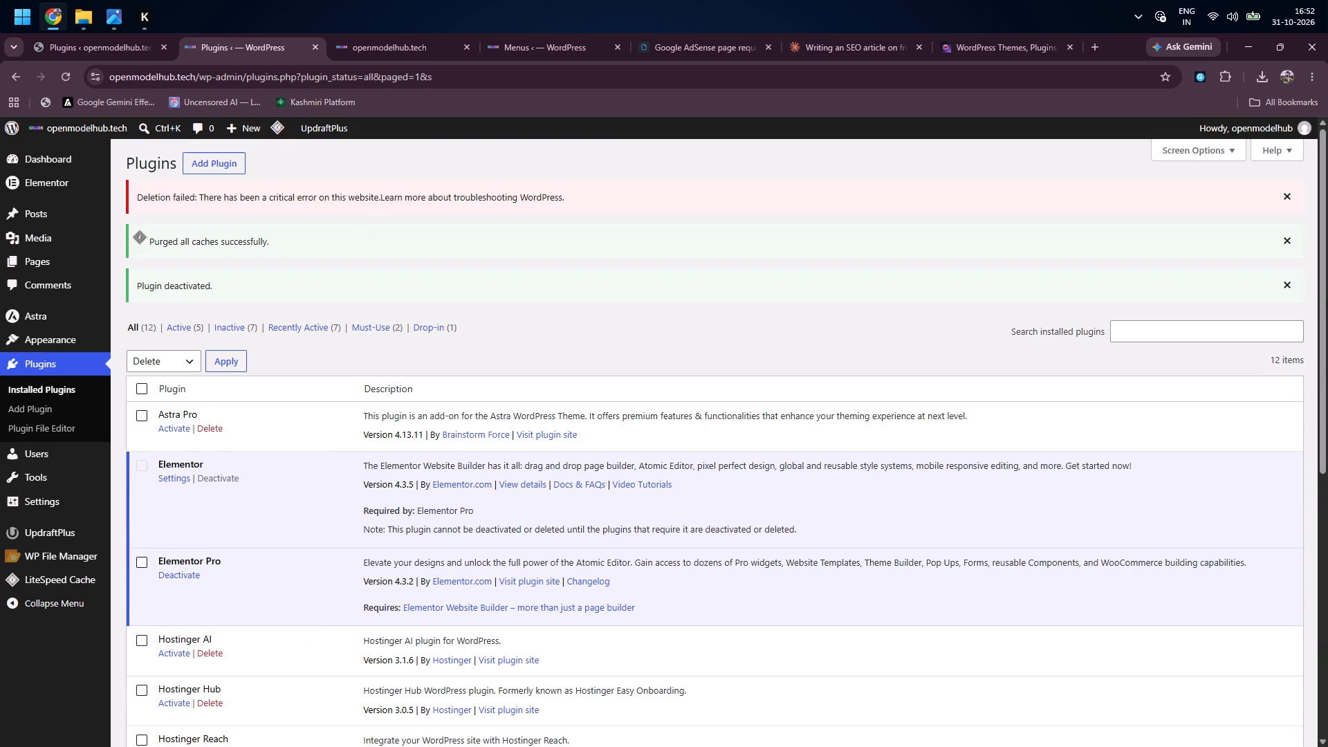
scroll(277, 199, "down", 8)
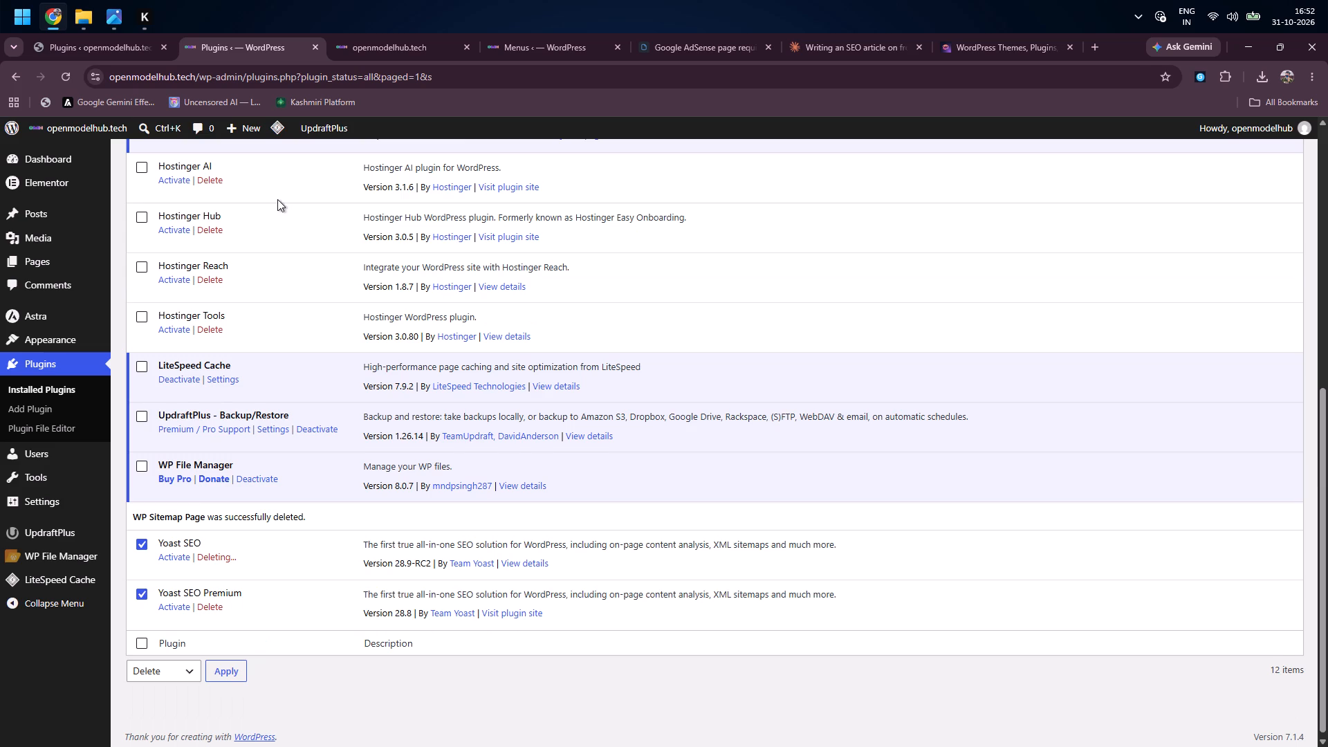
key("F5")
scroll(277, 199, "up", 3)
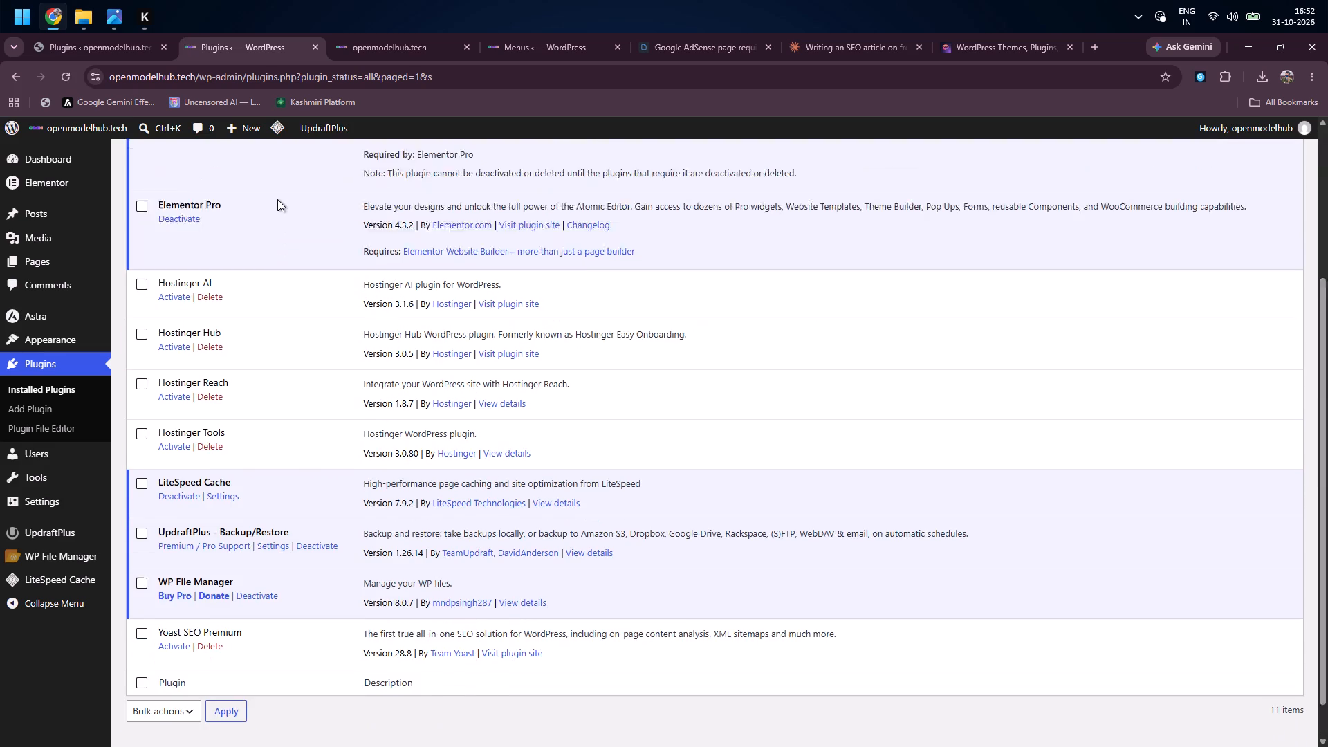
scroll(277, 199, "up", 2)
scroll(277, 199, "down", 4)
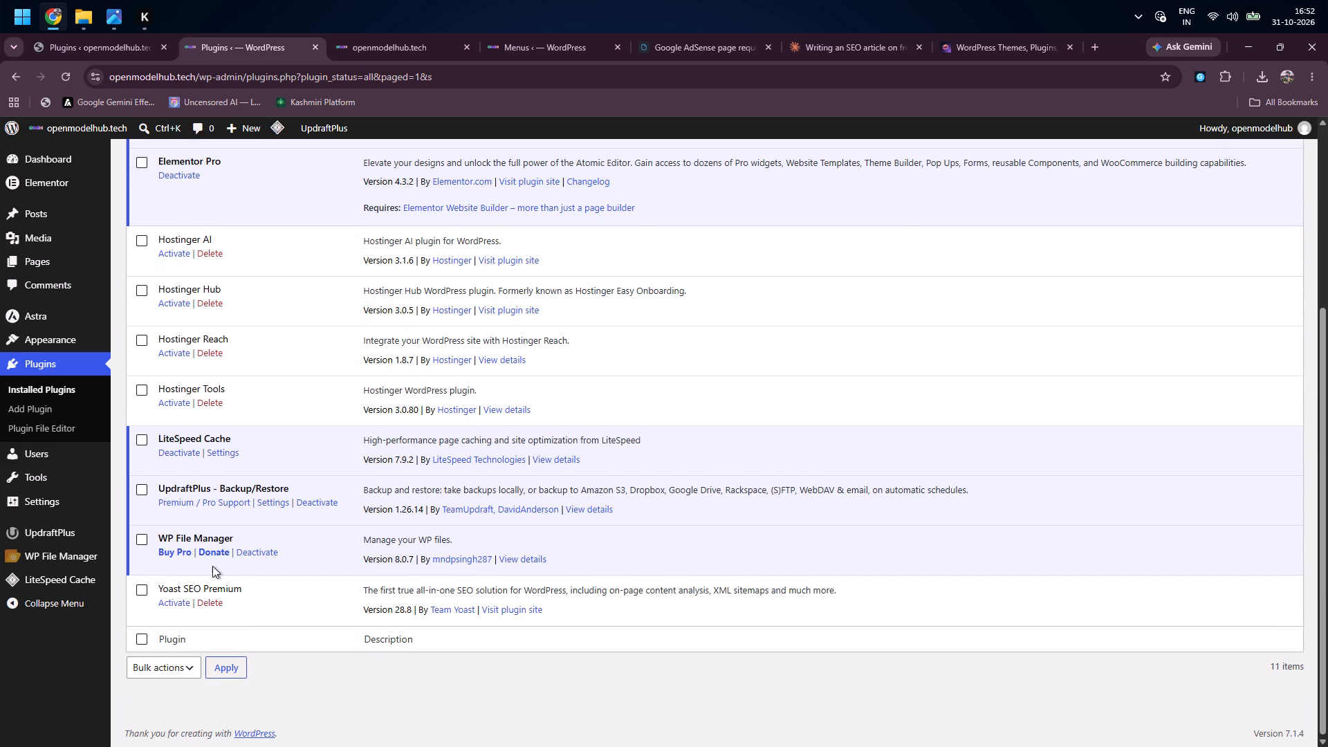
left_click(207, 604)
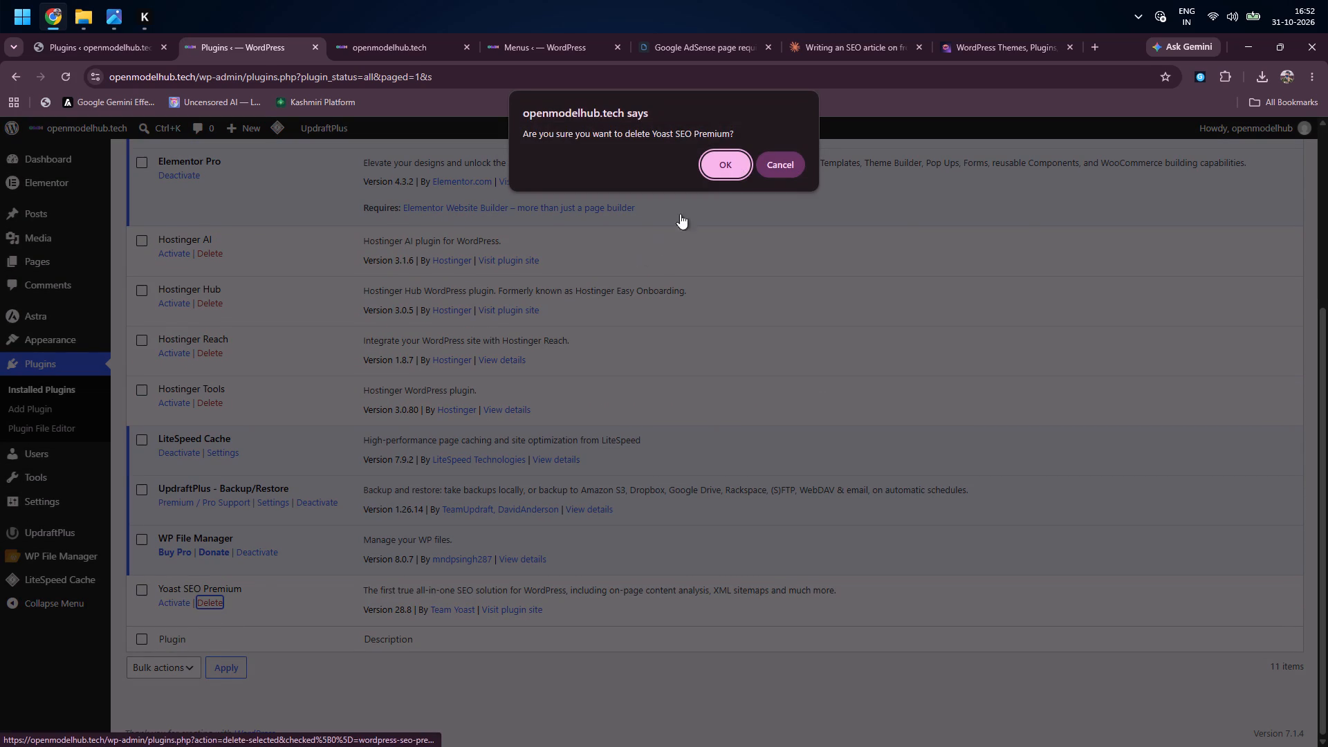
left_click(717, 174)
Search for RANKMATH among the plugins available to add, and install and activate Rank Math SEO.
scroll(717, 174, "up", 5)
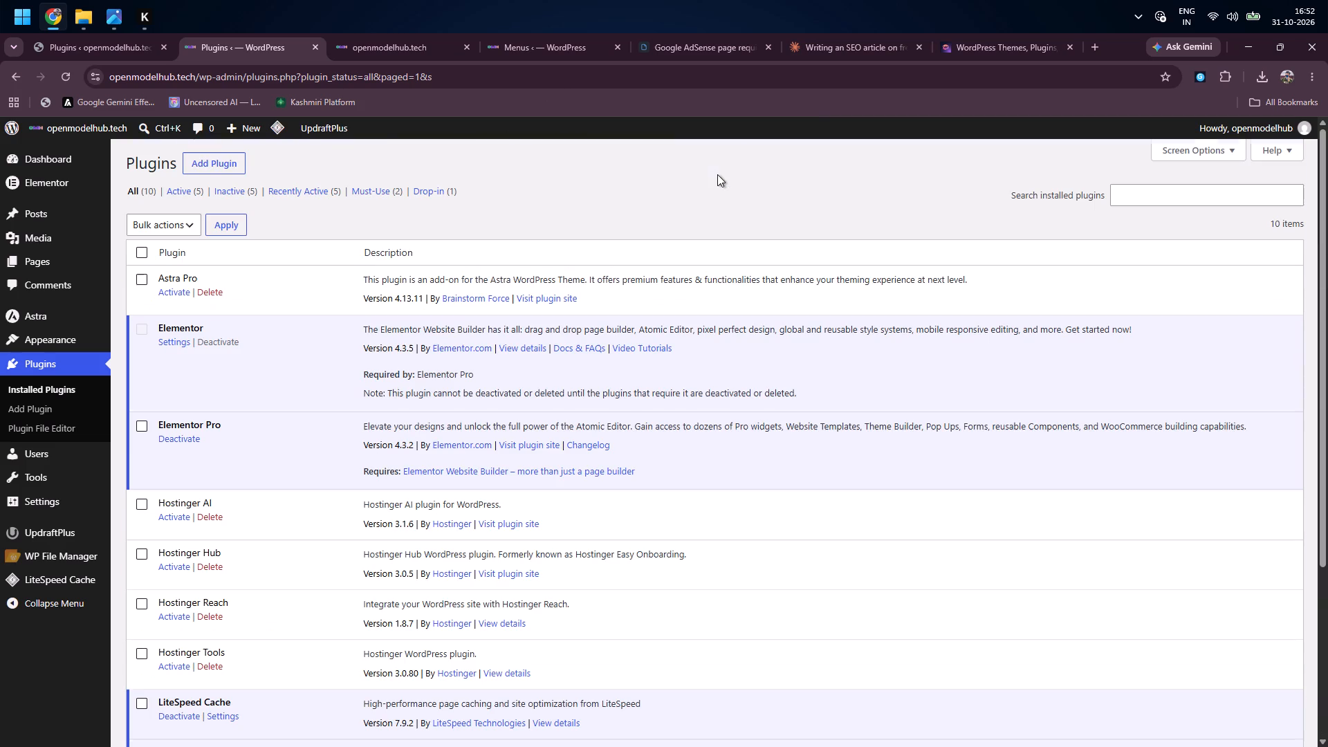
scroll(717, 174, "up", 3)
scroll(253, 403, "down", 2)
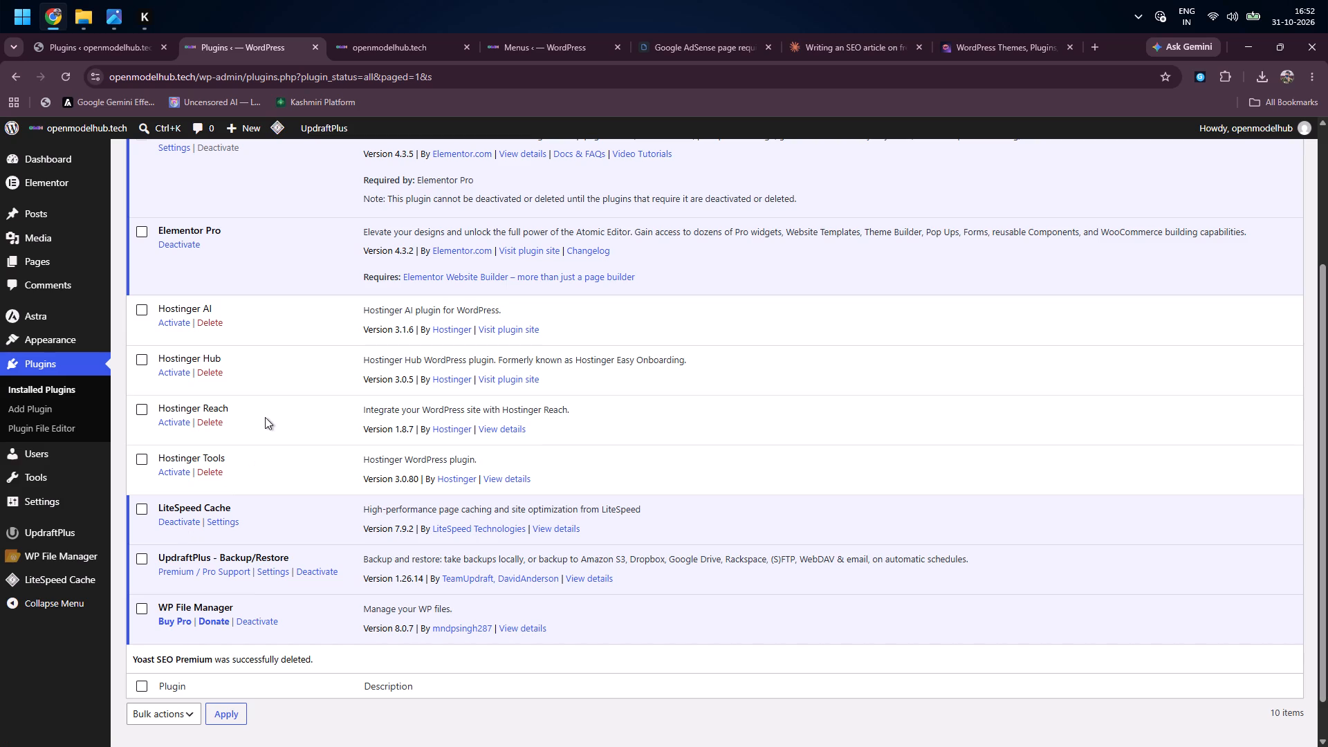
scroll(265, 417, "up", 5)
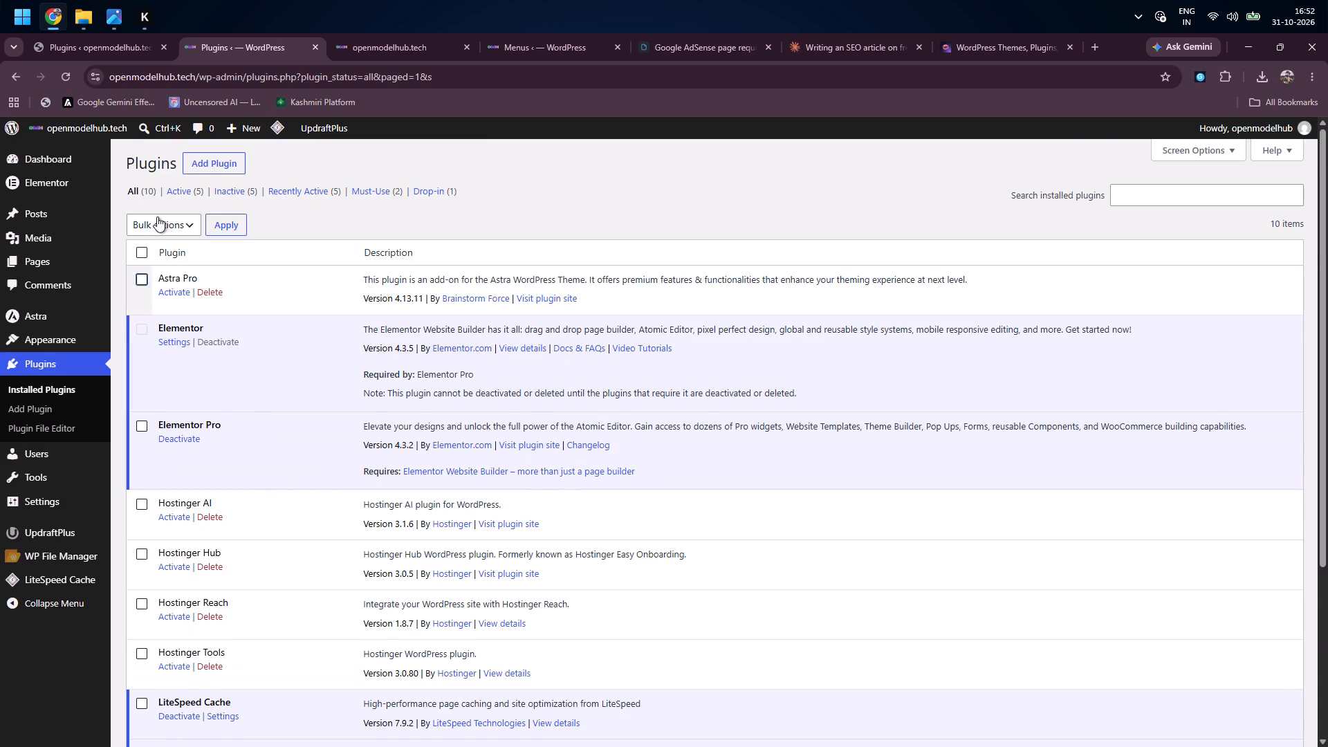
left_click(223, 163)
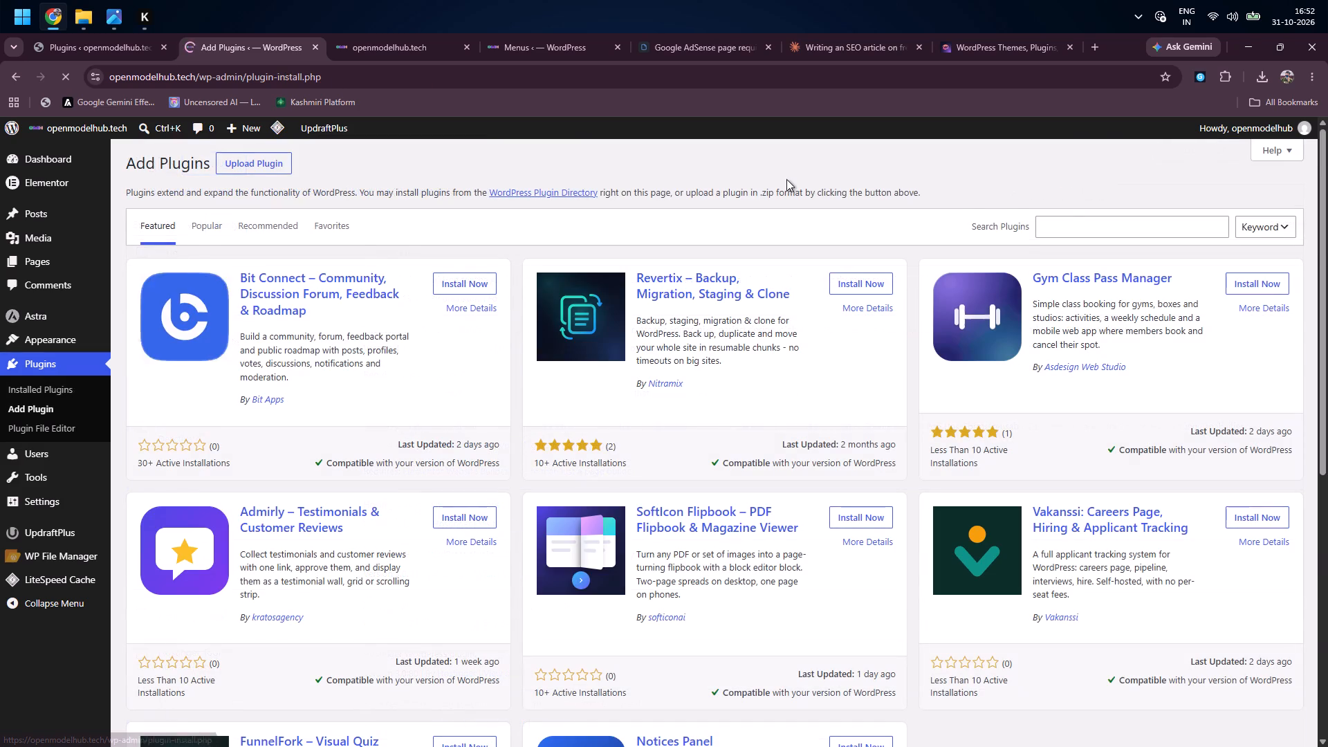
left_click(1154, 232)
type("RANKM")
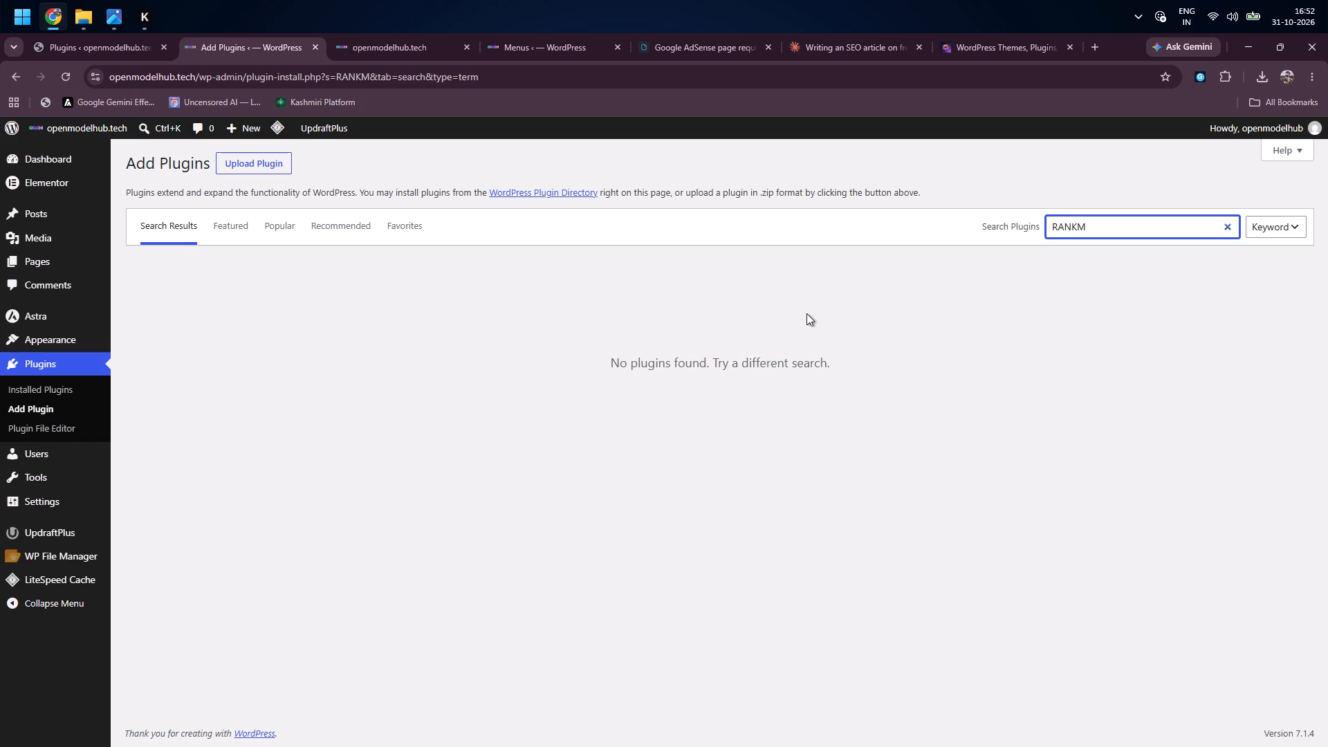
type("ATH")
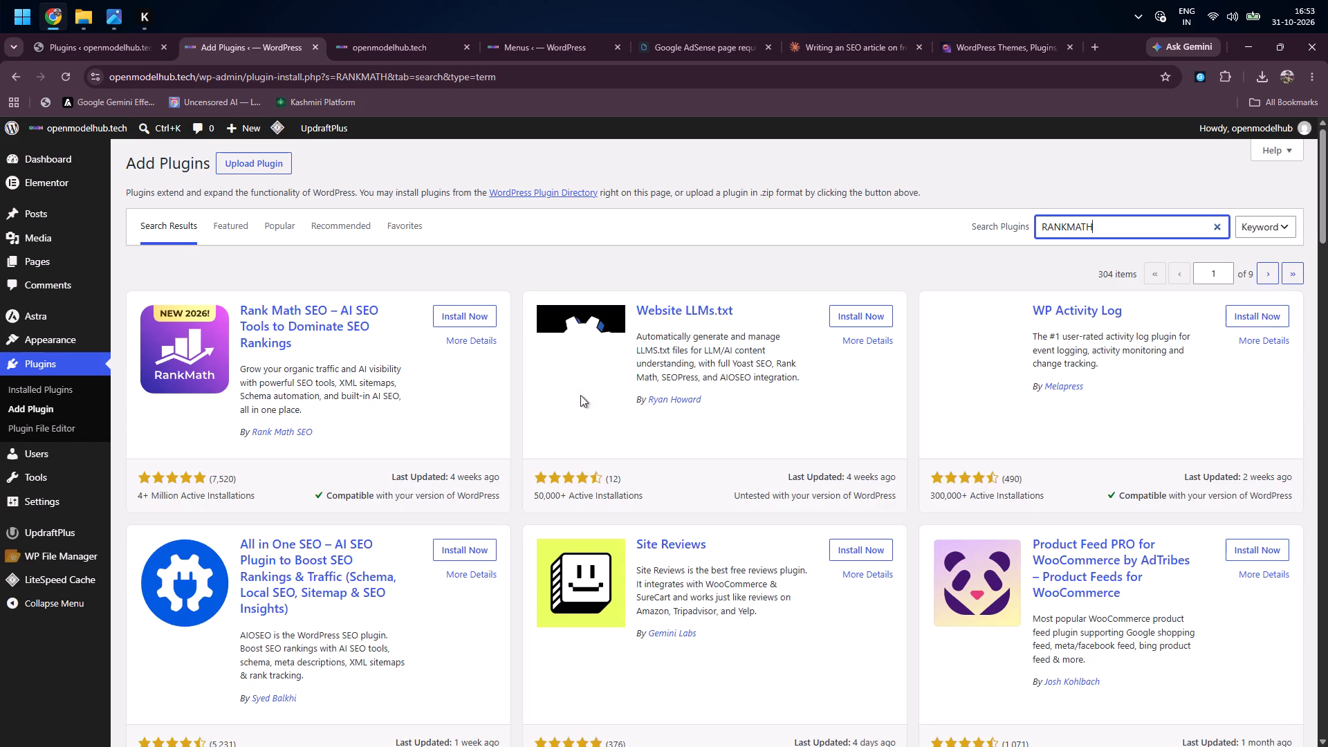
left_click(465, 306)
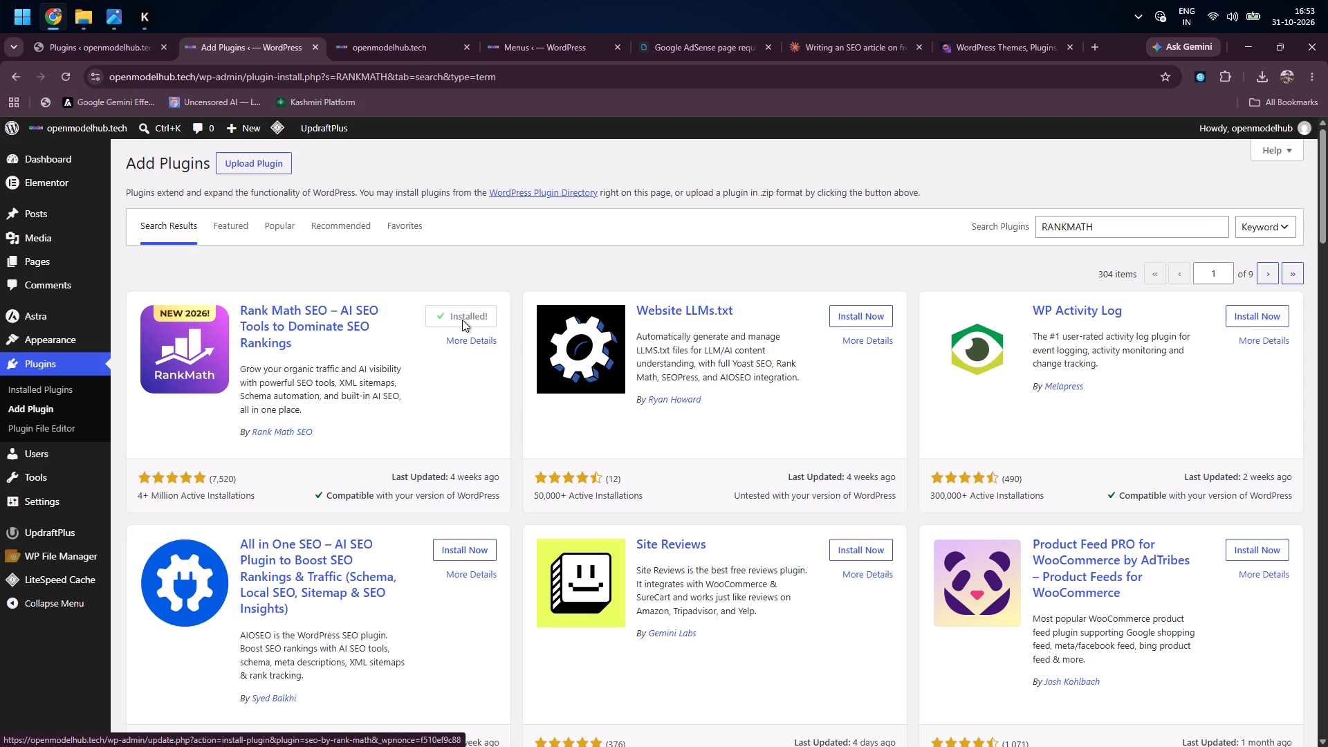
left_click(462, 320)
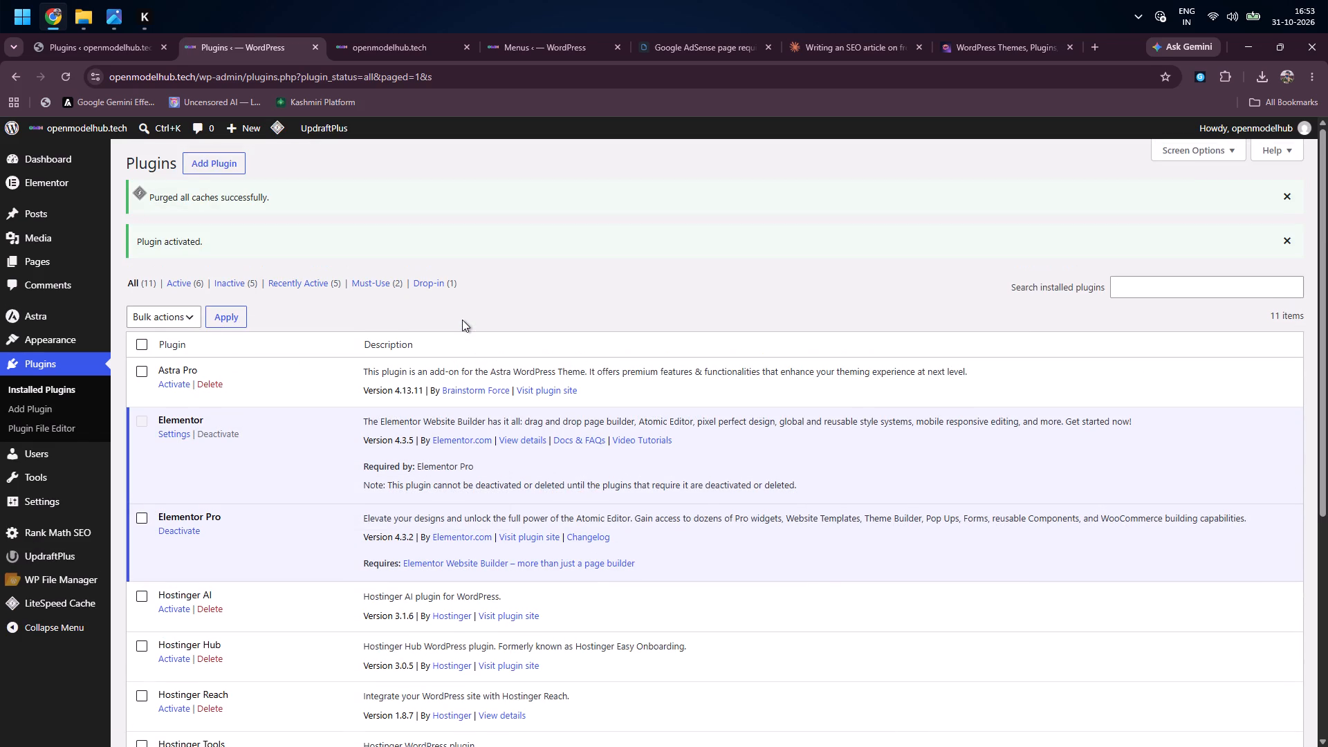
Open the Rank Math SEO setup from the WordPress dashboard.
left_click(70, 537)
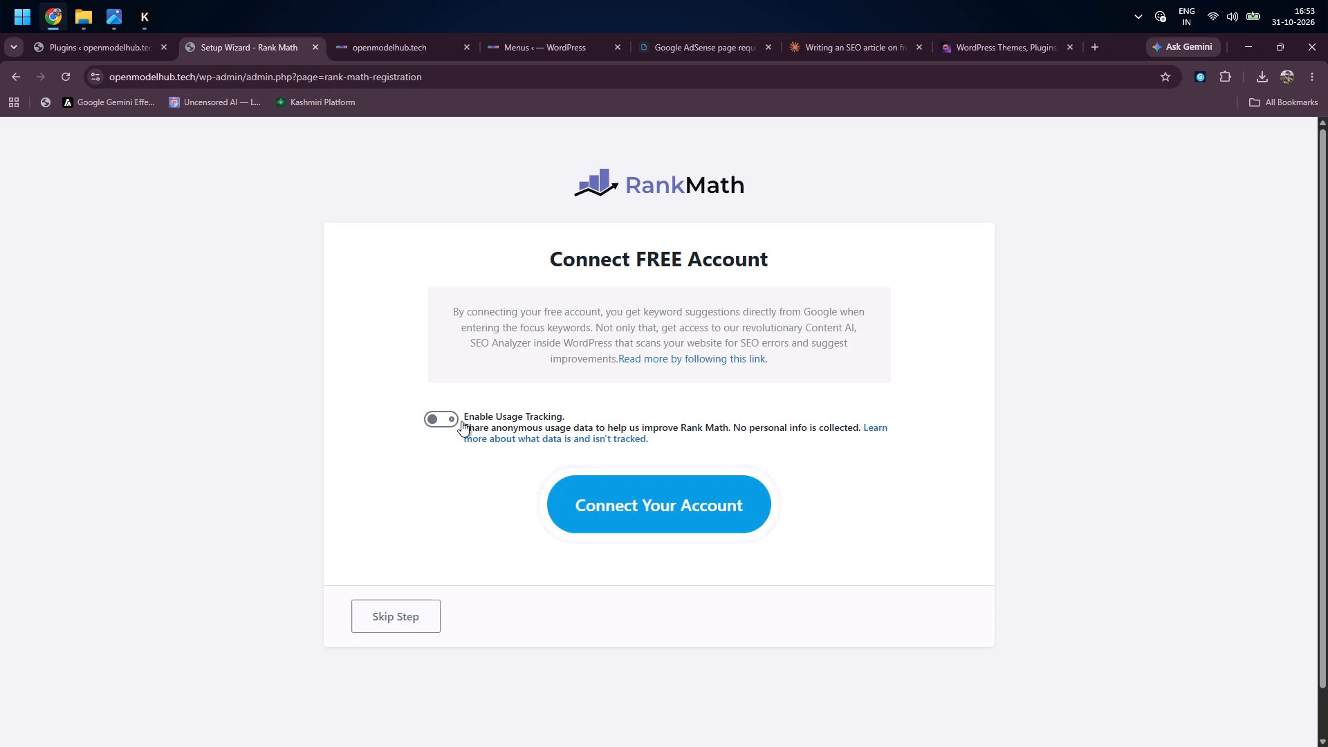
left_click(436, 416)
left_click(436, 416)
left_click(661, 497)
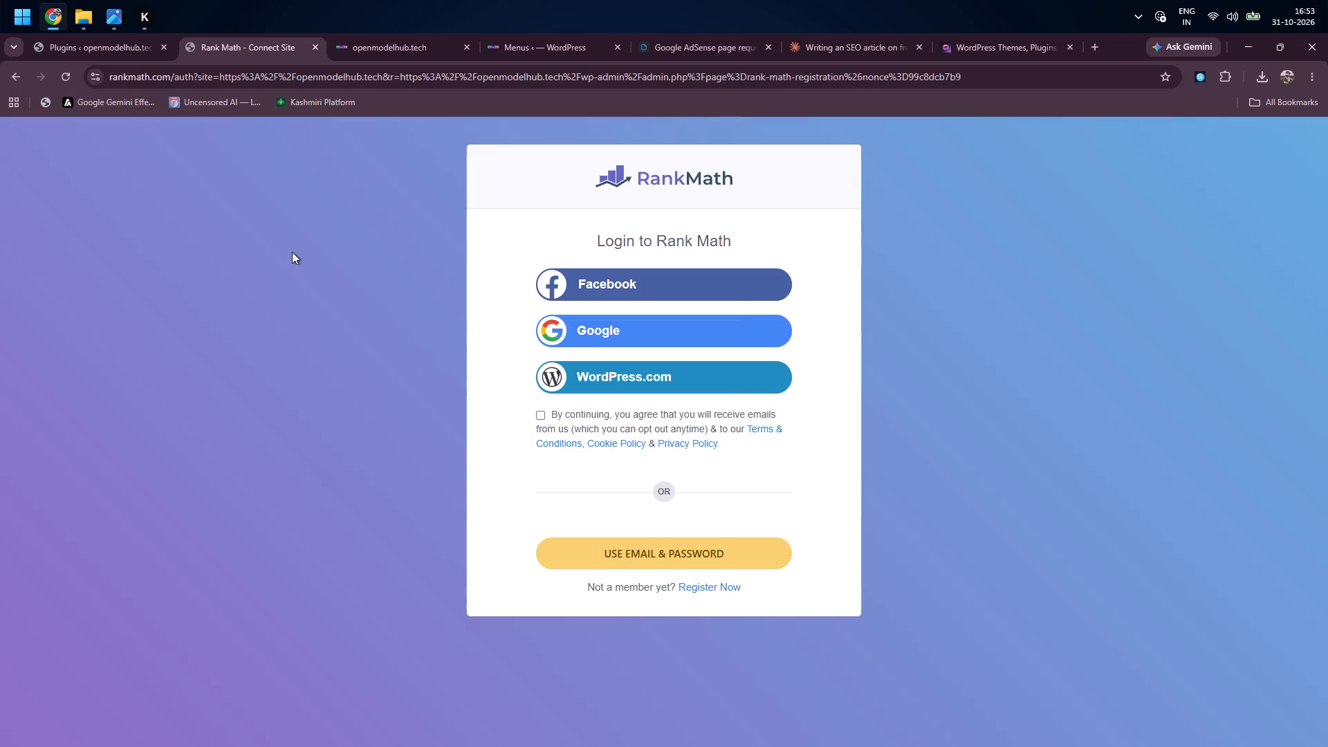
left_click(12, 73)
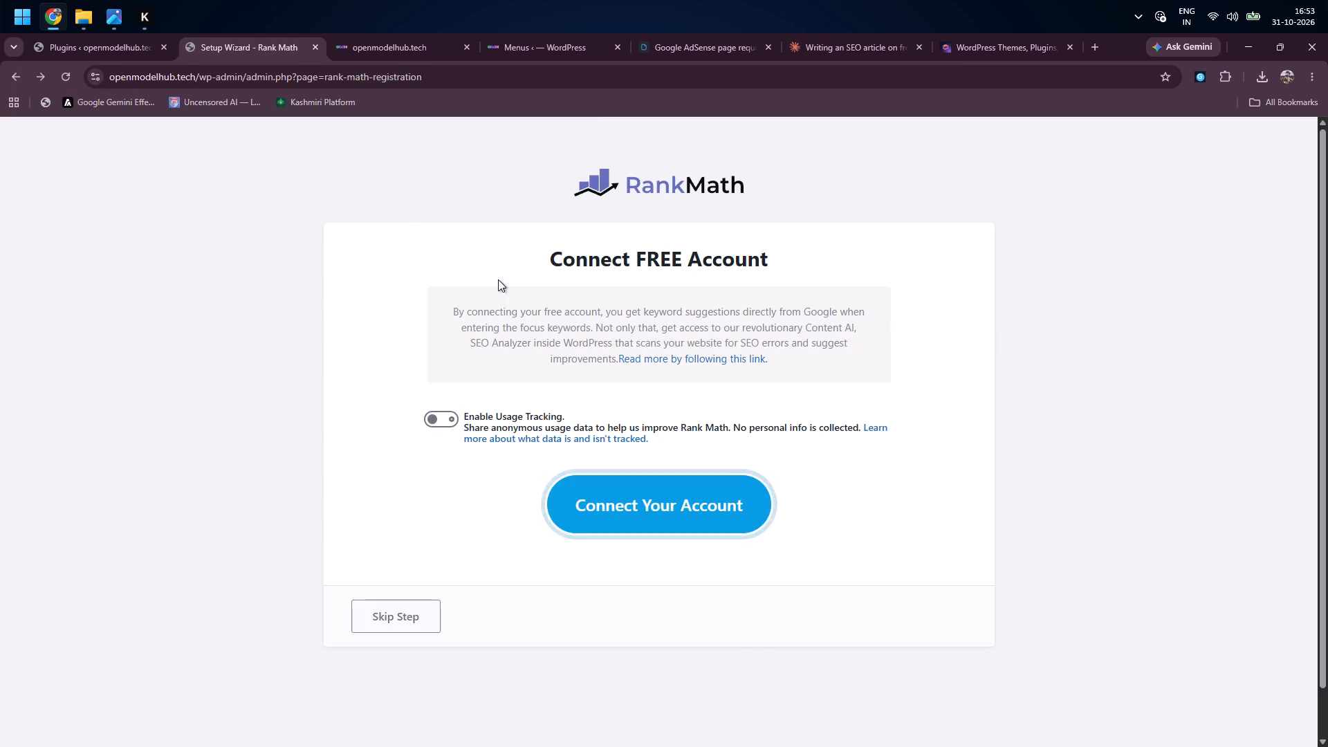
Skip connecting a free Rank Math account in the setup wizard.
left_click(388, 620)
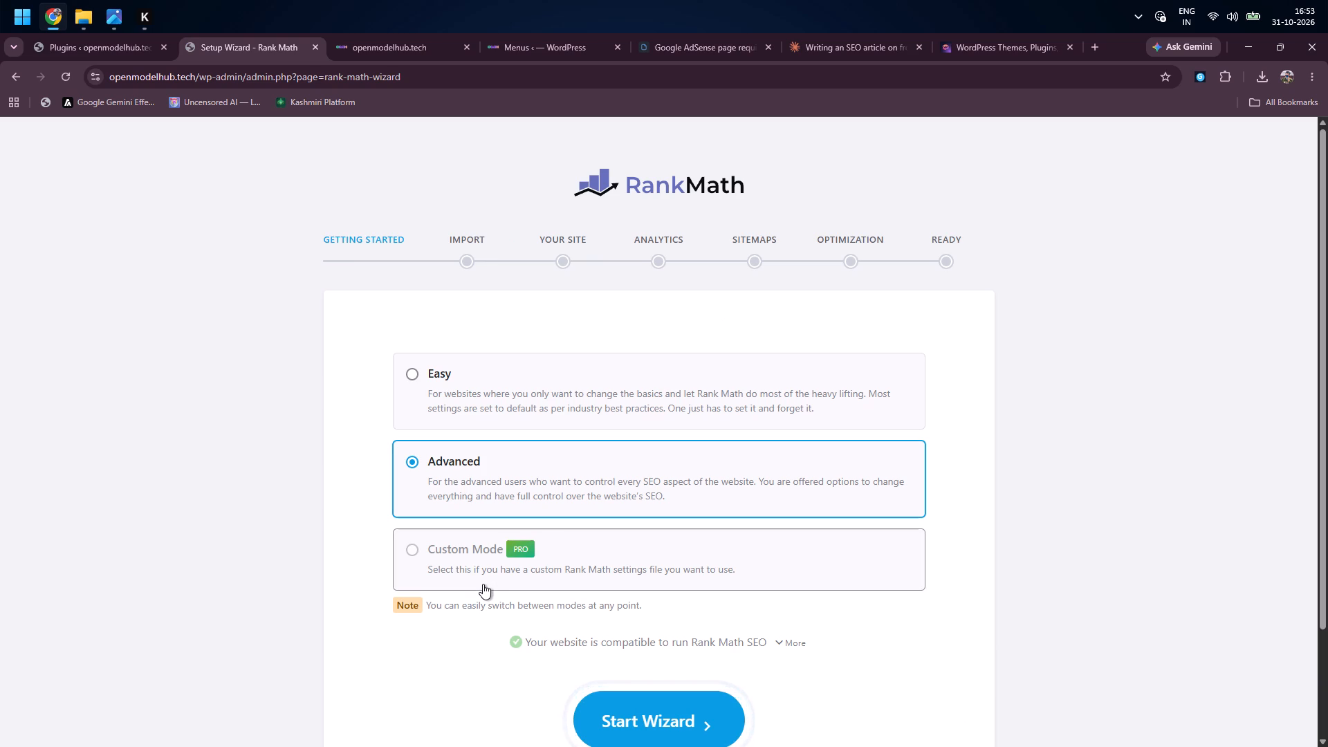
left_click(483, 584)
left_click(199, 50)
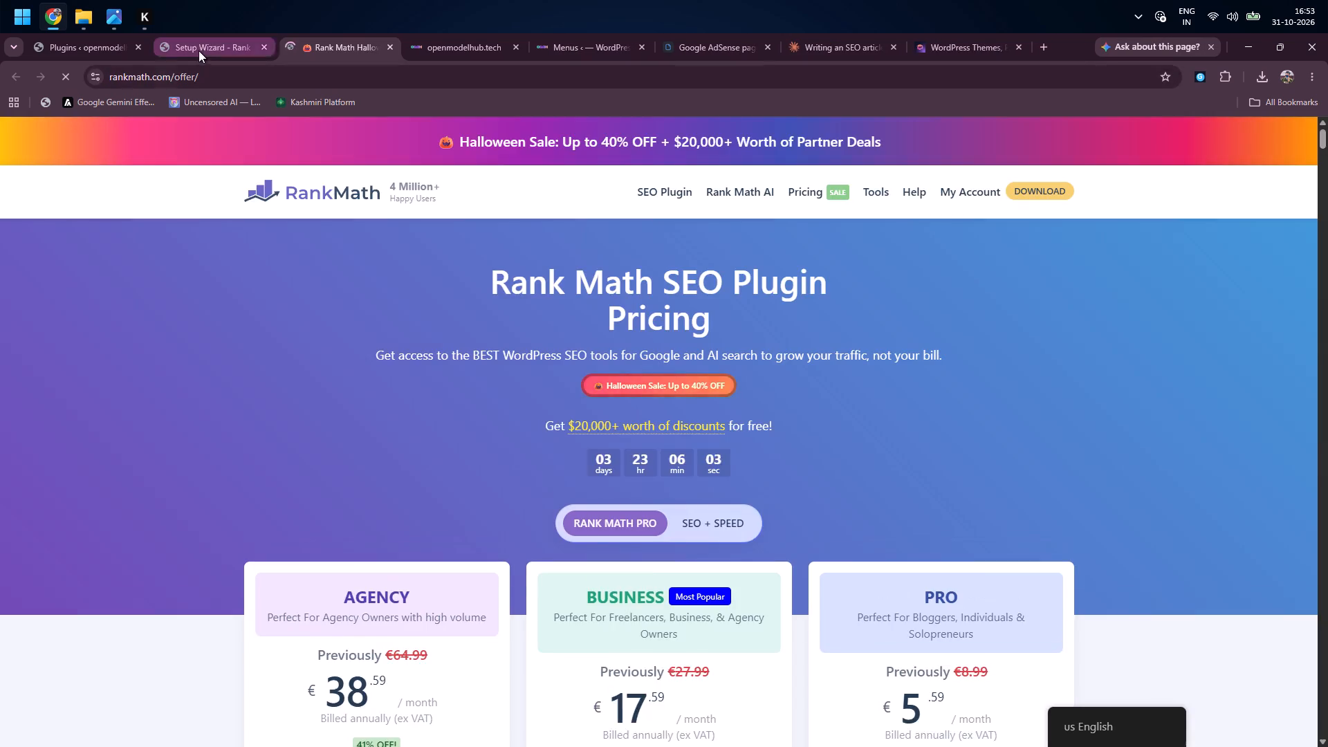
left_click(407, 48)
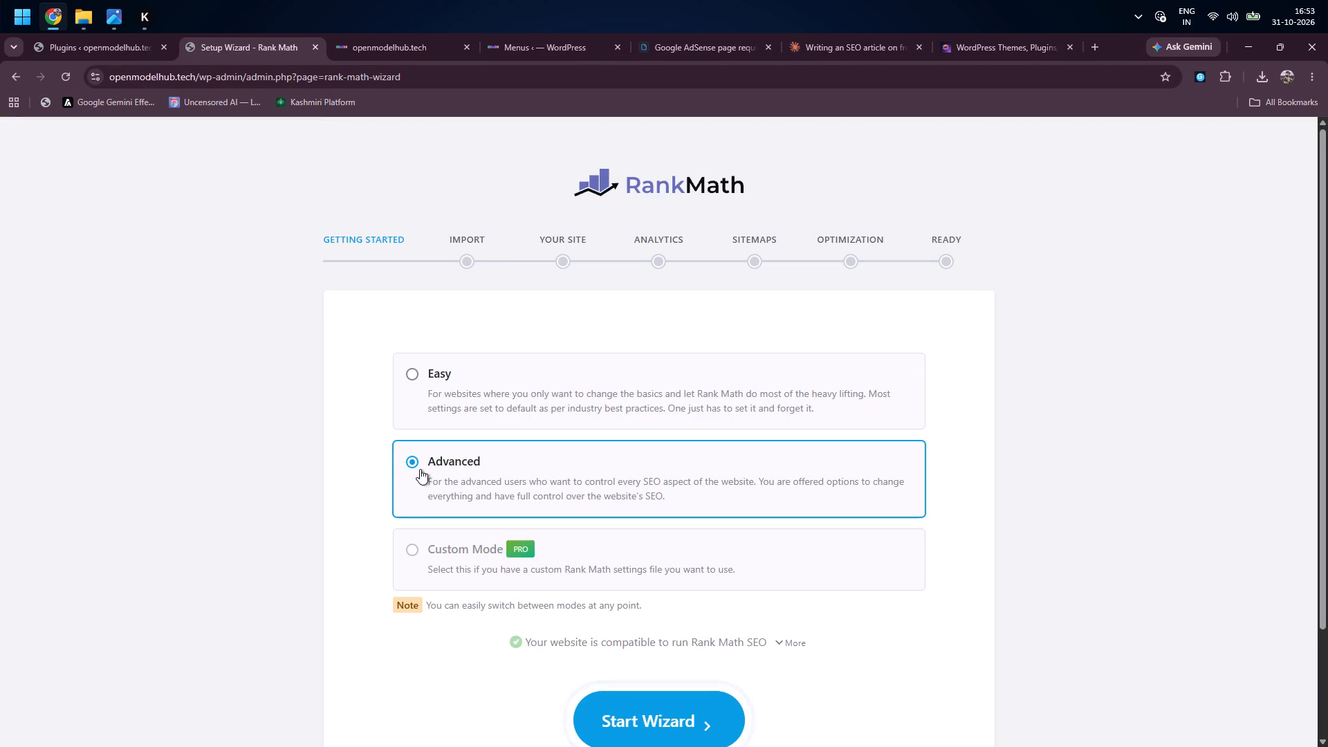
Choose the Advanced setup mode and start the Rank Math wizard.
left_click(461, 470)
scroll(461, 470, "down", 1)
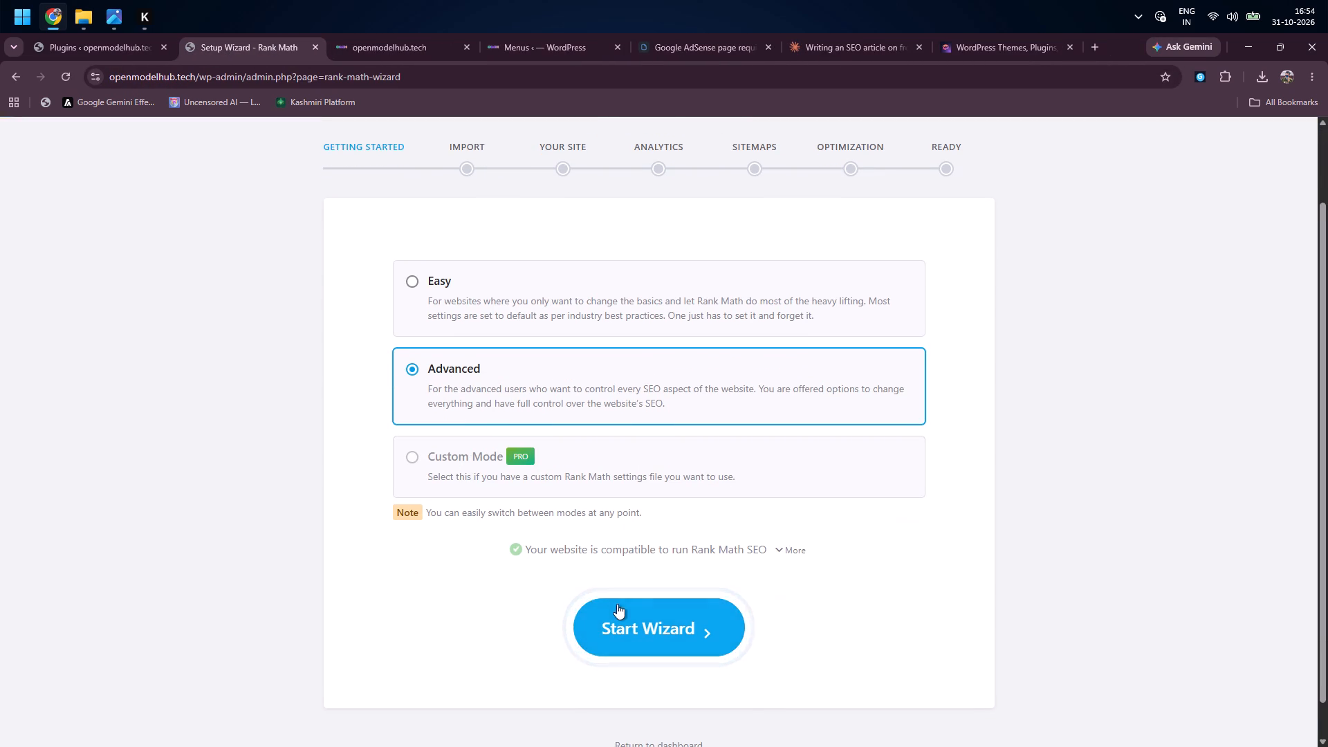
left_click(661, 614)
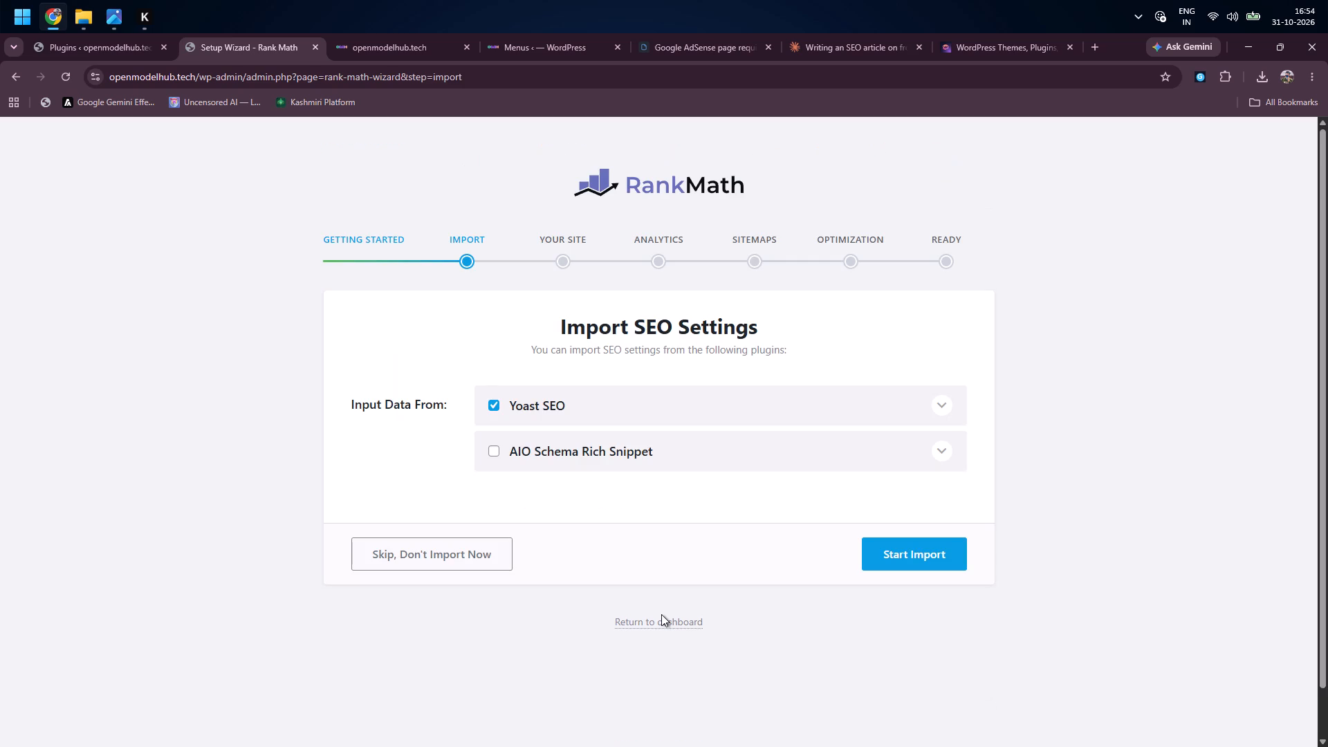
Expand the Yoast SEO import options and deselect Yoast SEO as a source of imported settings.
left_click(781, 416)
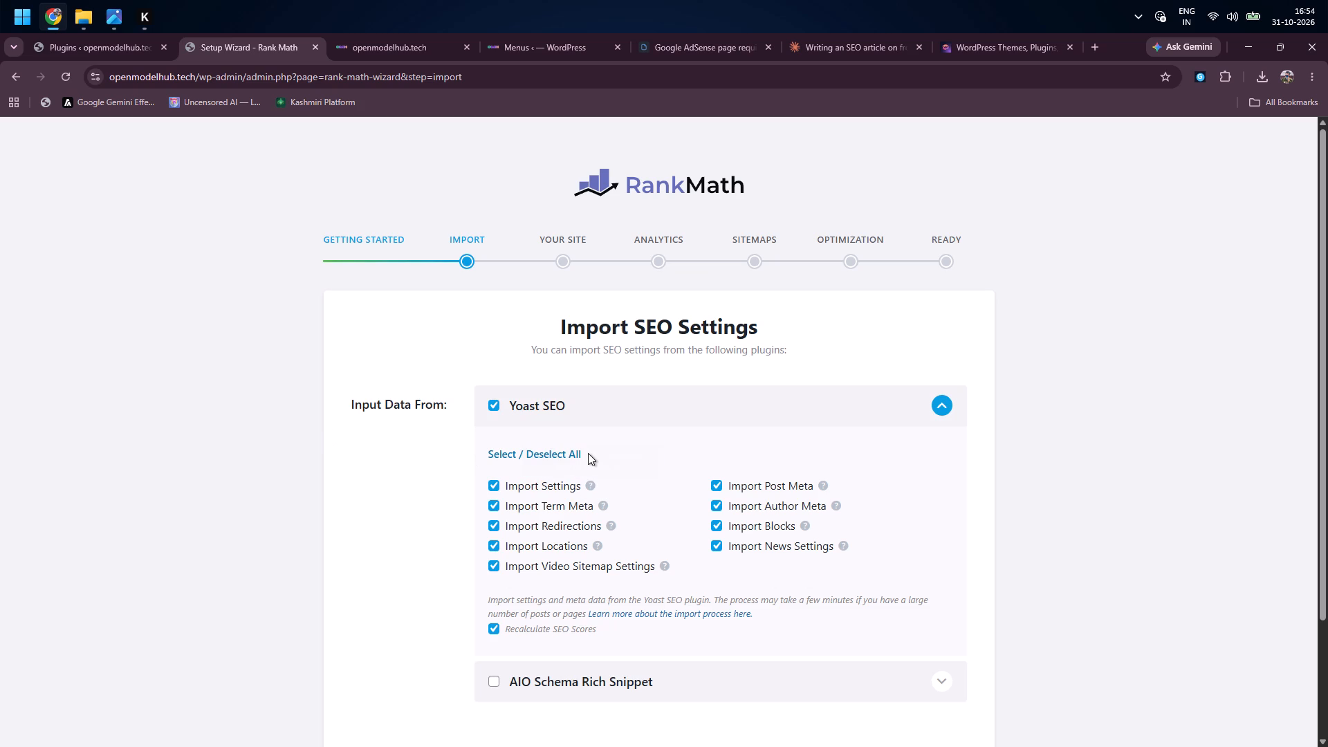
left_click(496, 408)
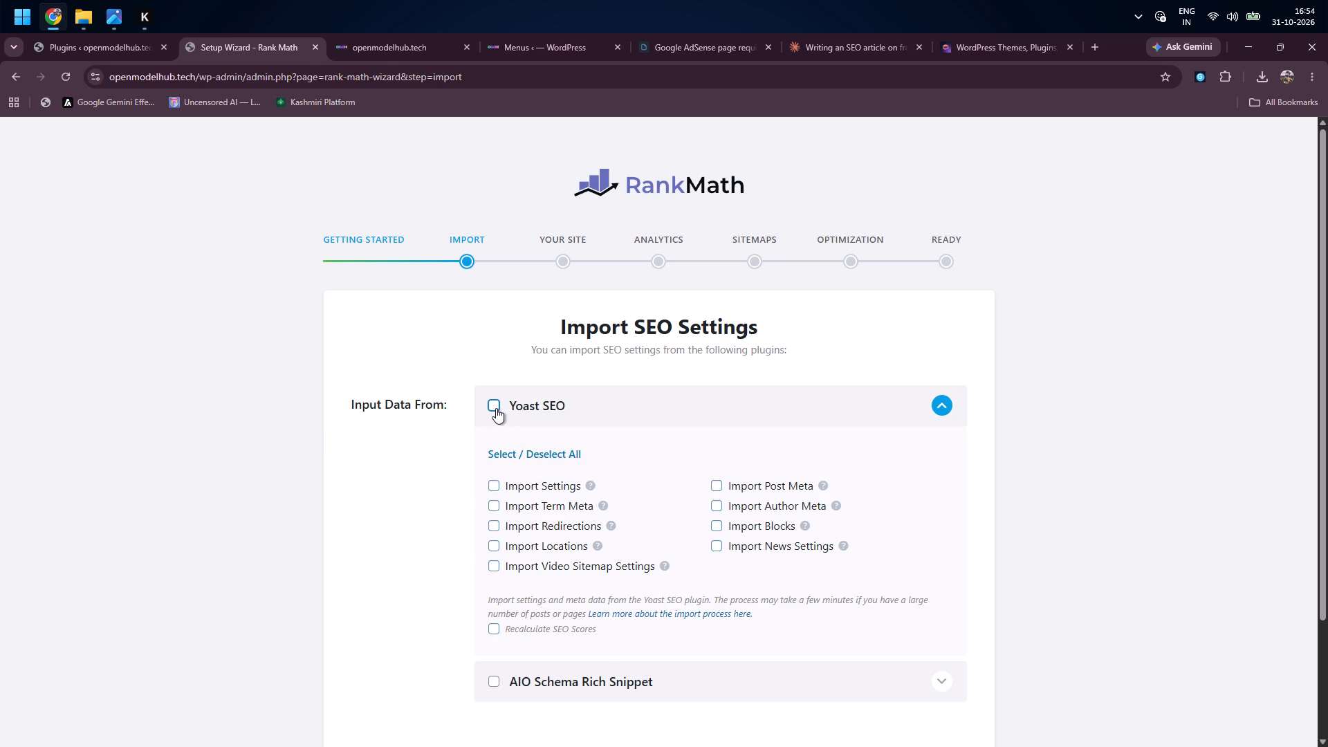
Open the wp-content/plugins folder in WP File Manager and check for leftover Yoast folders.
left_click(64, 39)
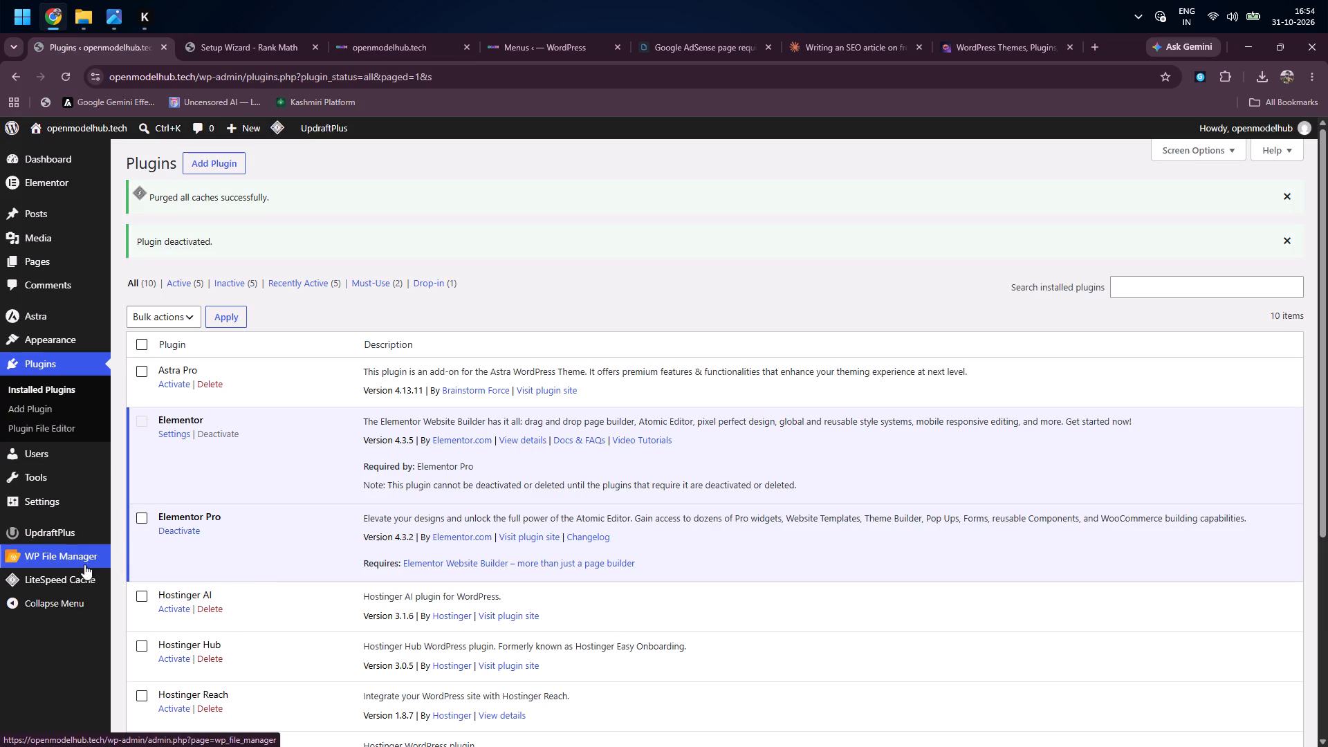
left_click(76, 564)
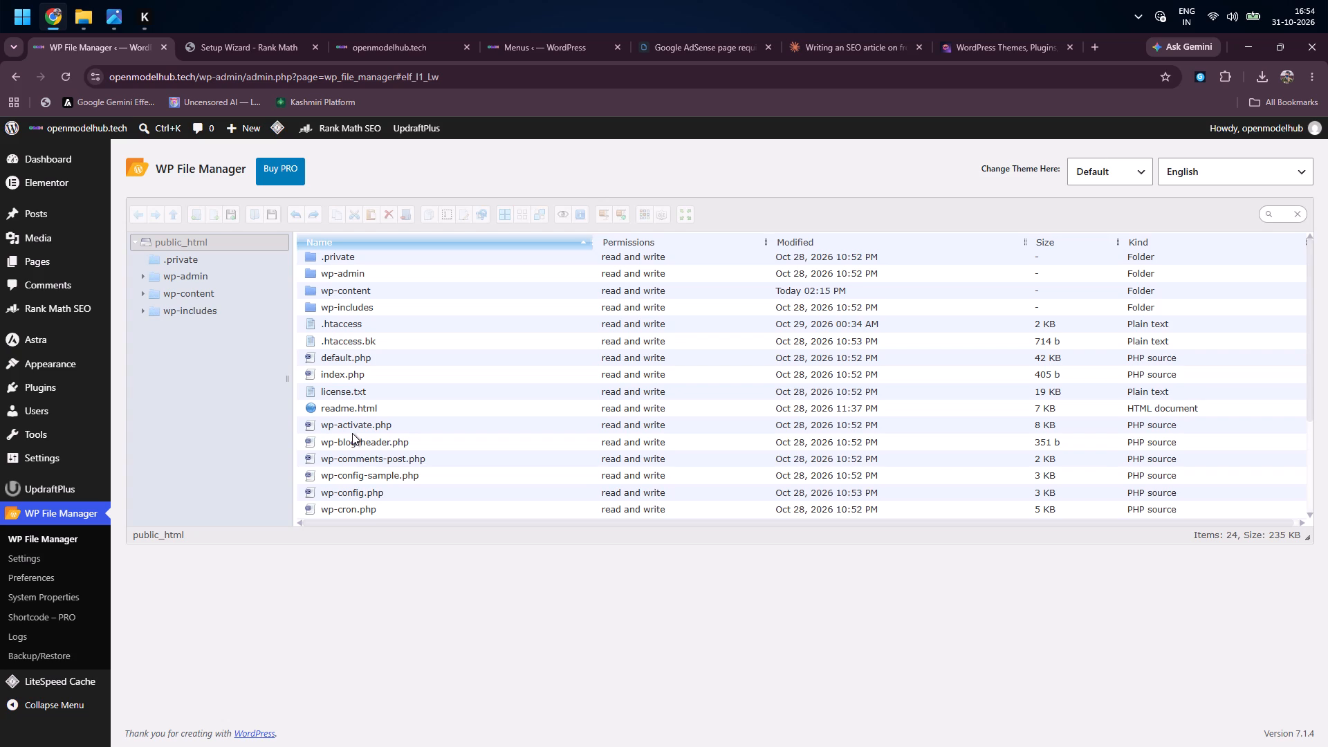
scroll(410, 432, "up", 1)
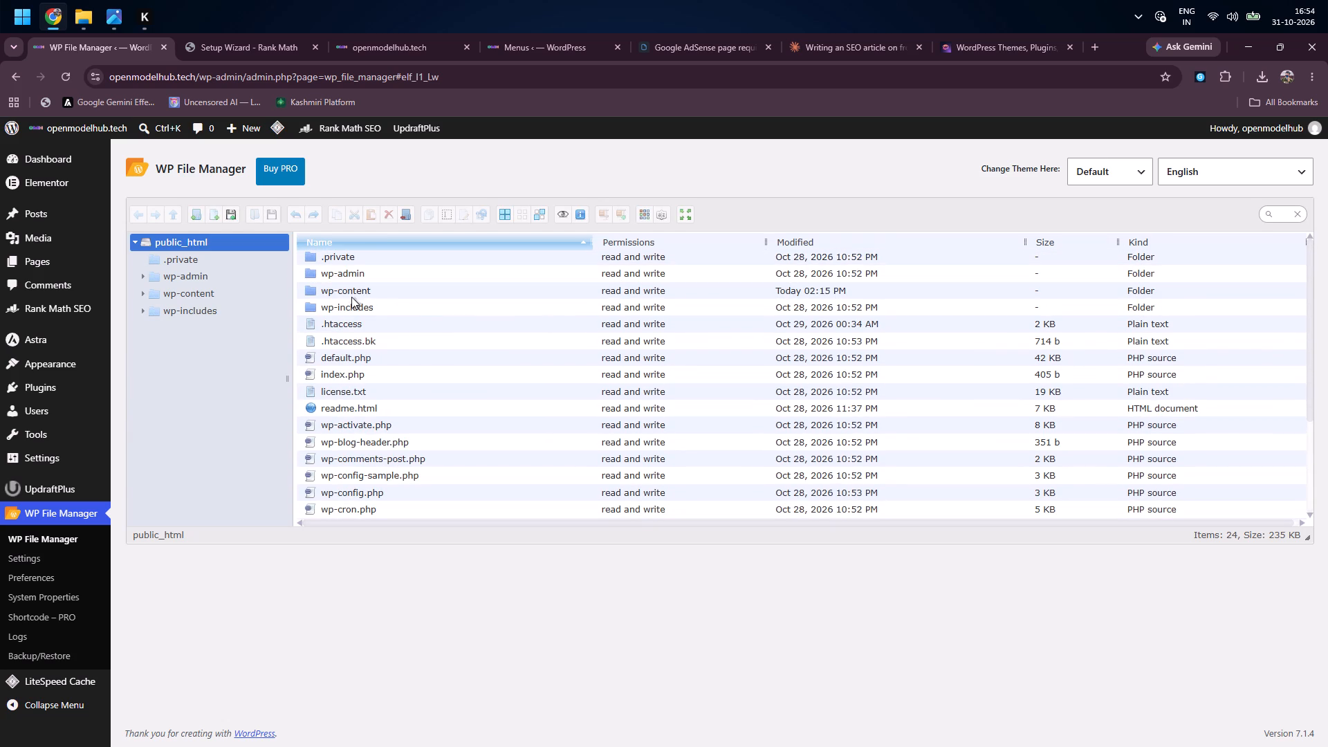
double_click(351, 295)
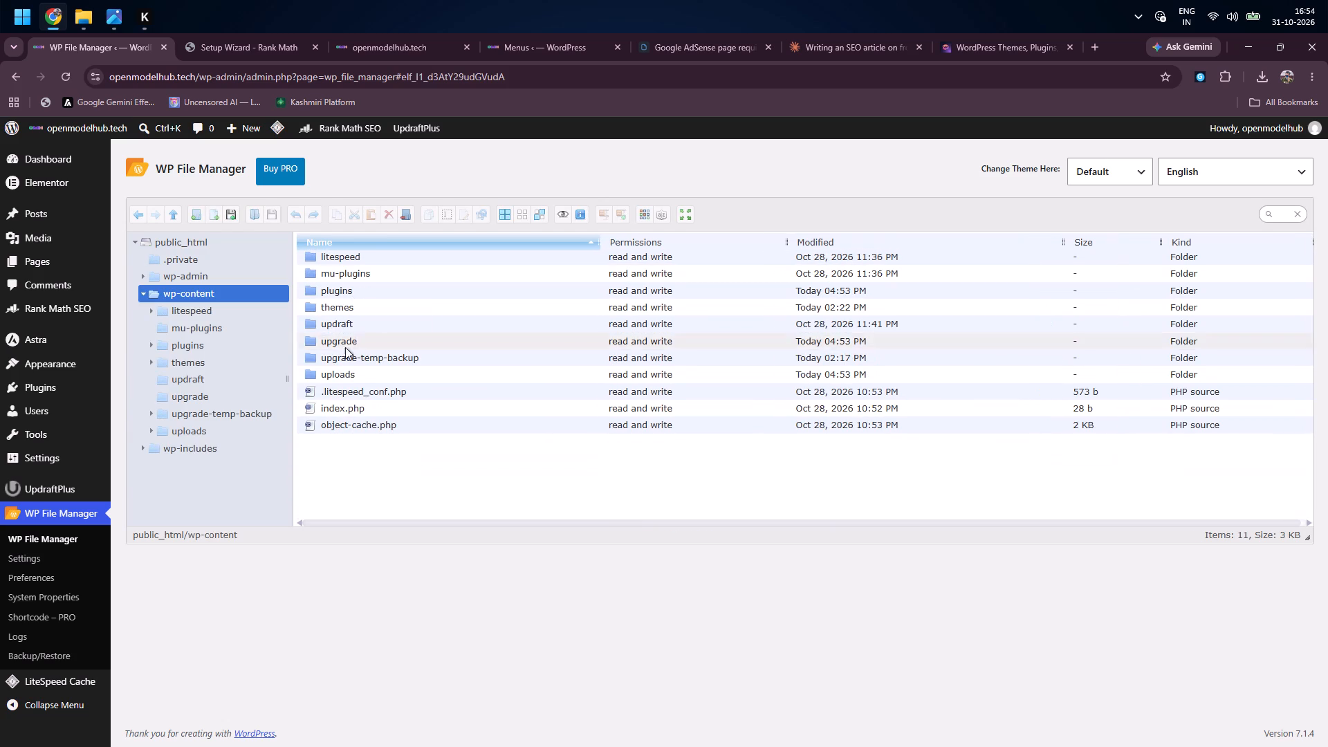
double_click(379, 291)
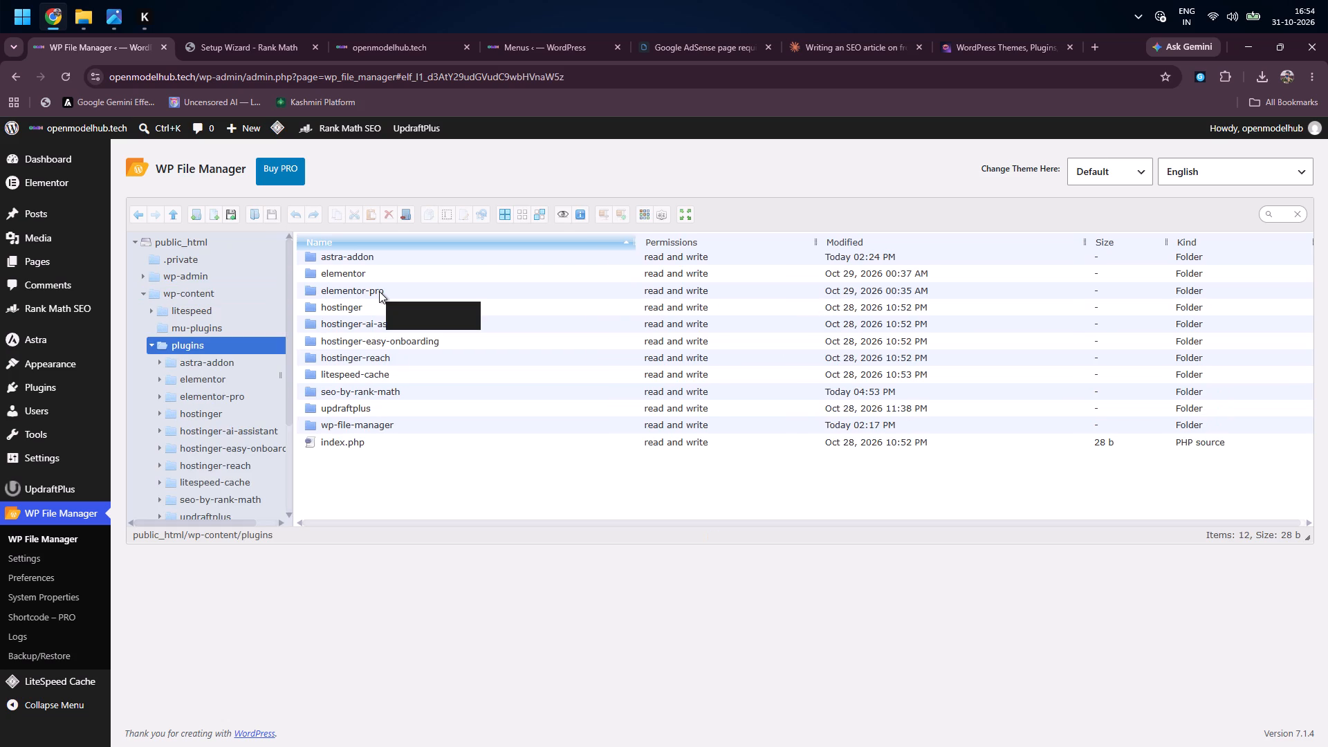
Search the public_html and wp-admin folders for leftover YOAST files, and clear the search.
left_click(193, 244)
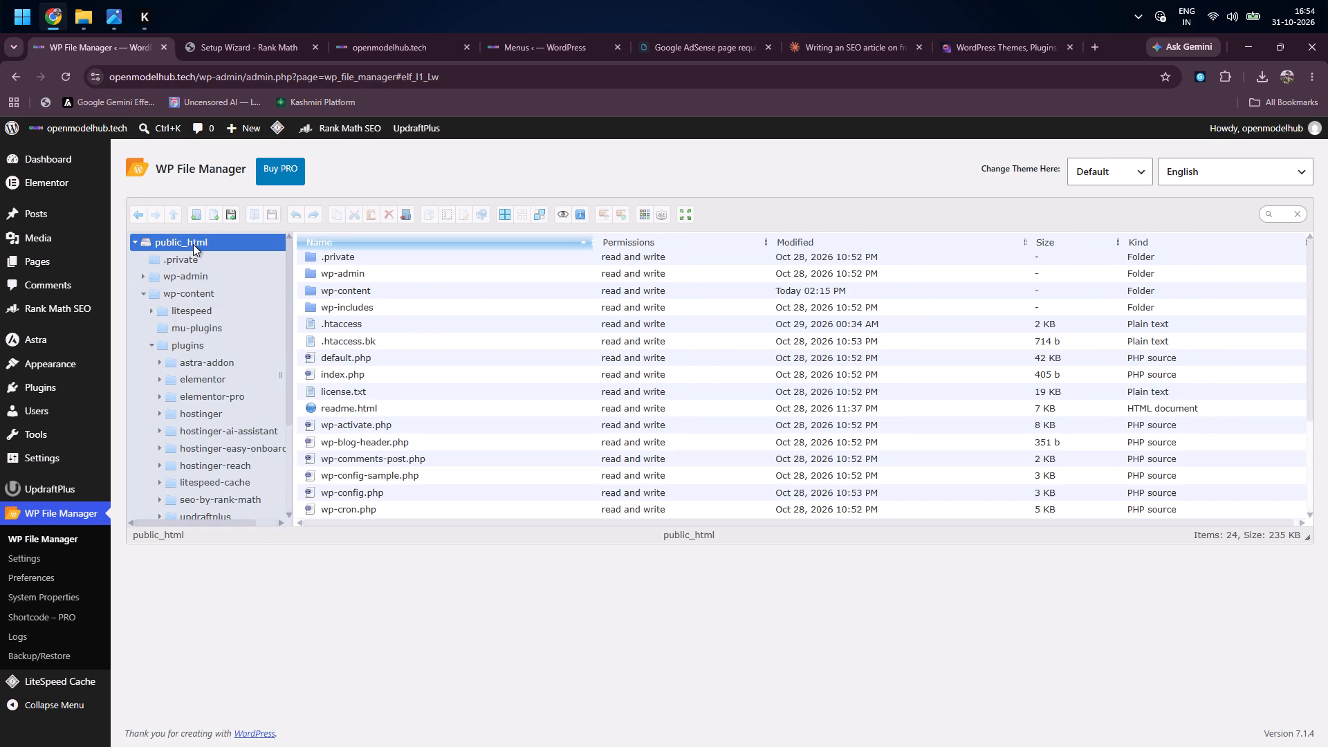
left_click(1278, 215)
type("YOAST")
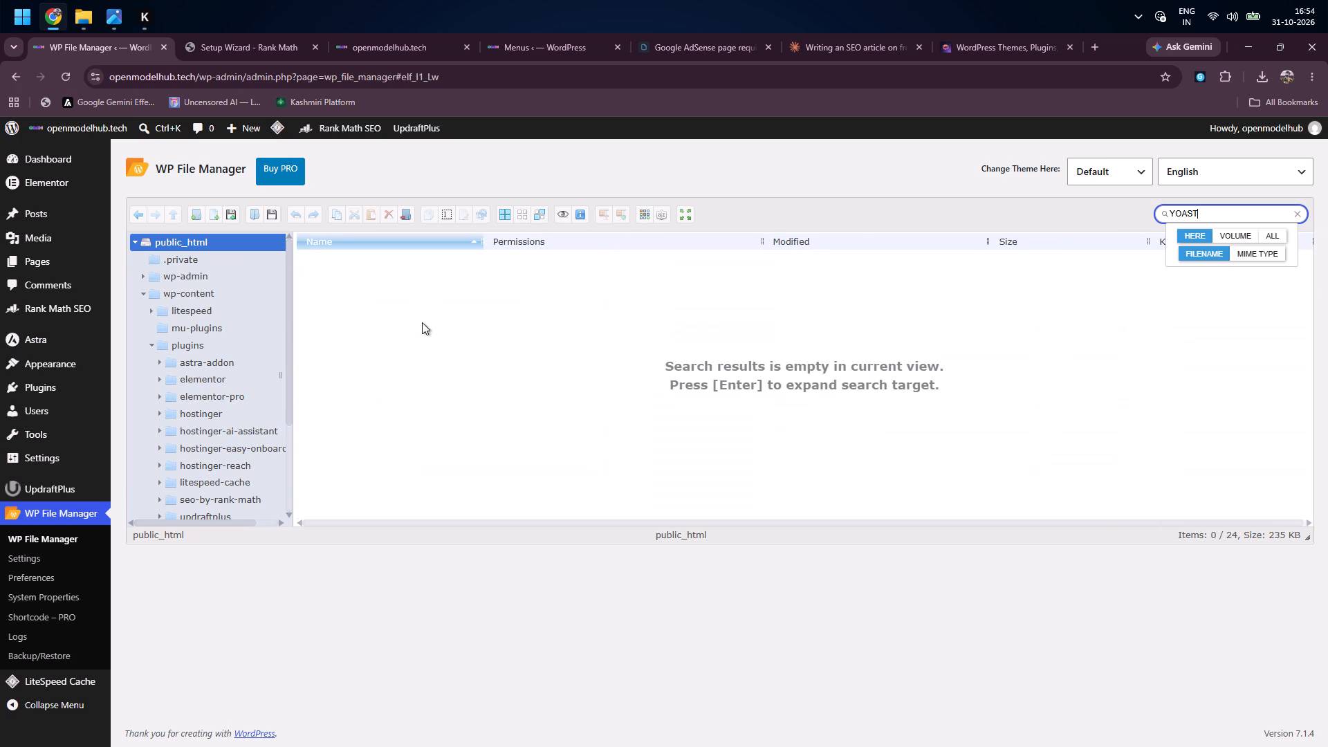
left_click(172, 279)
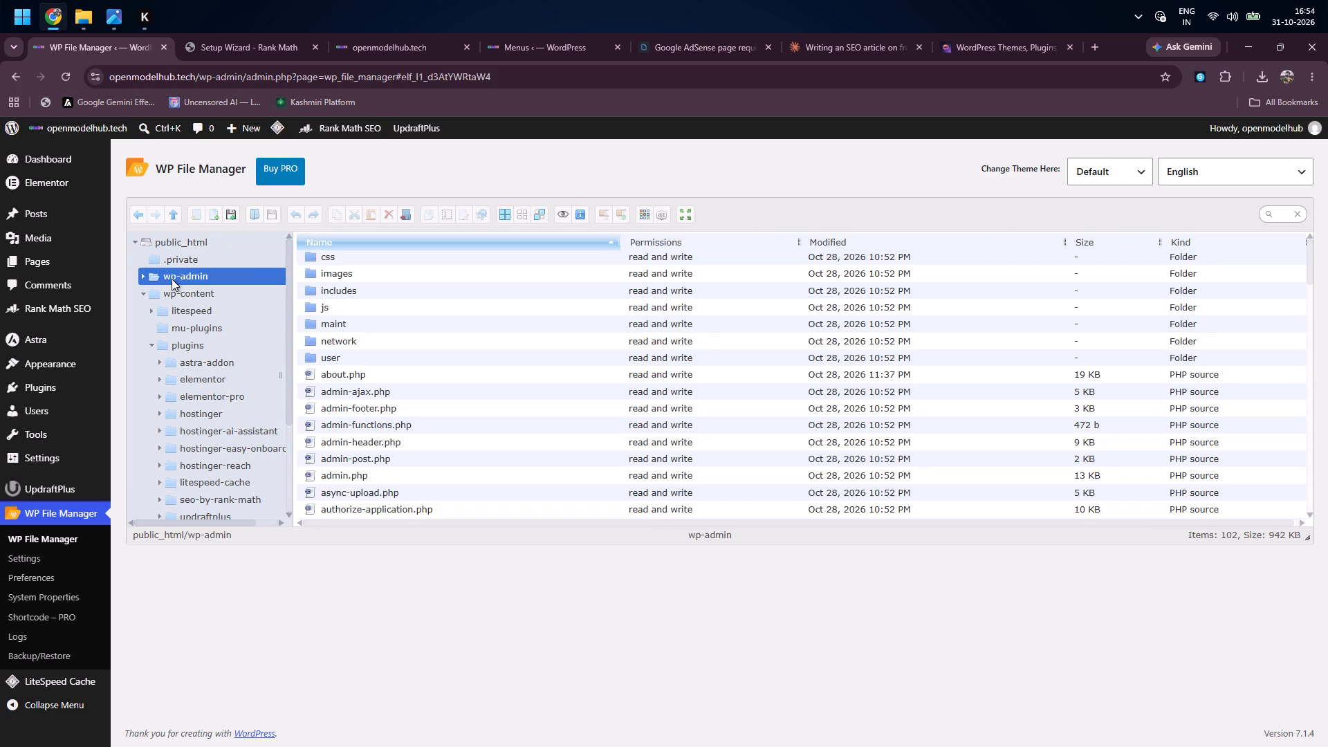
left_click(1281, 216)
type("YOA")
key("s")
key("BackSpace")
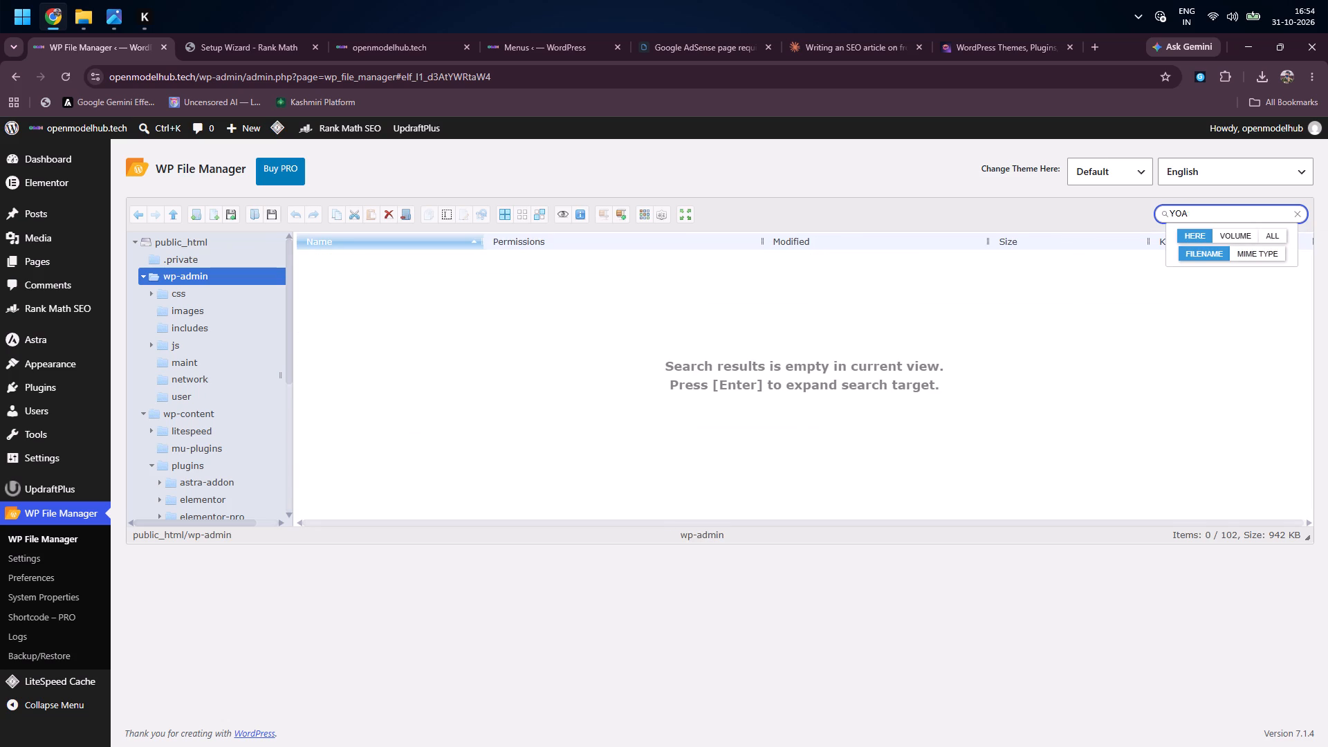
key("BackSpace")
key("BackSpace")
key("BackSpace")
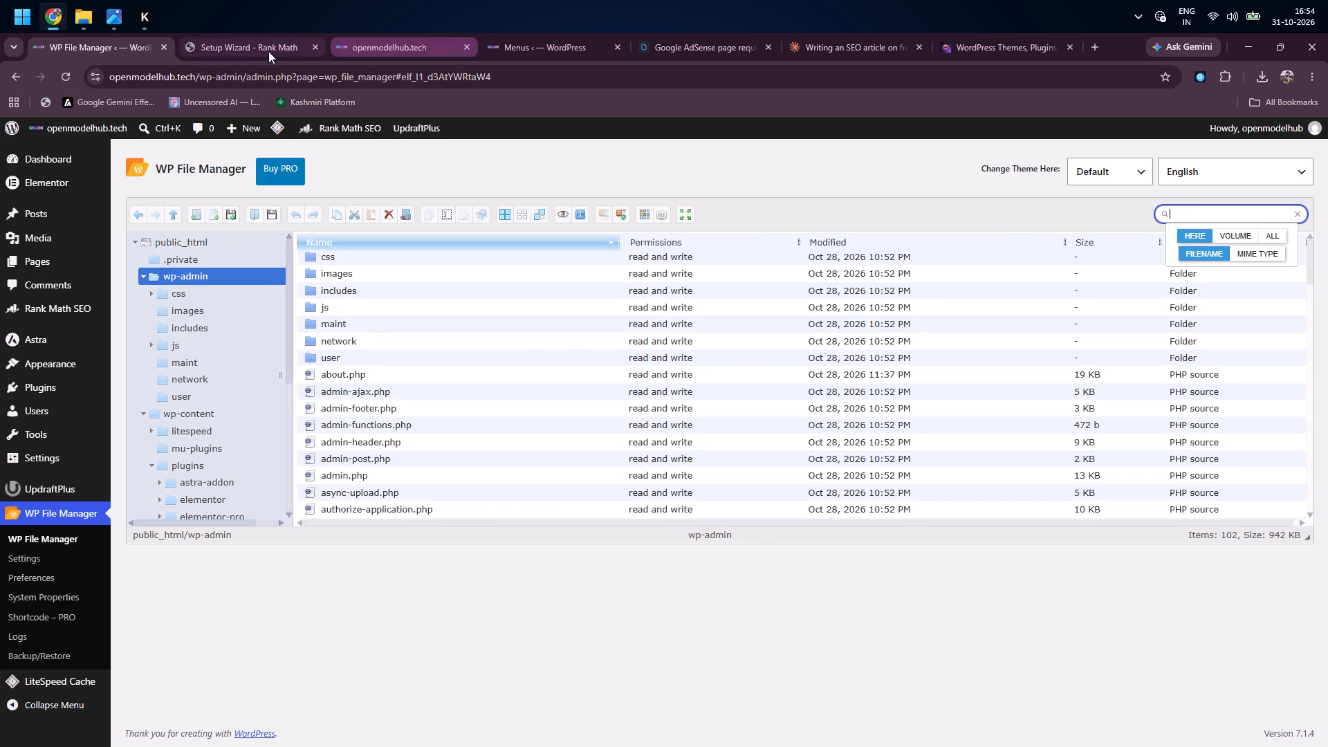
Back in the Rank Math setup wizard, import all Yoast SEO data with SEO score recalculation, leaving AIO Schema Rich Snippet out, and continue.
left_click(252, 53)
left_click(726, 411)
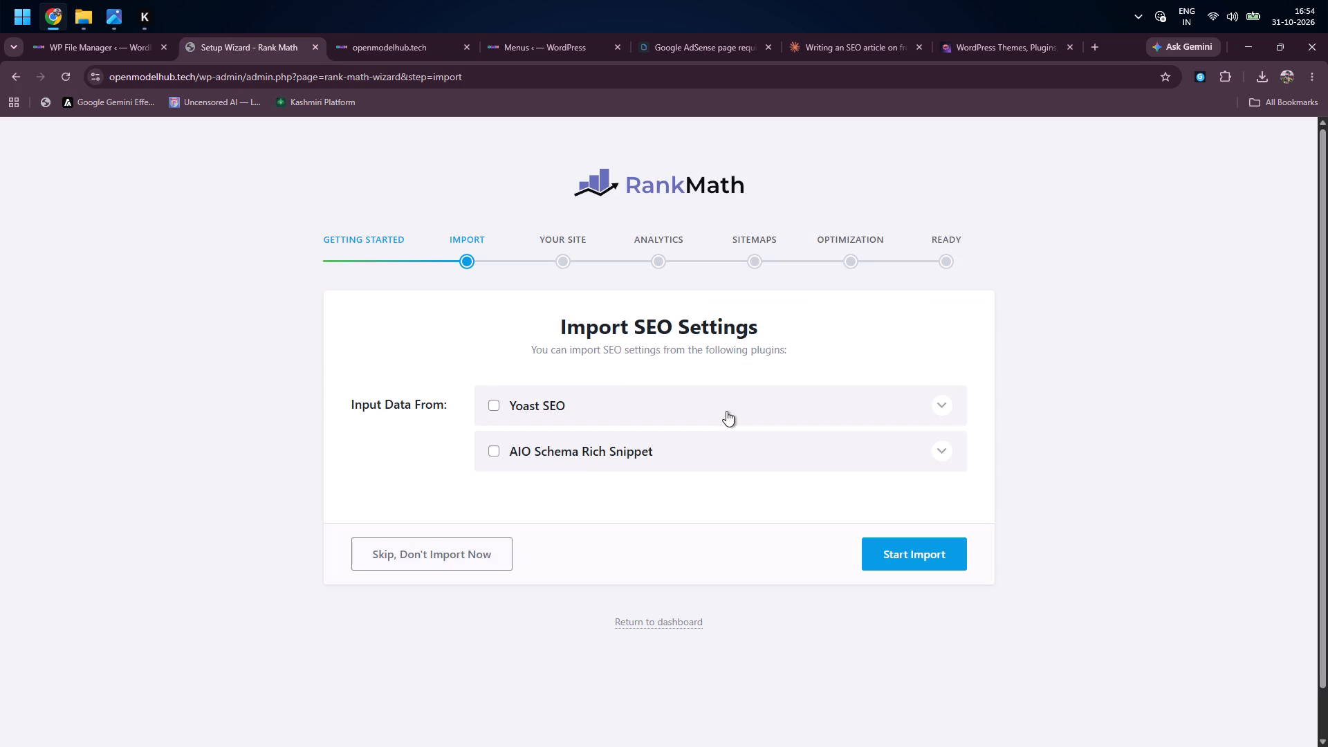
left_click(600, 452)
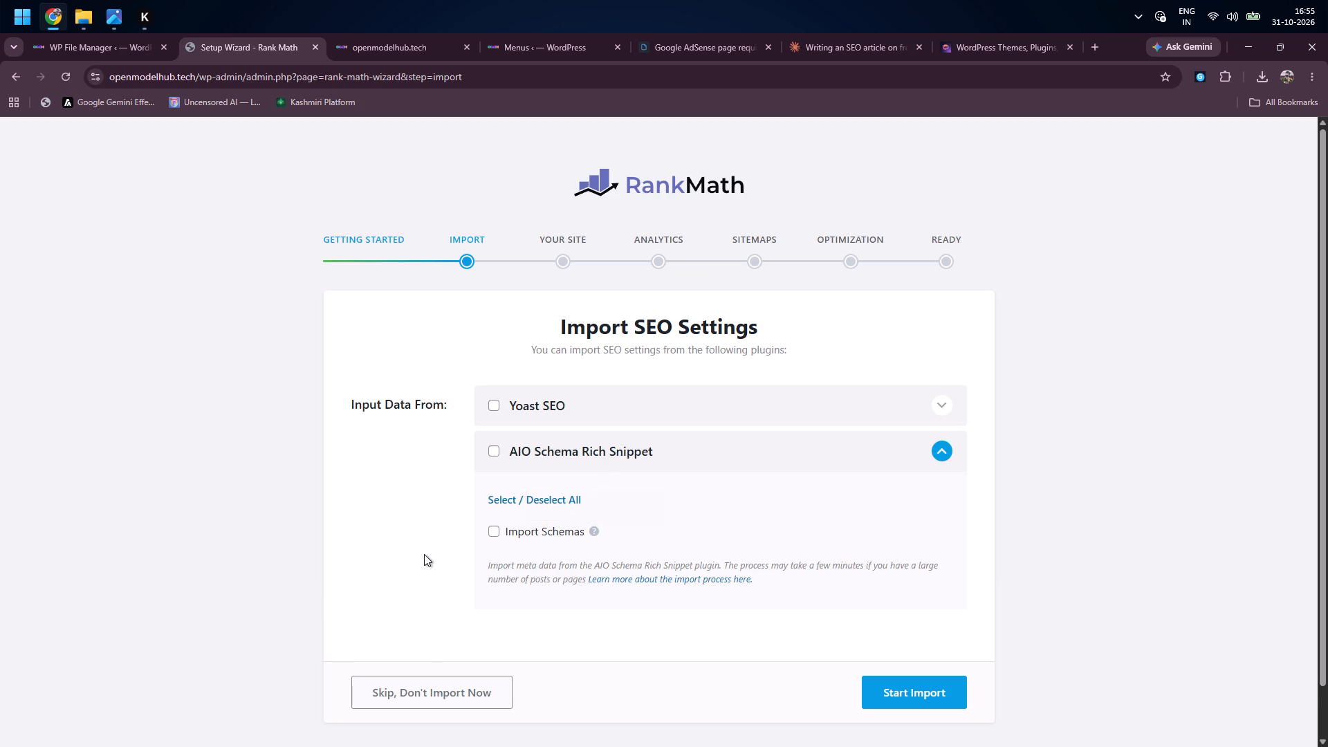
left_click(493, 409)
left_click(950, 408)
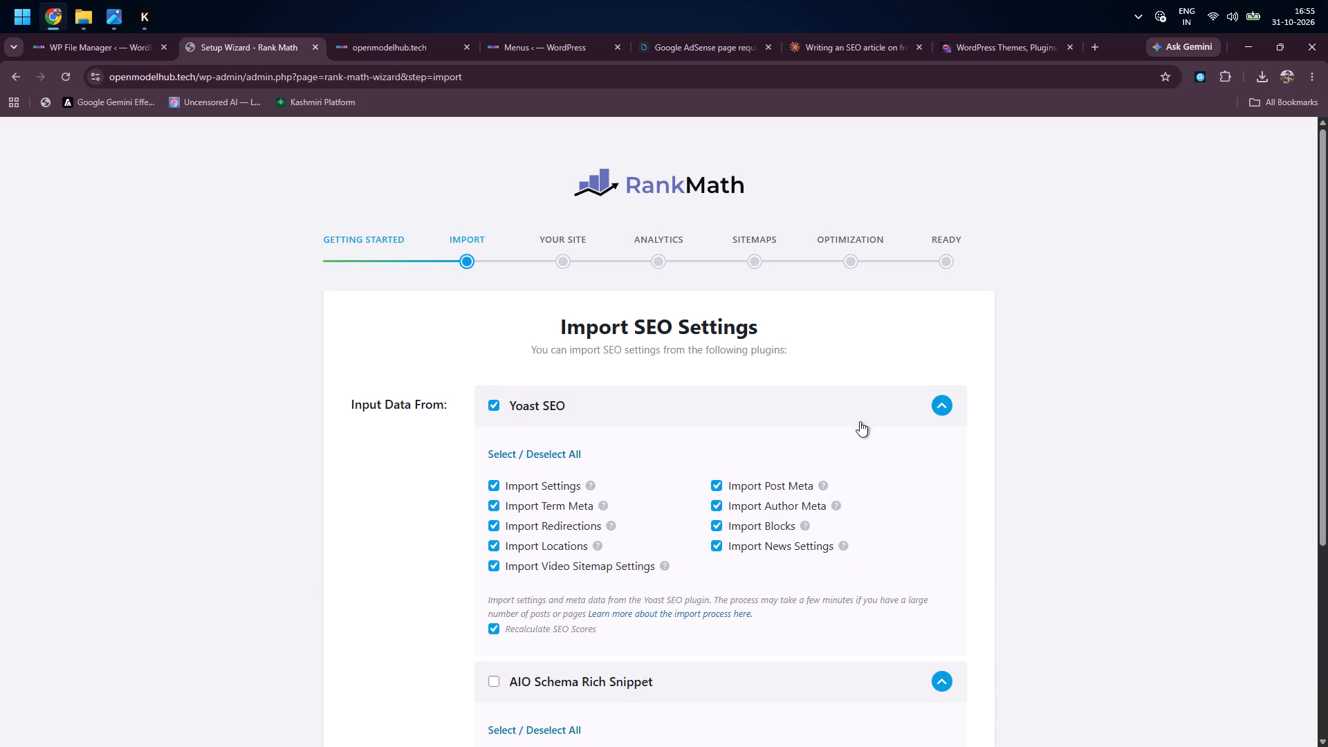
scroll(795, 412, "down", 2)
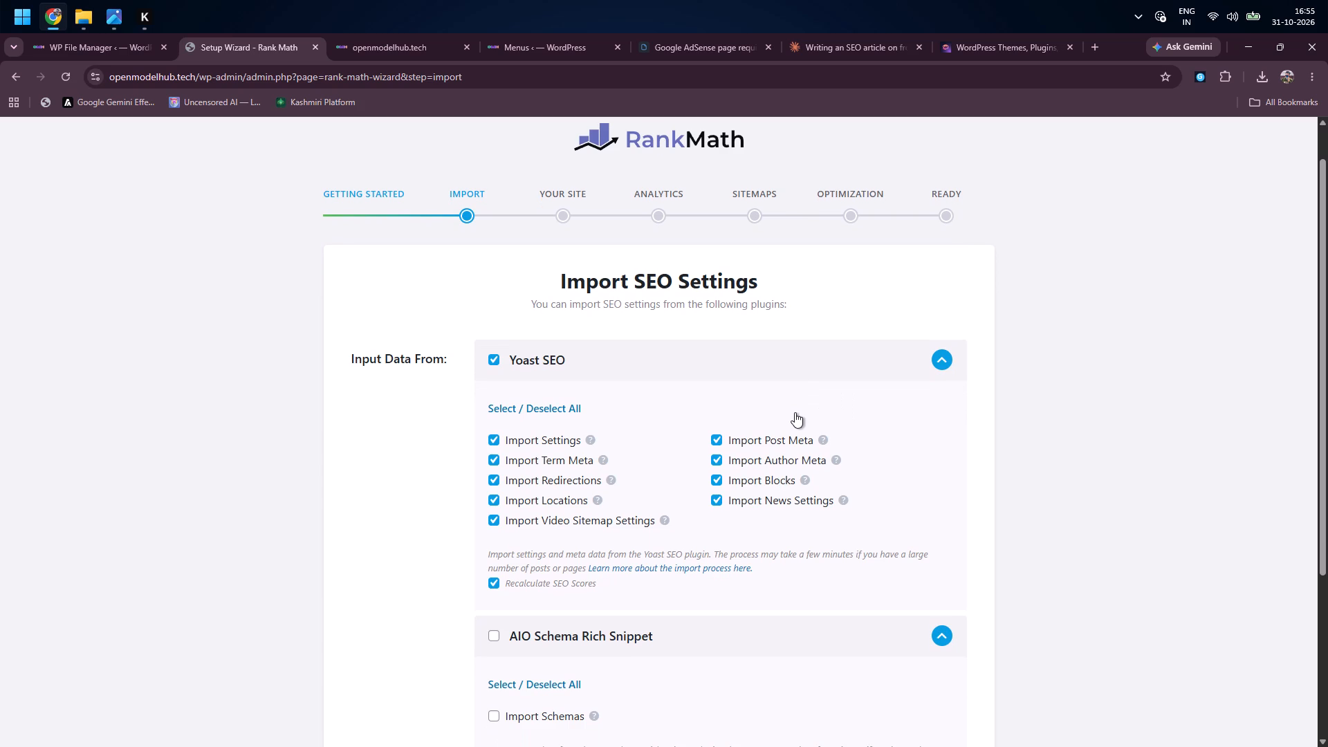
scroll(795, 412, "down", 3)
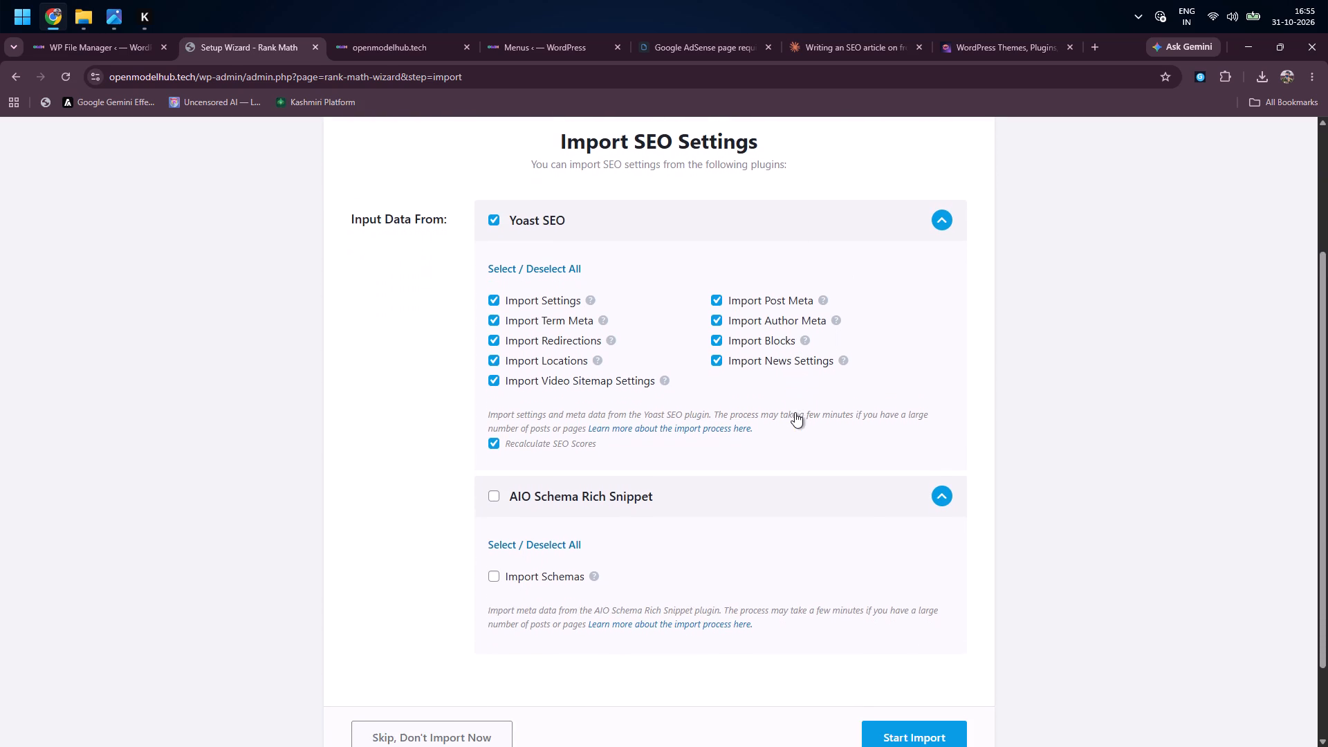
scroll(795, 412, "down", 1)
left_click(715, 481)
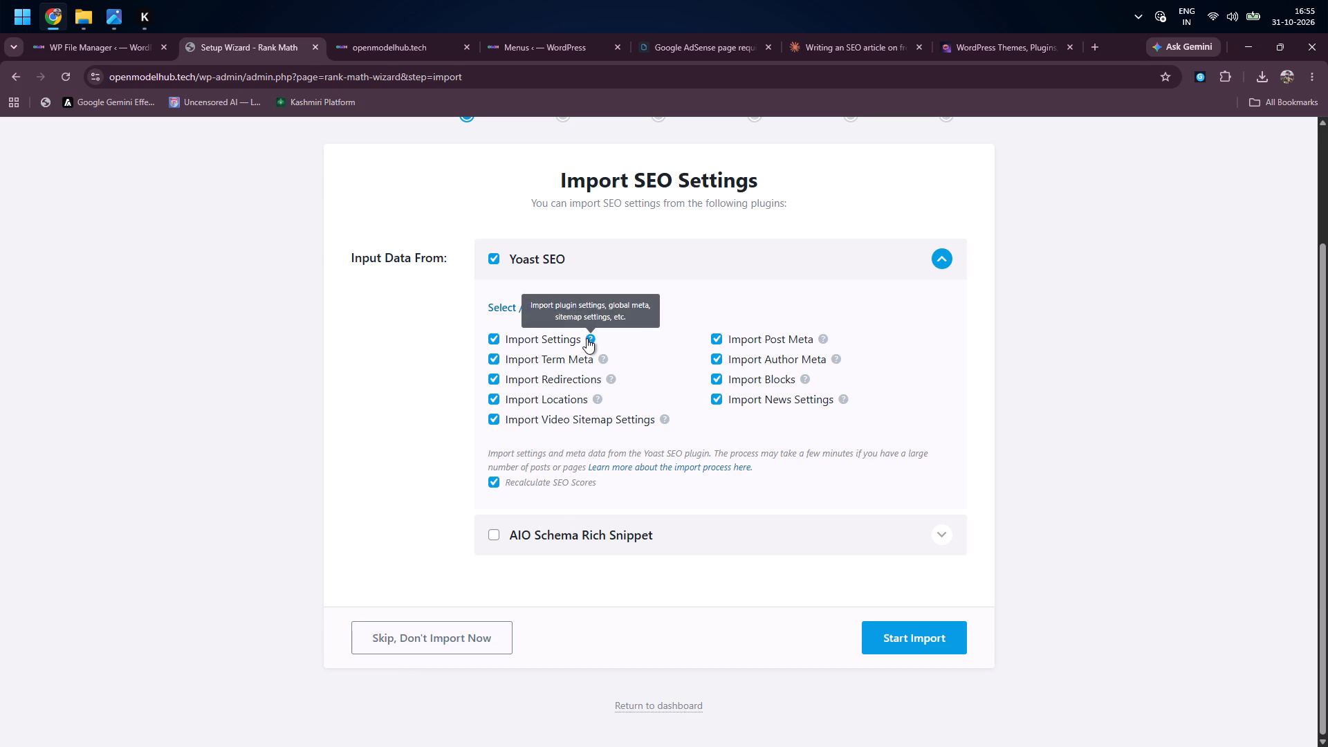
left_click(892, 633)
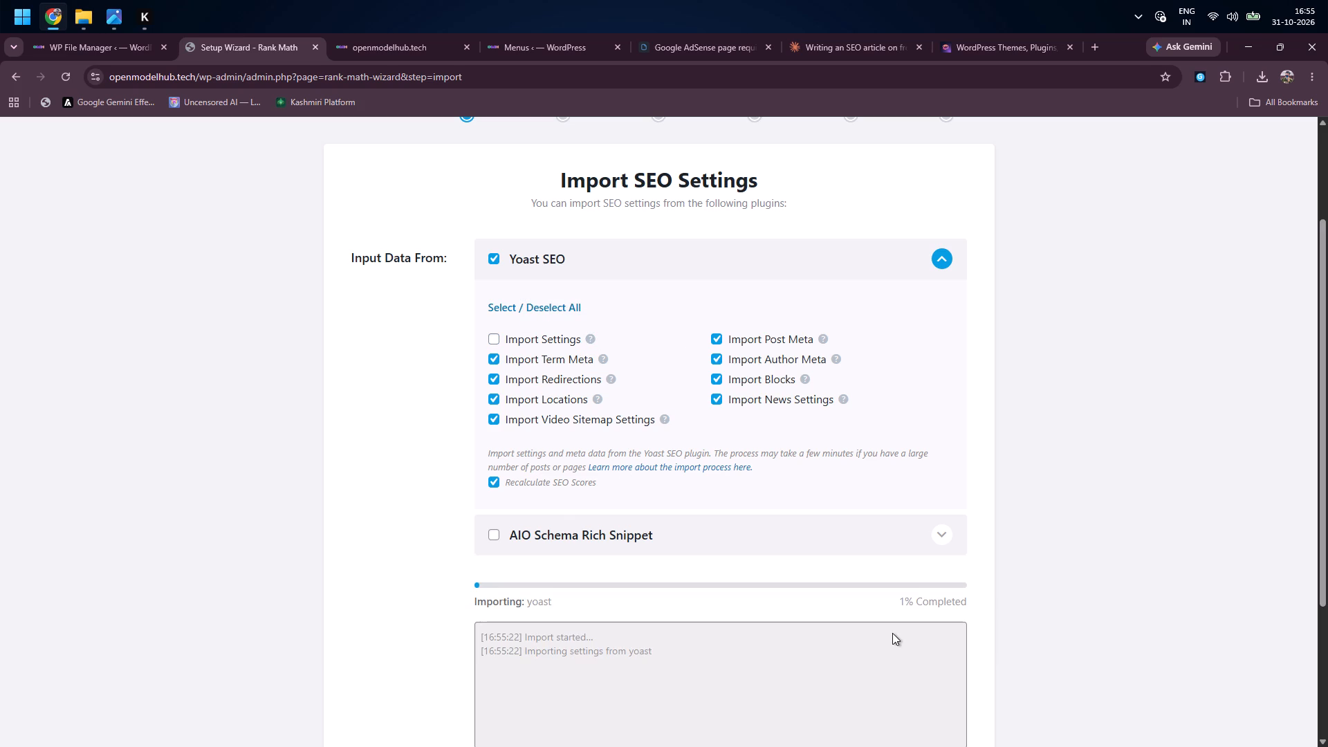
scroll(892, 633, "down", 2)
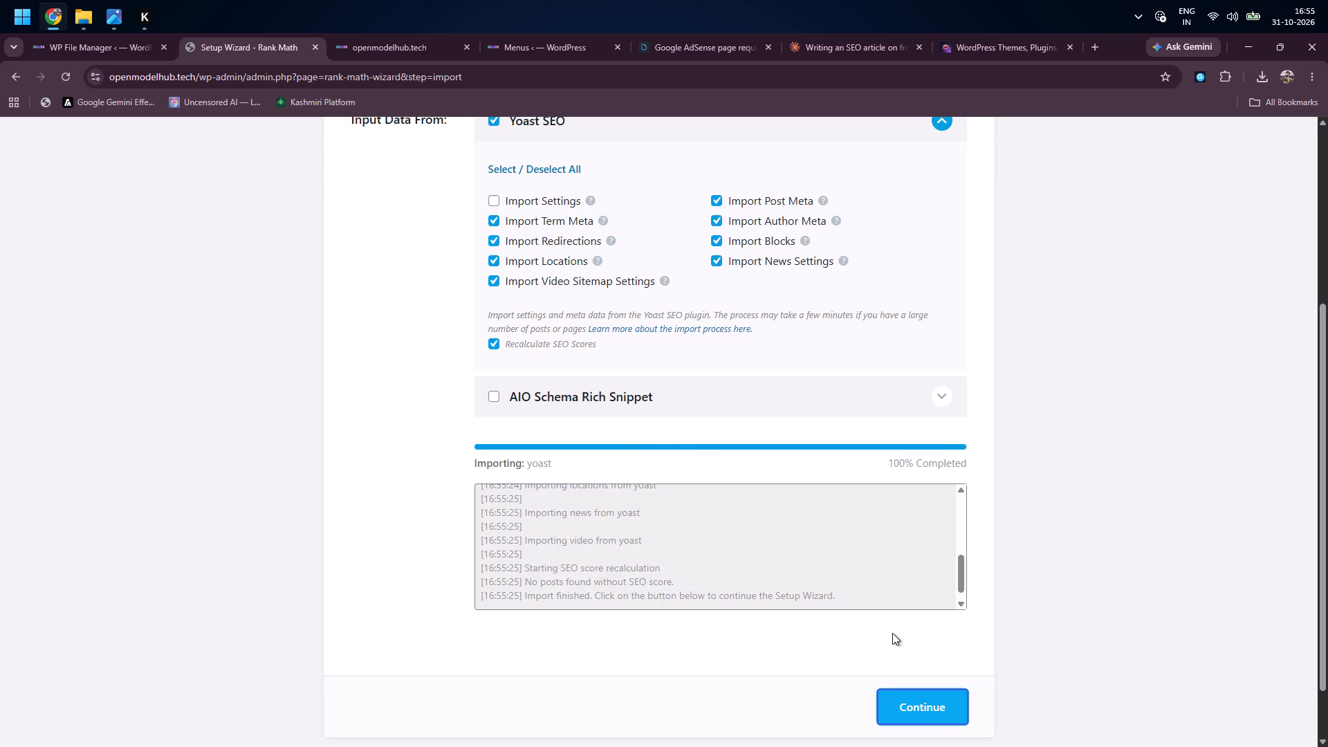
left_click(939, 725)
left_click(939, 716)
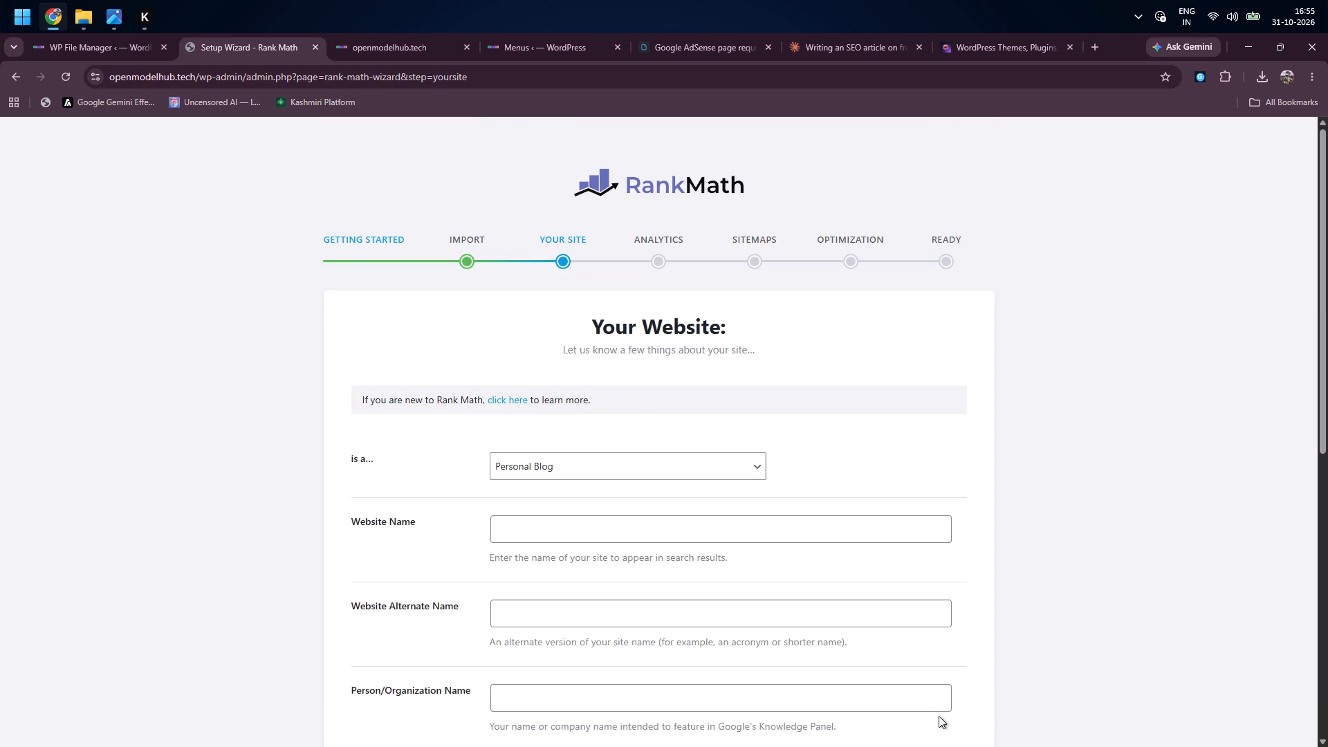
Set the website type to Other Business Website in the Your Website stage of the wizard.
left_click(606, 458)
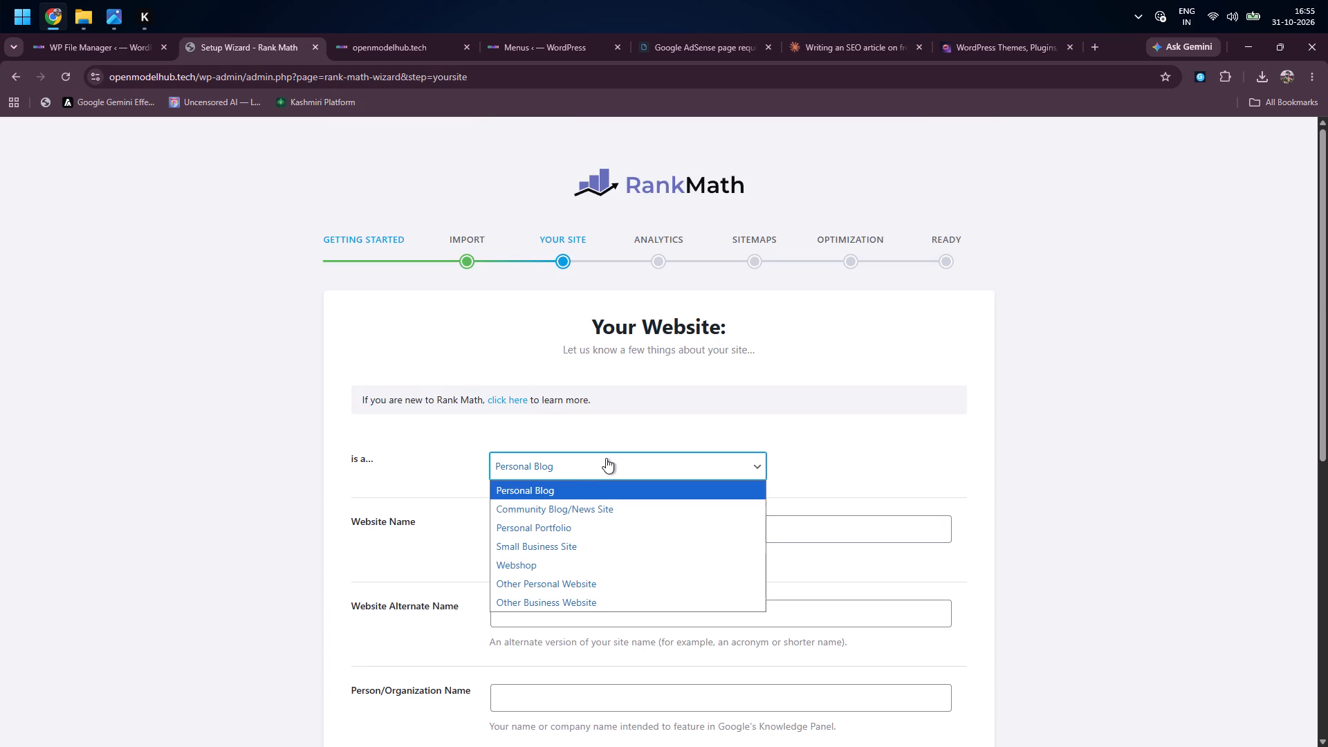
scroll(551, 558, "down", 1)
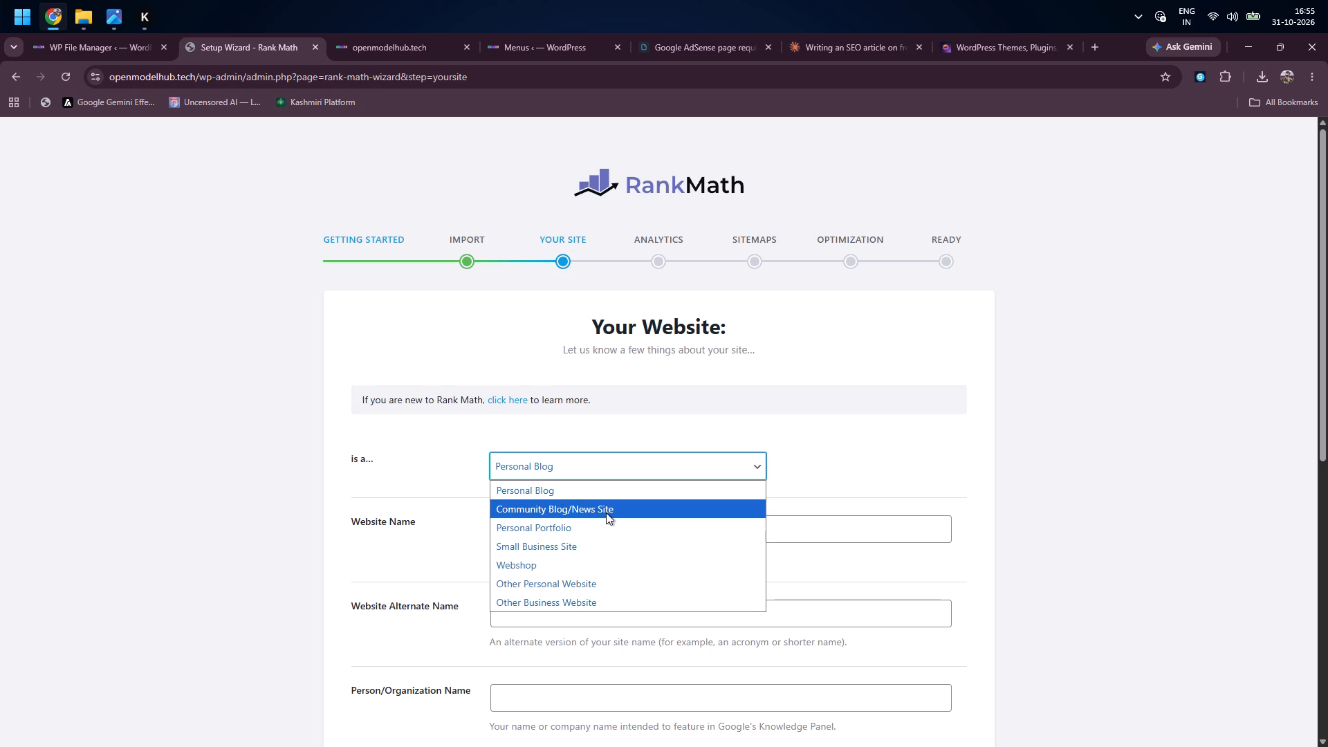
left_click(579, 609)
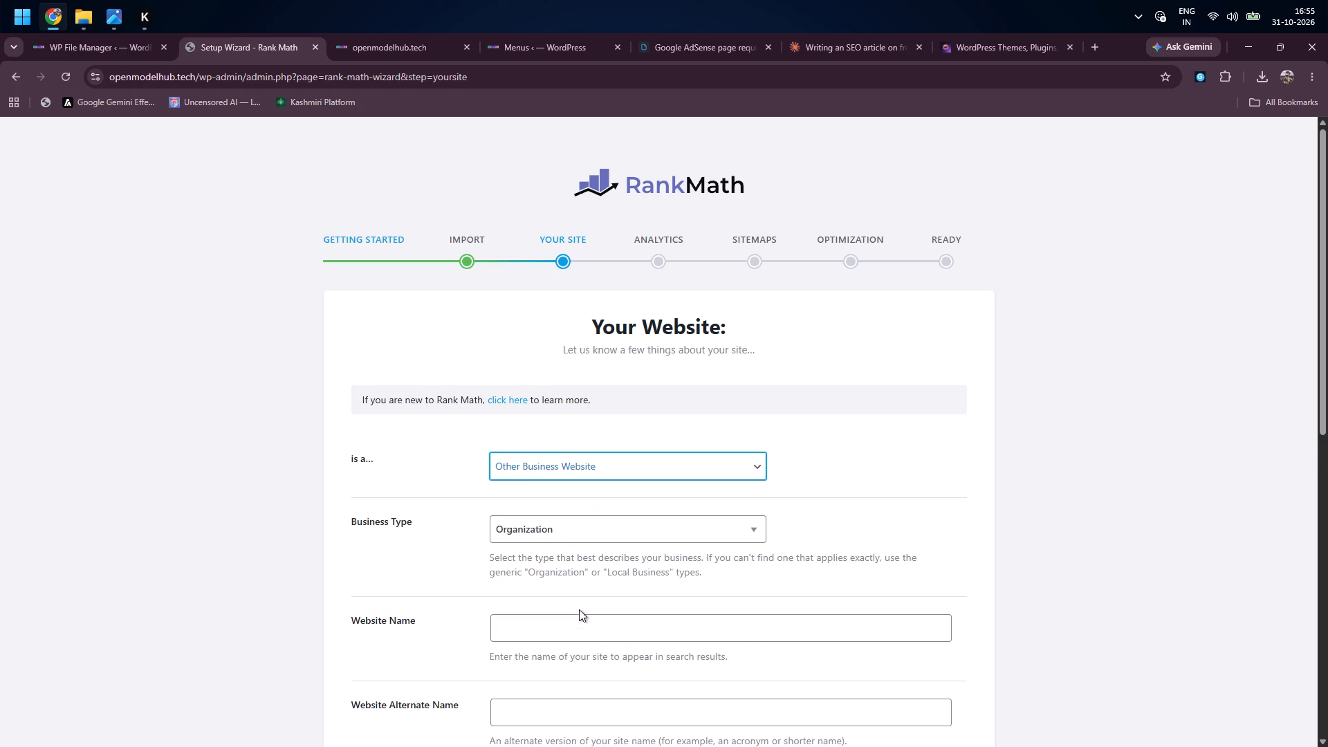
Look through the Business Type options for a suitable category, including filtering the list by IT.
left_click(637, 533)
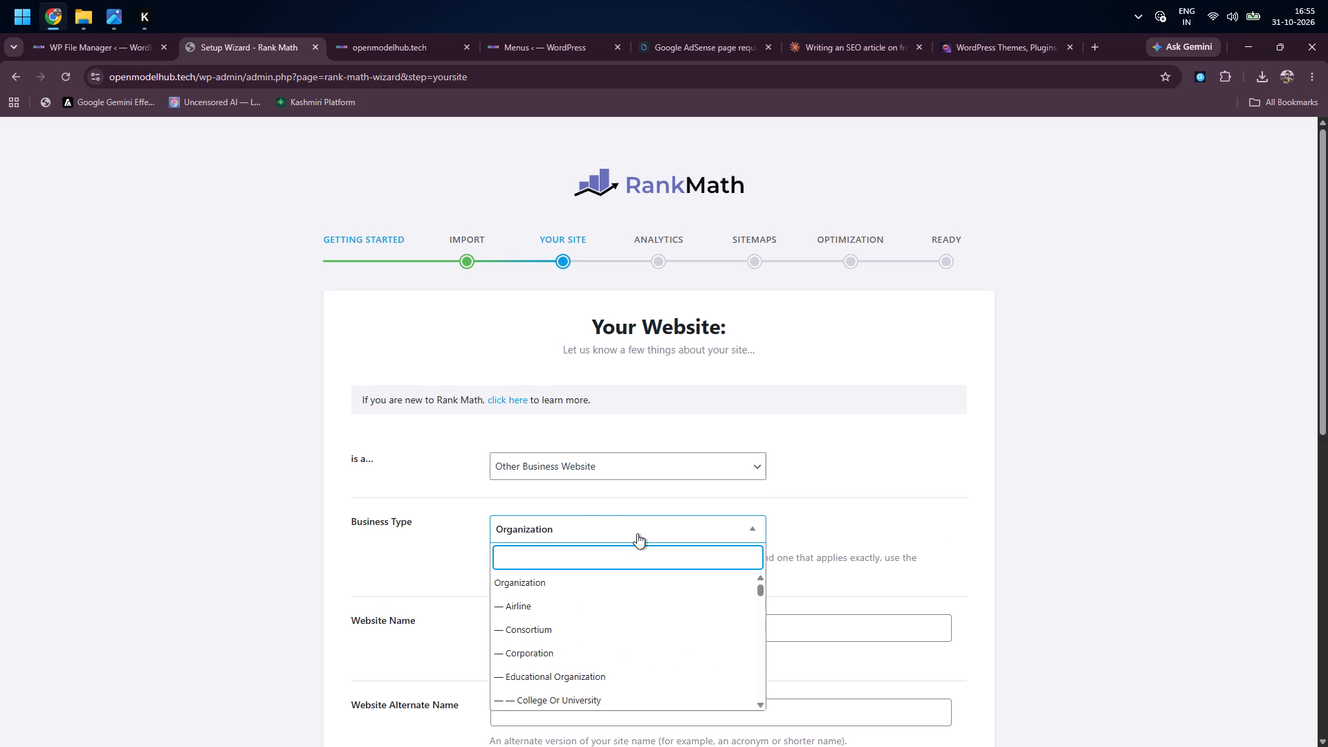
scroll(589, 616, "down", 5)
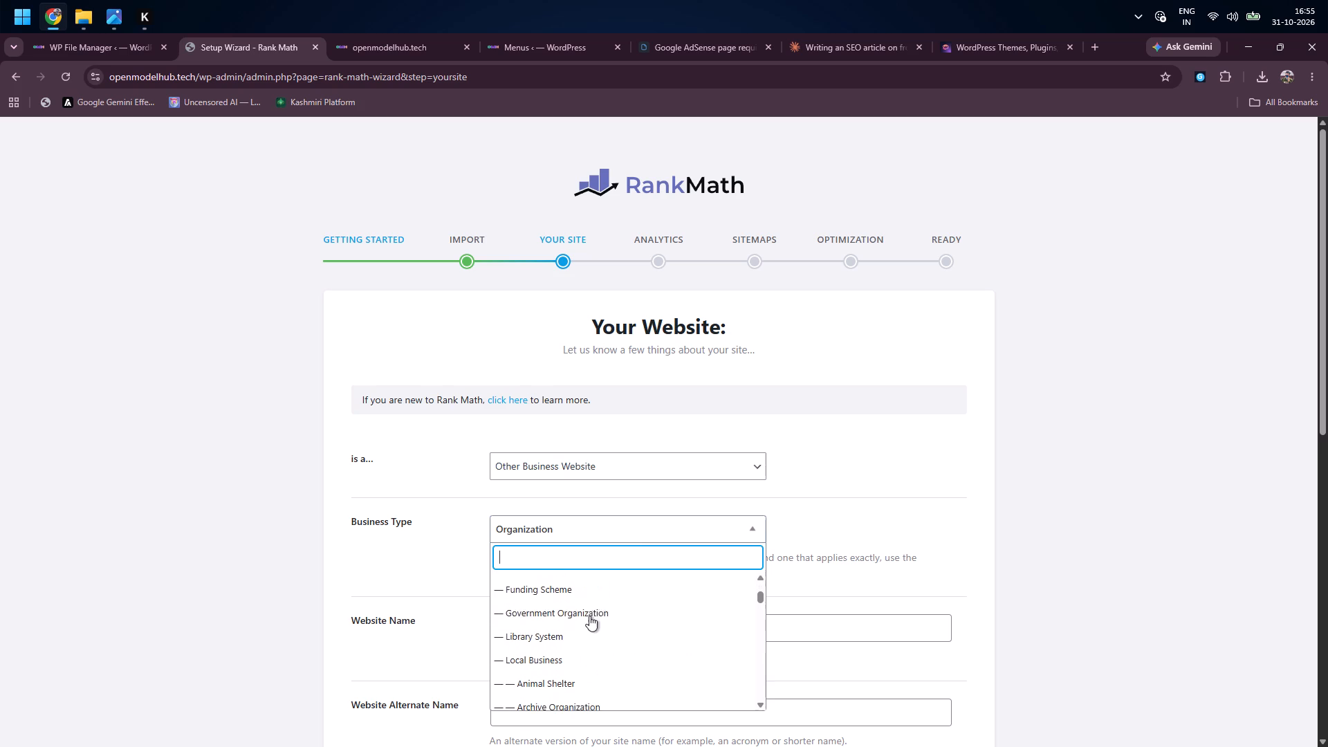
scroll(589, 616, "down", 4)
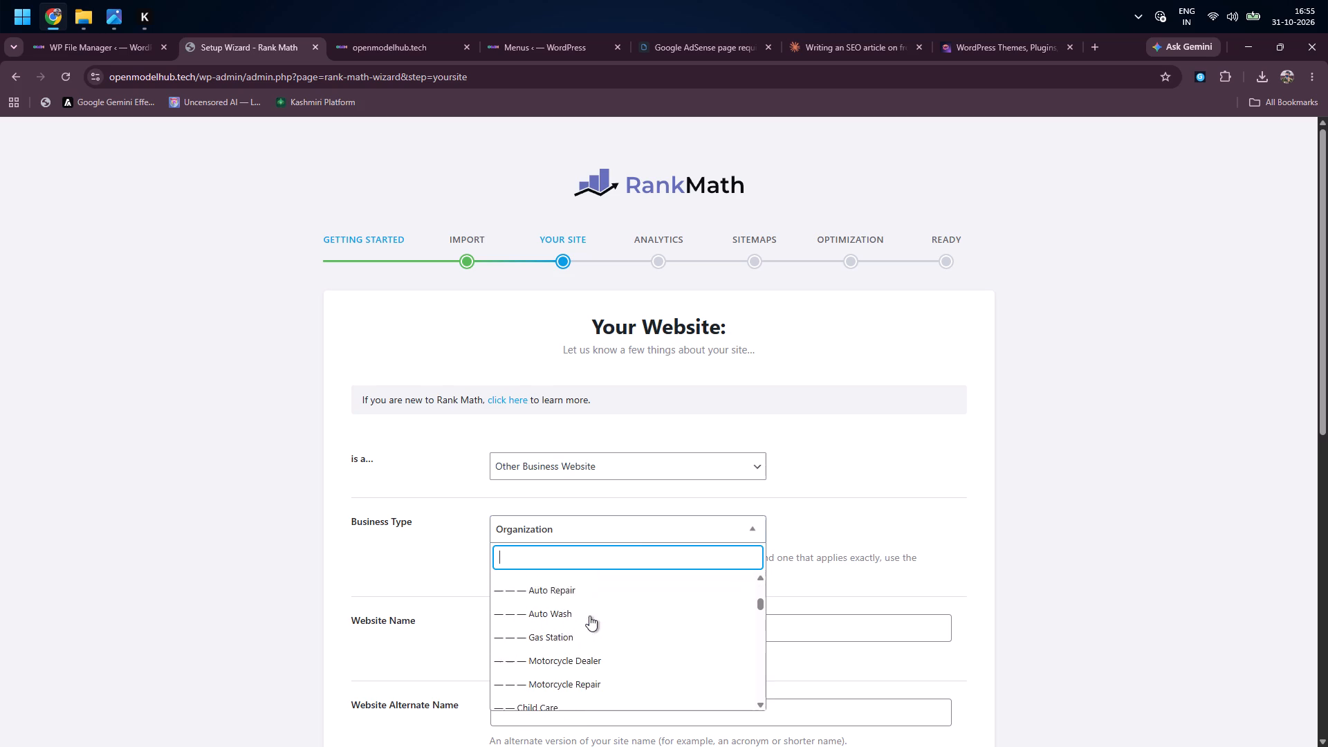
scroll(589, 616, "down", 3)
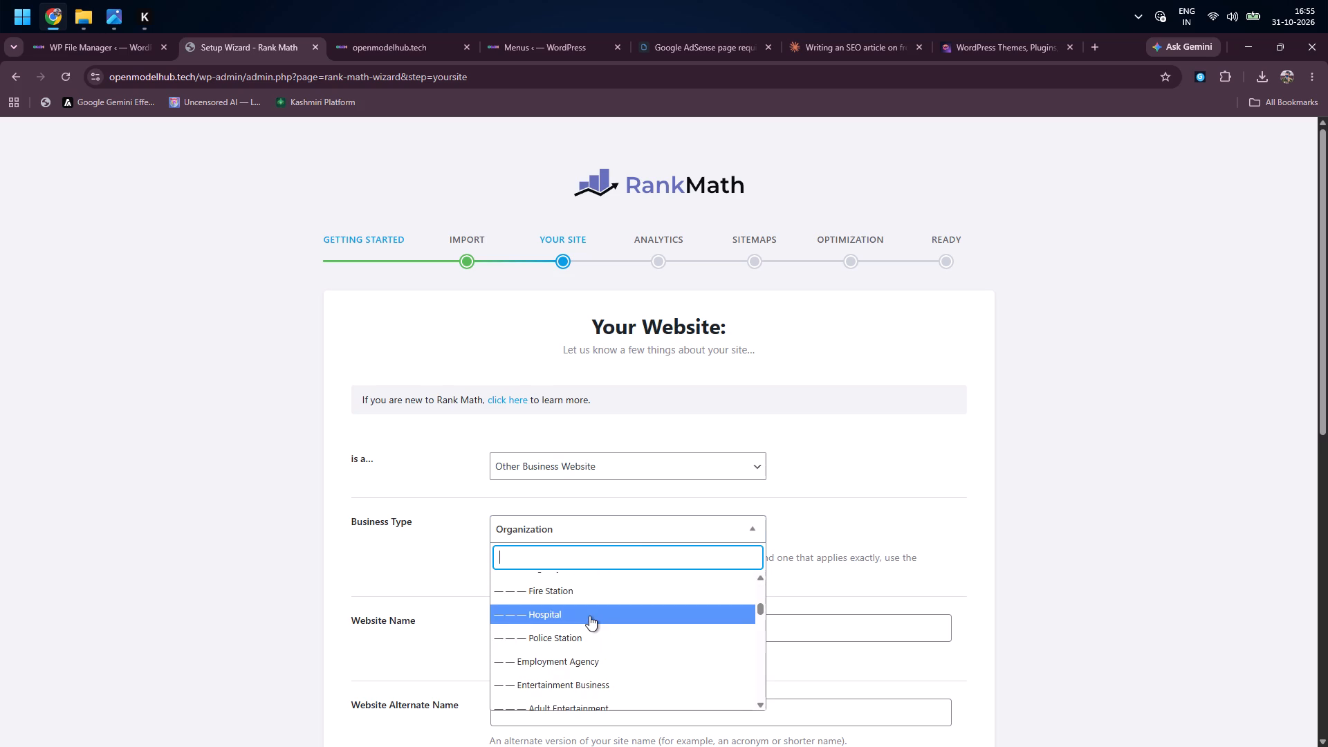
scroll(589, 616, "down", 3)
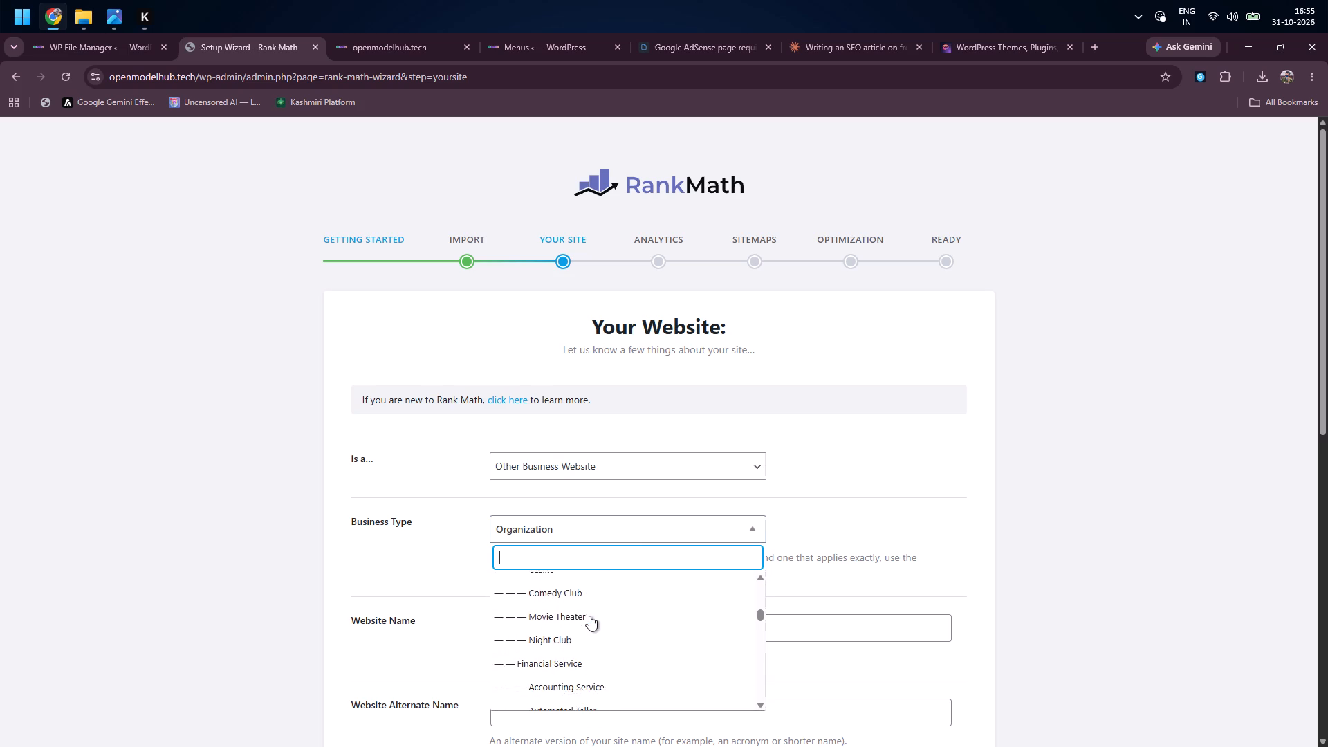
scroll(589, 616, "down", 5)
scroll(589, 616, "up", 1)
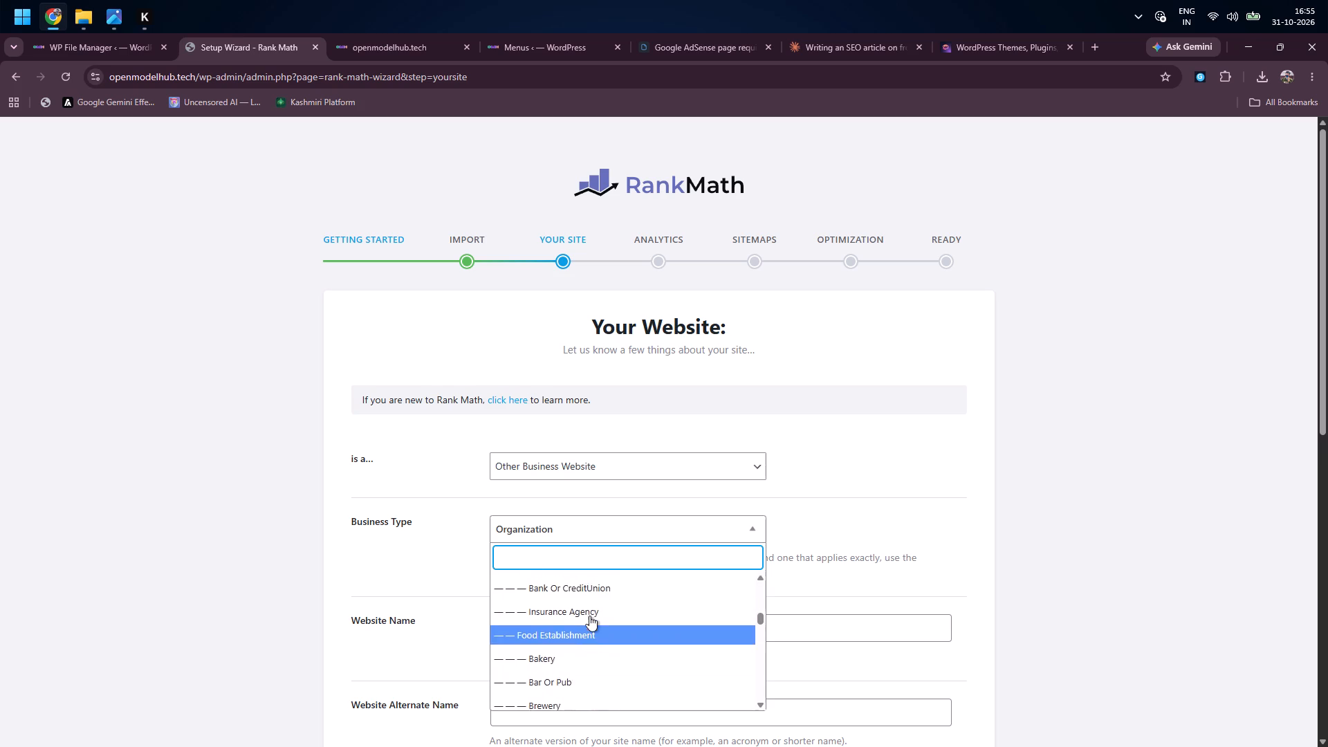
scroll(589, 616, "up", 1)
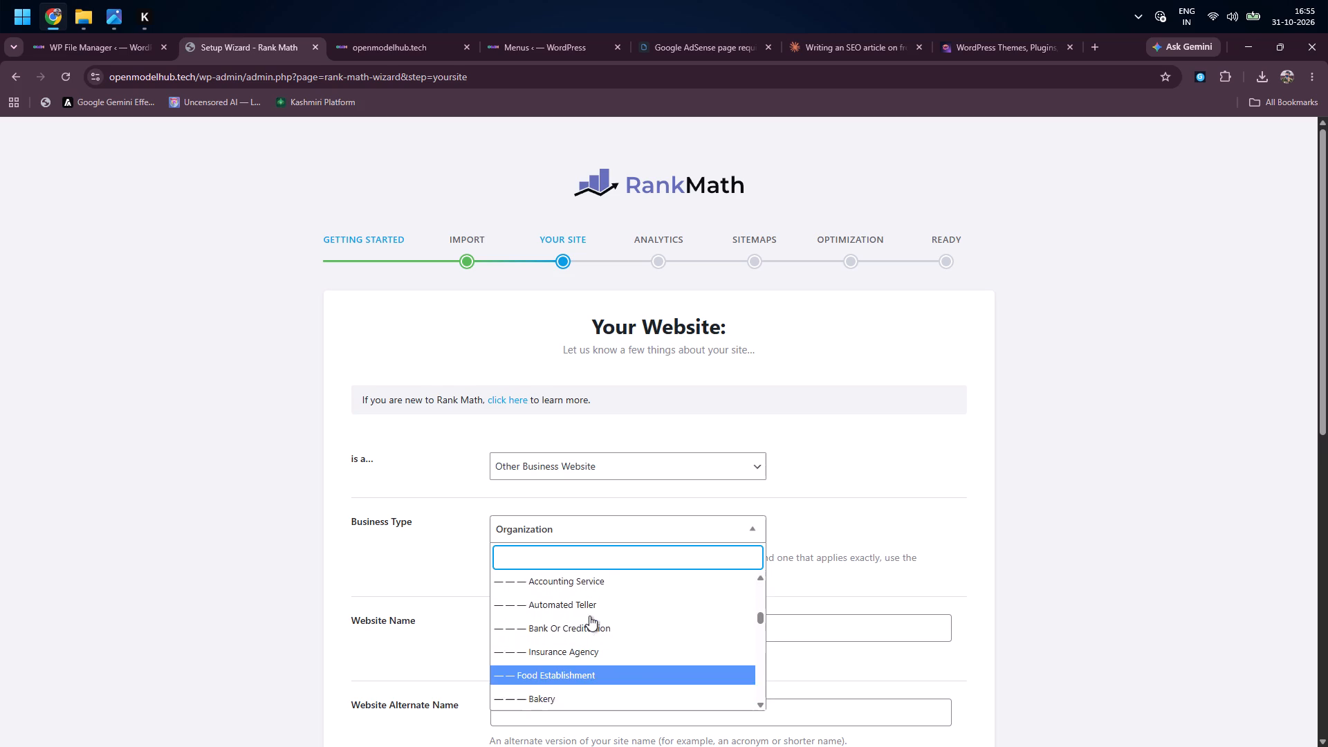
scroll(589, 616, "up", 1)
scroll(589, 616, "down", 4)
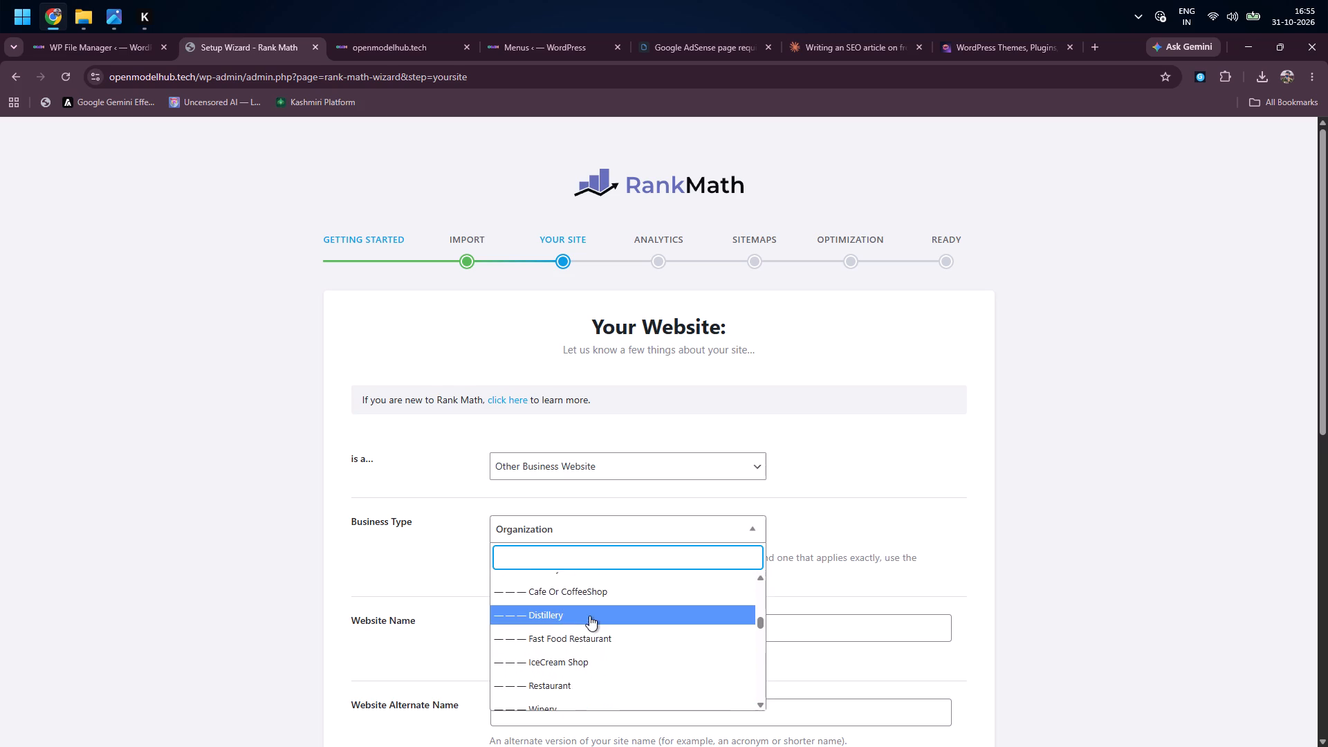
type("IT")
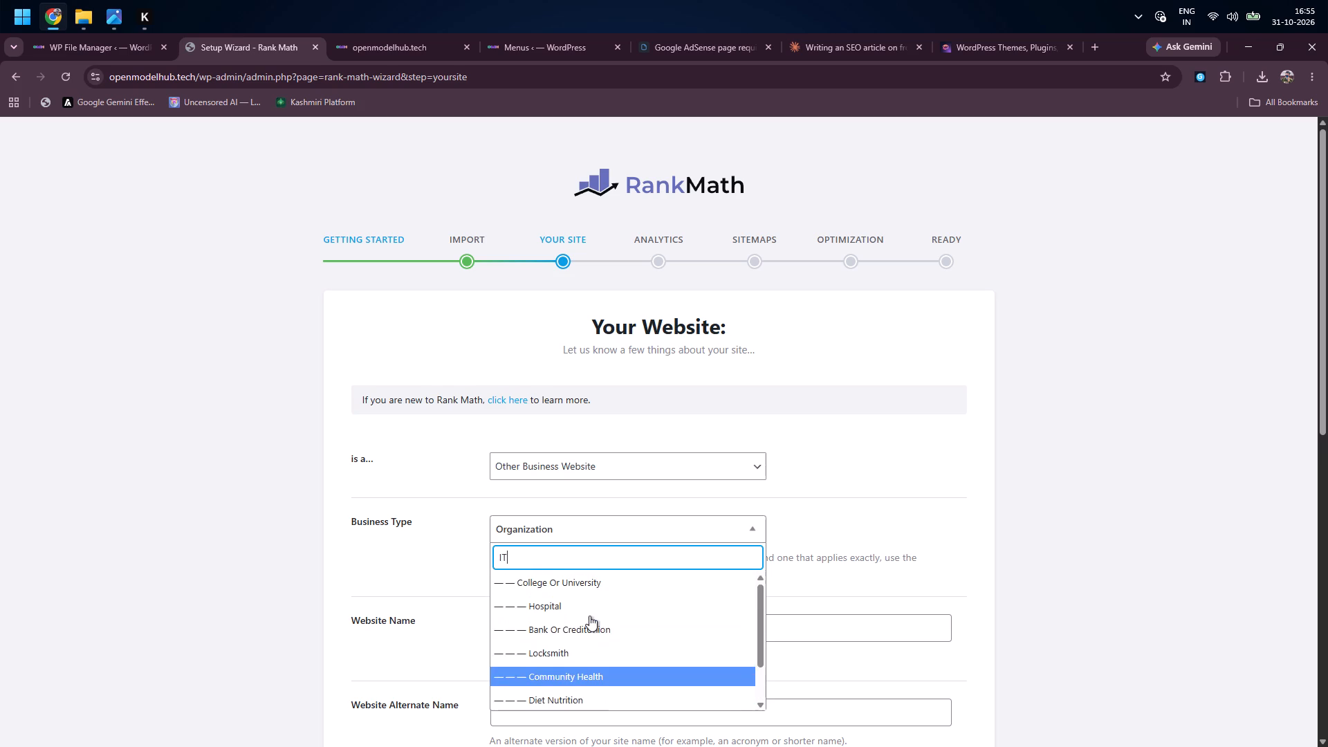
key("BackSpace")
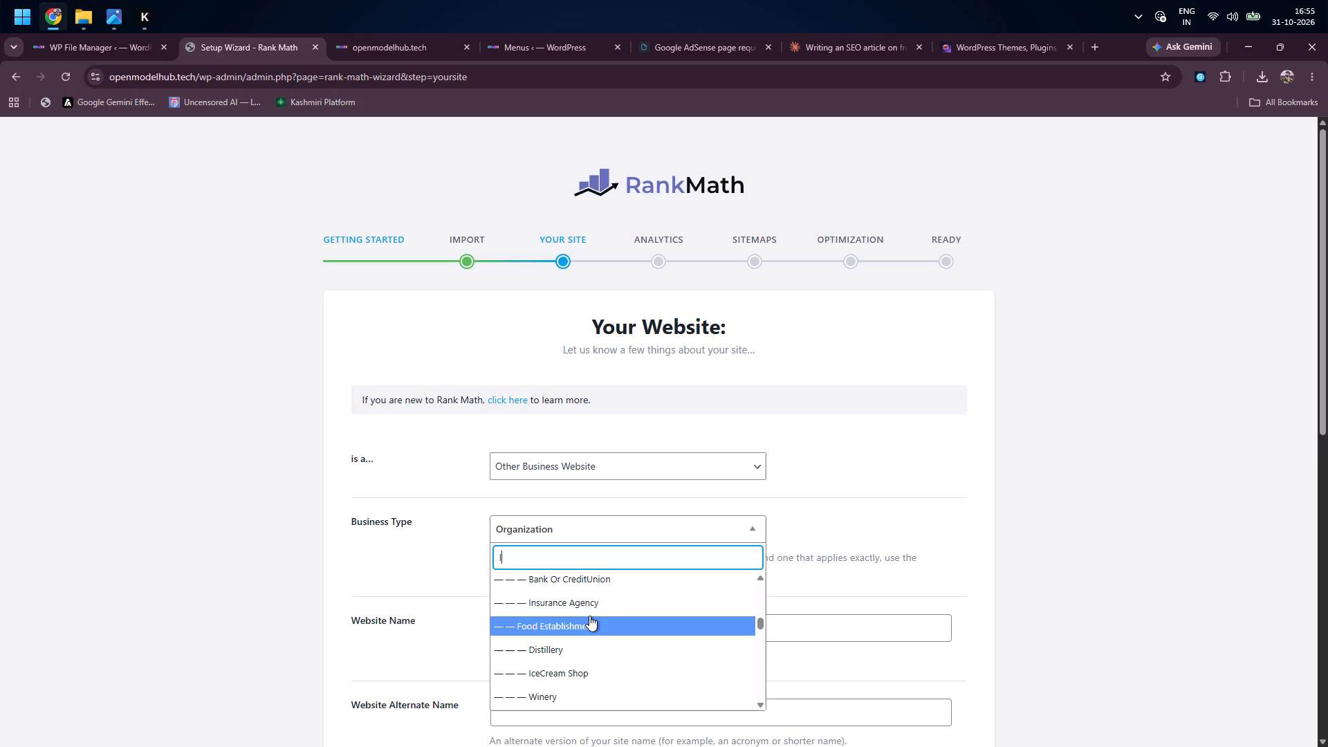
scroll(589, 616, "down", 4)
scroll(589, 616, "up", 4)
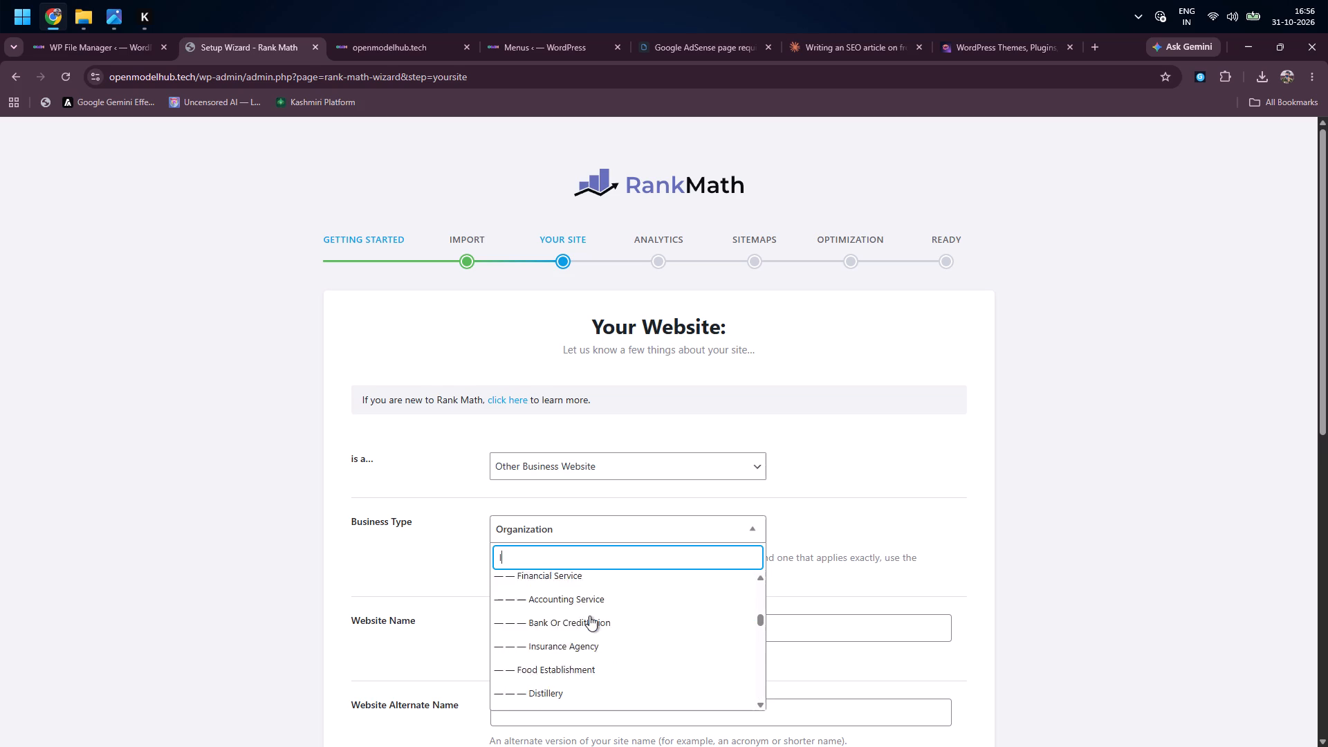
scroll(589, 616, "down", 5)
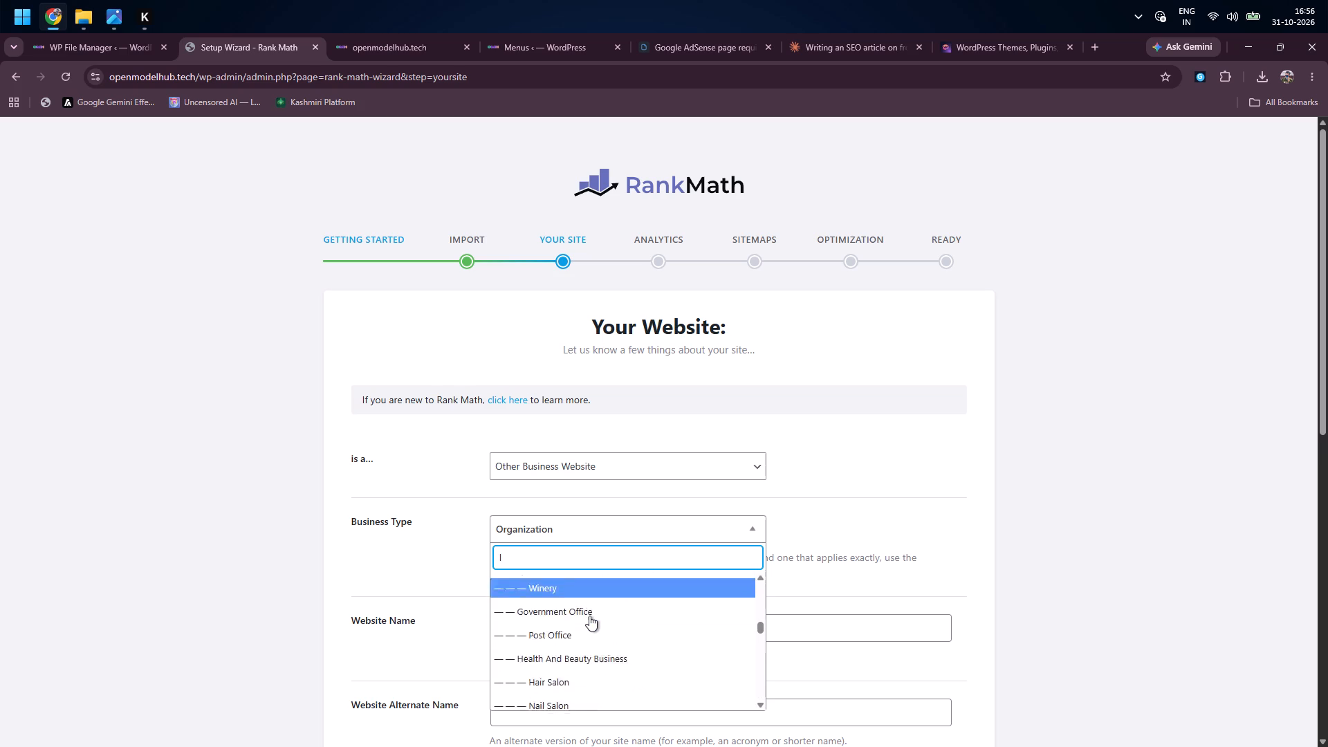
scroll(589, 616, "down", 3)
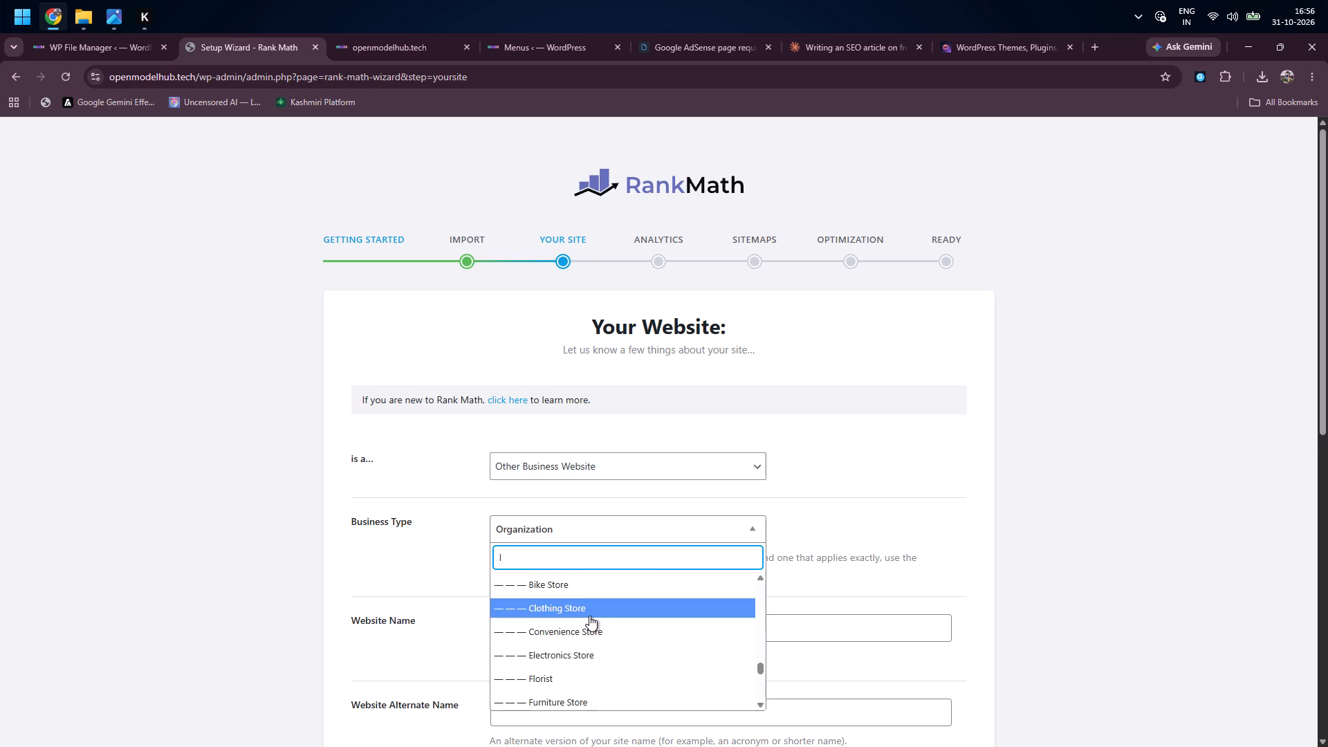
scroll(589, 616, "down", 4)
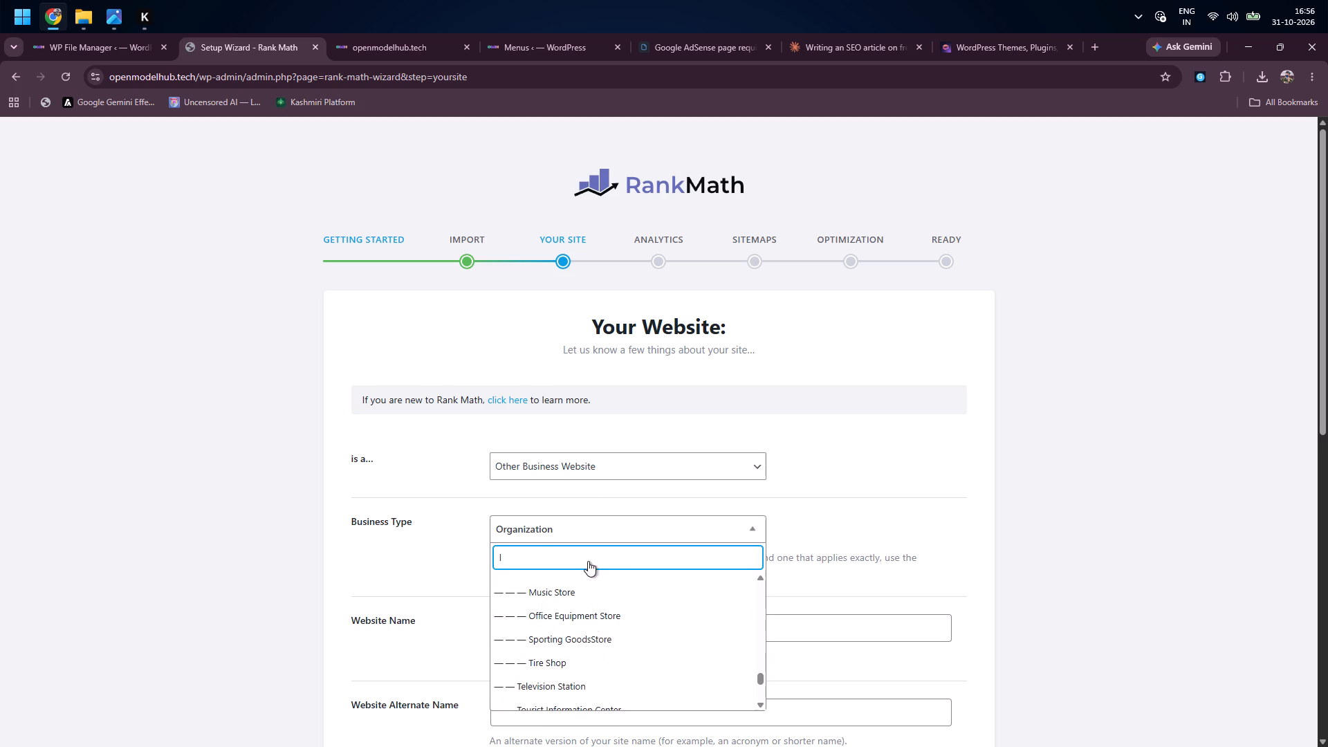
Change the website type to Small Business Site.
left_click(575, 468)
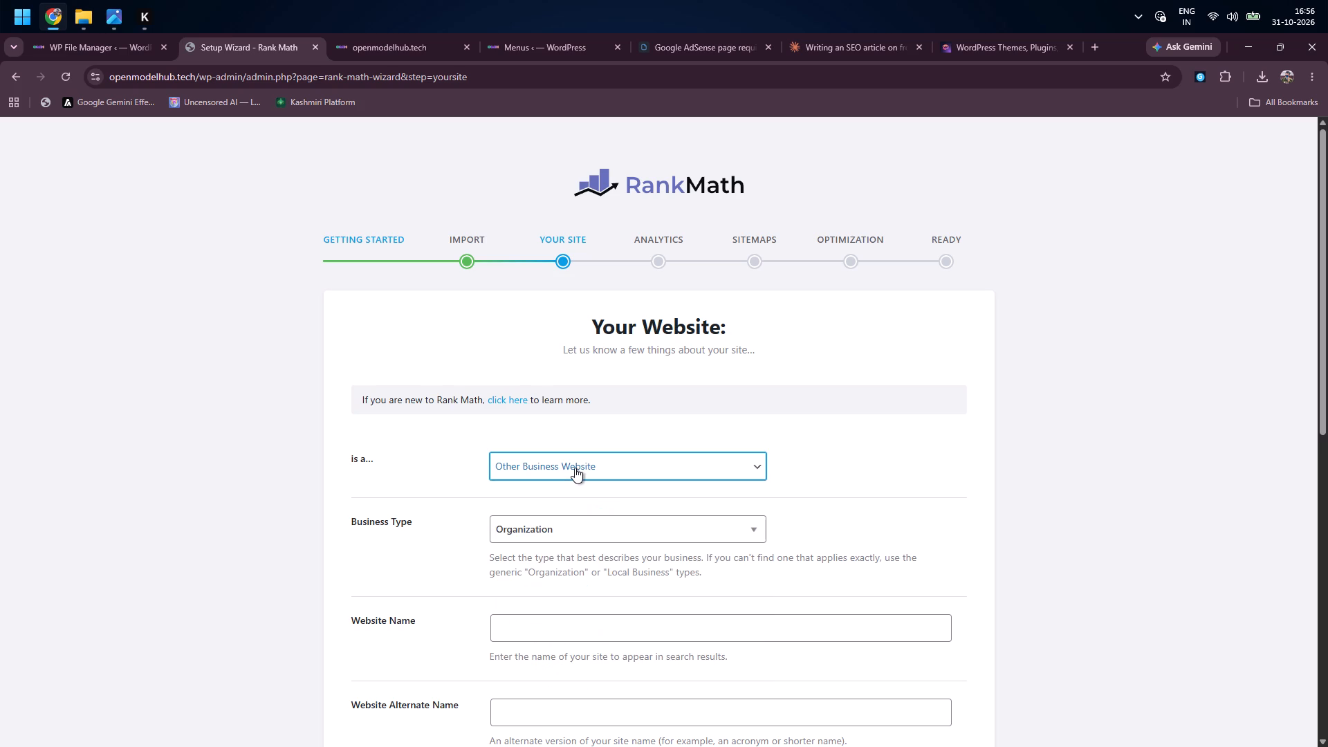
left_click(575, 468)
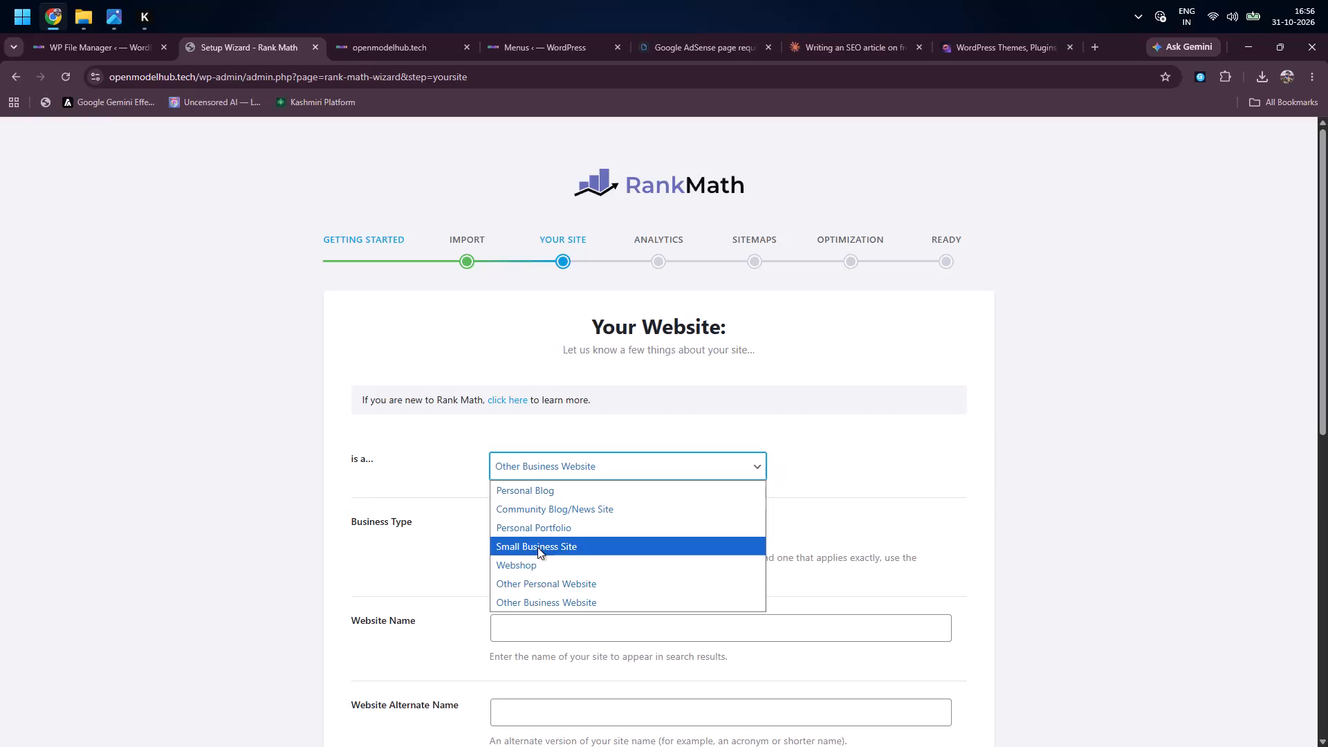
left_click(537, 547)
Look through the Business Type options, from the Organization entries to the end of the list, for a category that fits the site.
left_click(557, 533)
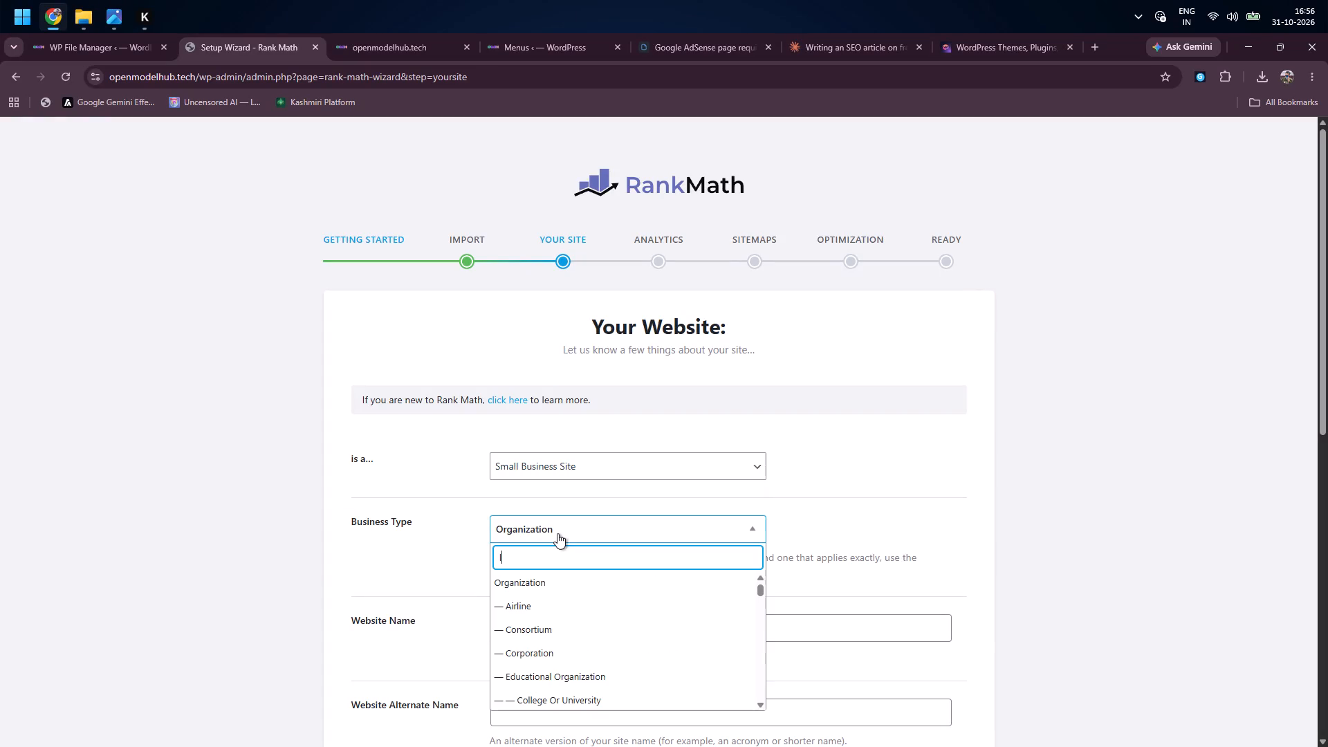
scroll(539, 634, "down", 2)
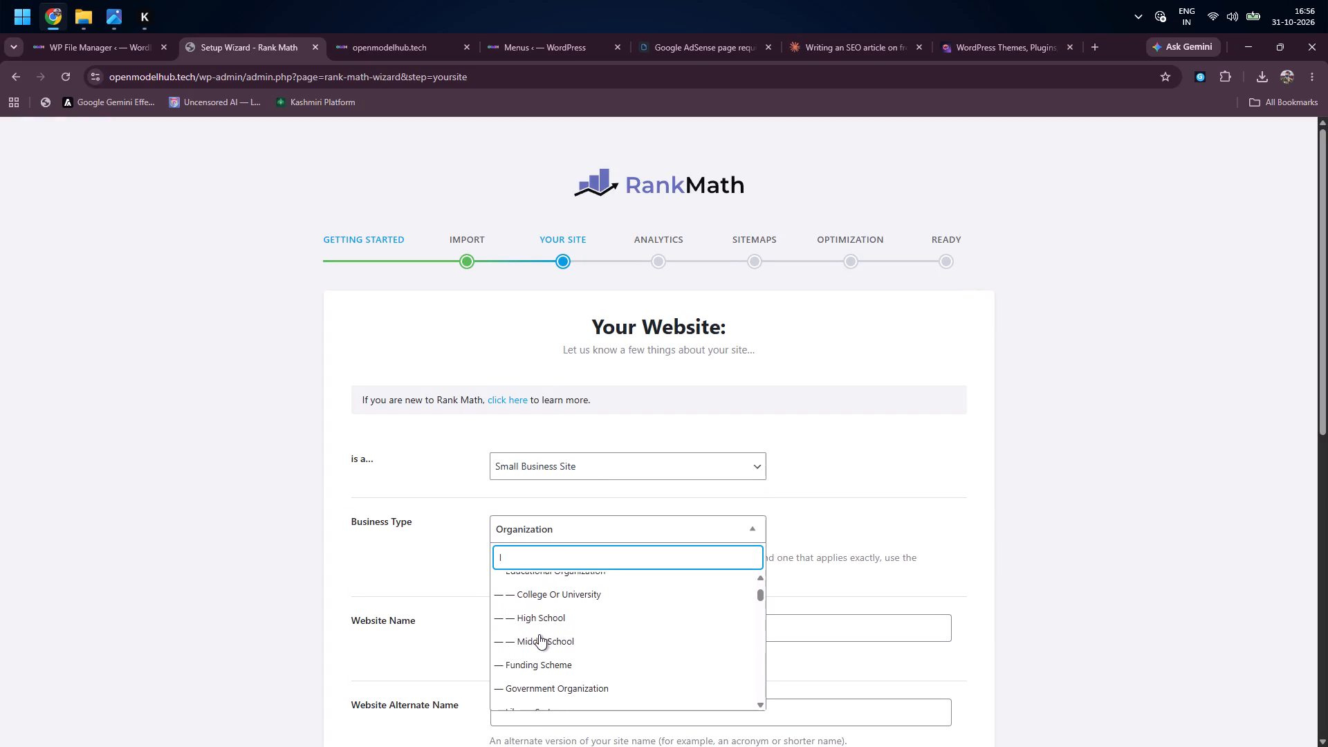
scroll(539, 634, "down", 4)
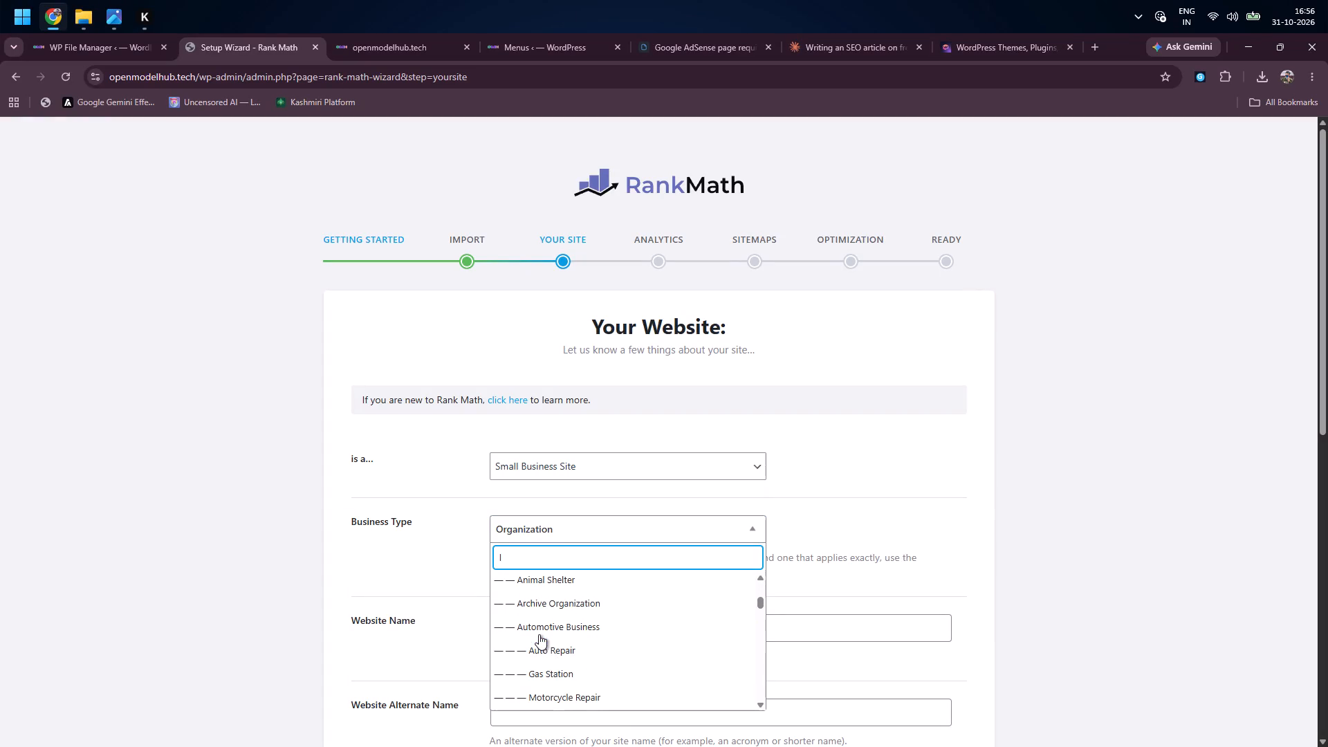
scroll(667, 647, "down", 2)
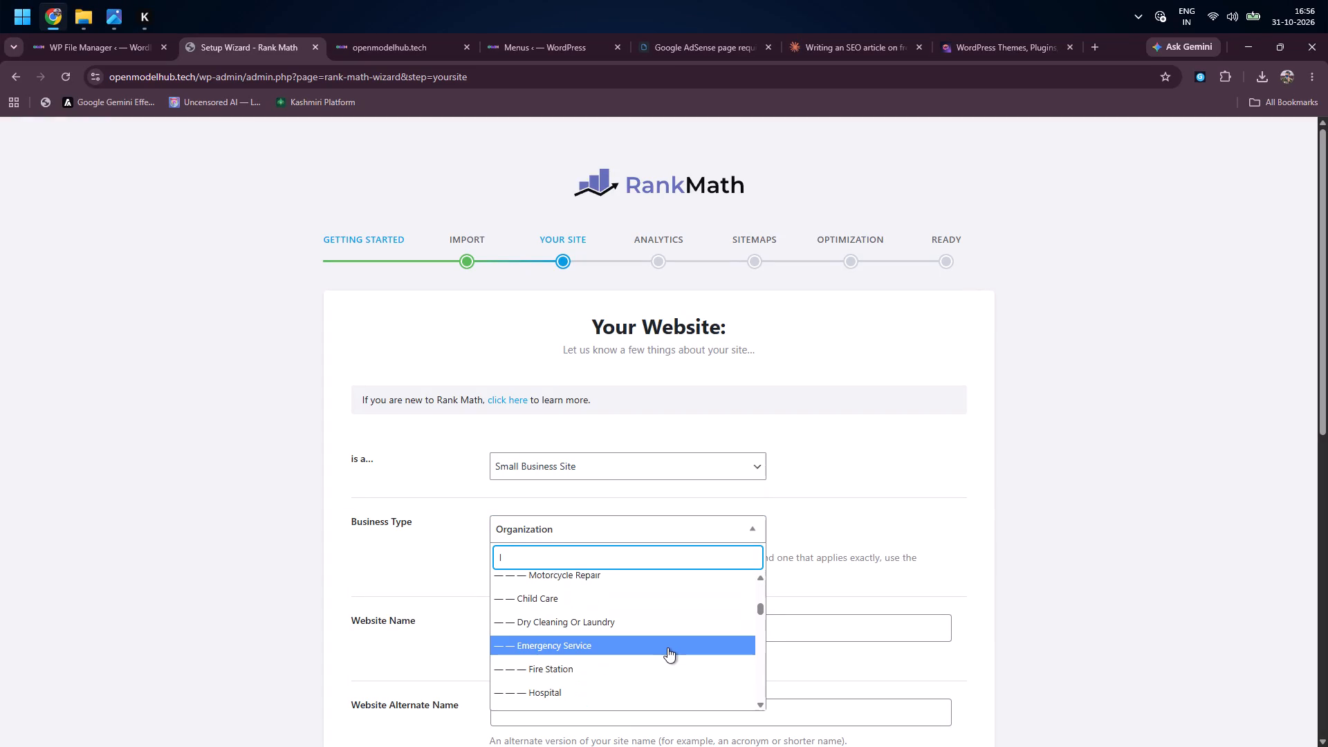
scroll(667, 647, "down", 4)
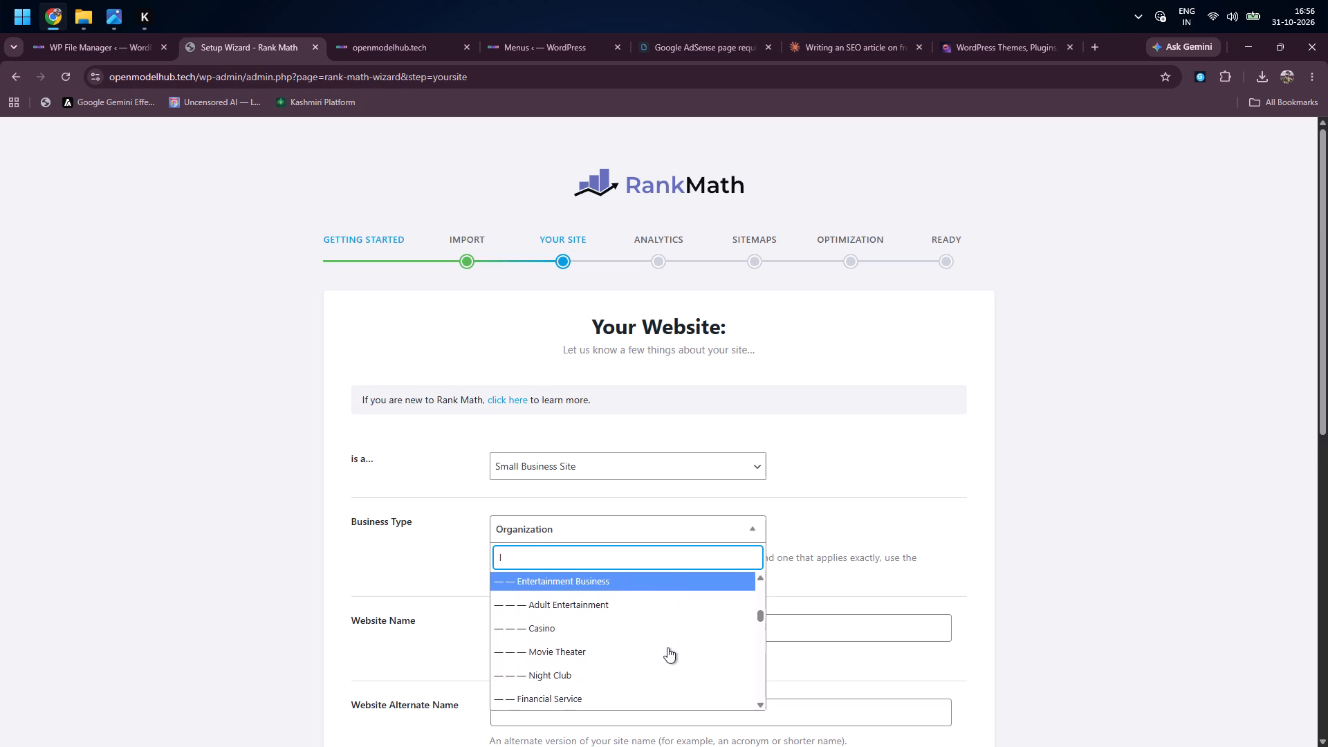
scroll(667, 647, "down", 3)
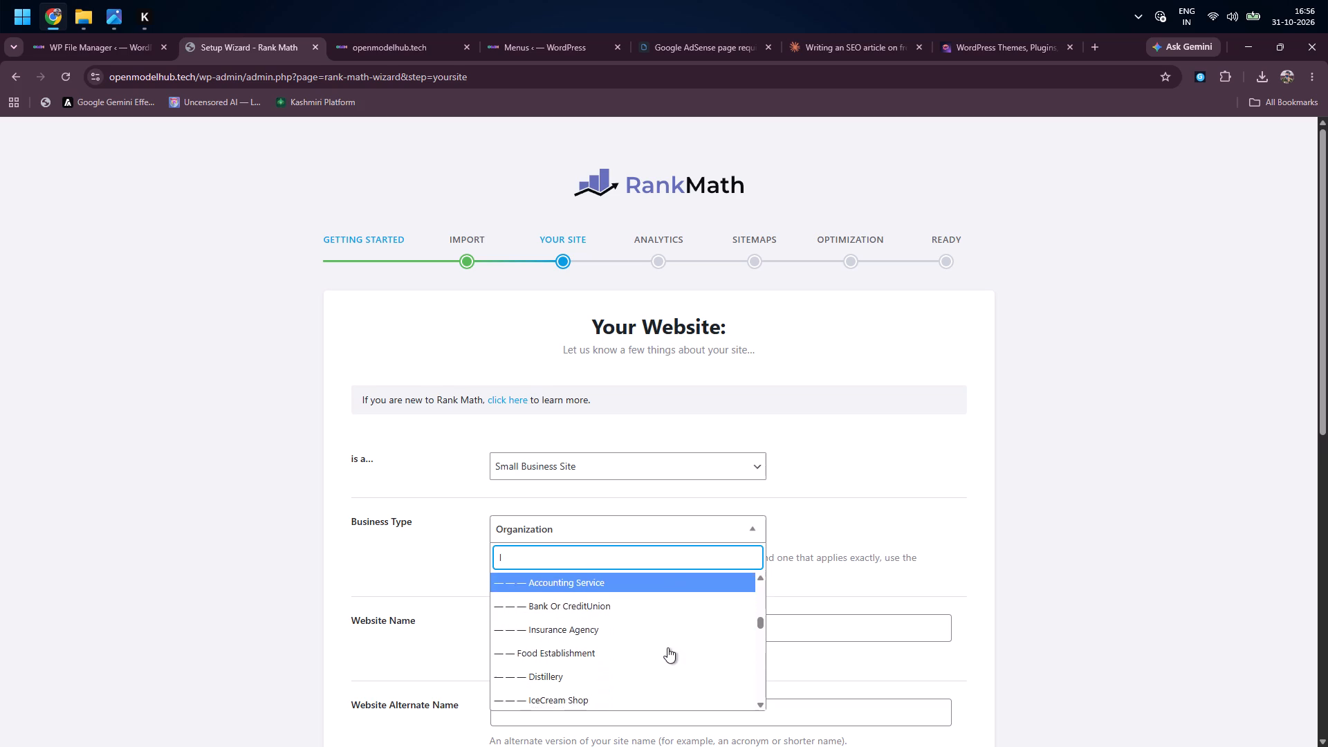
scroll(667, 647, "down", 4)
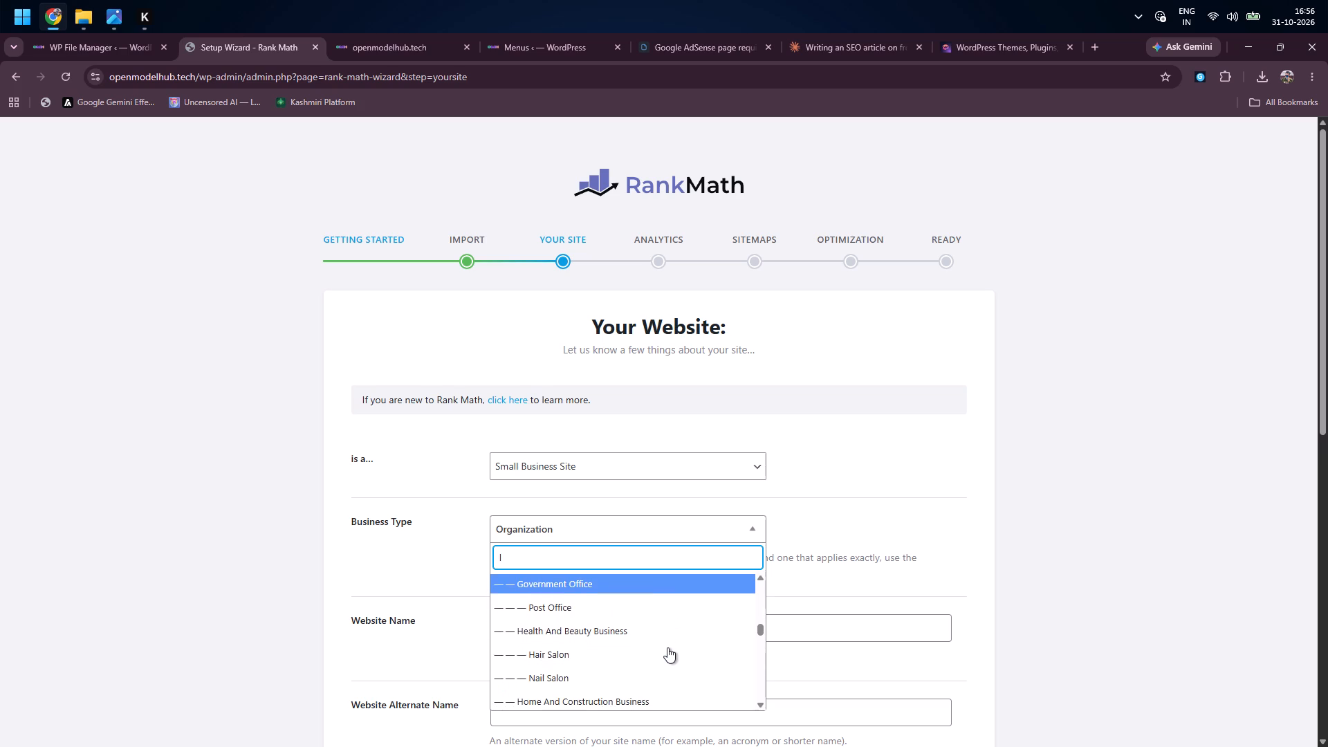
scroll(667, 647, "down", 1)
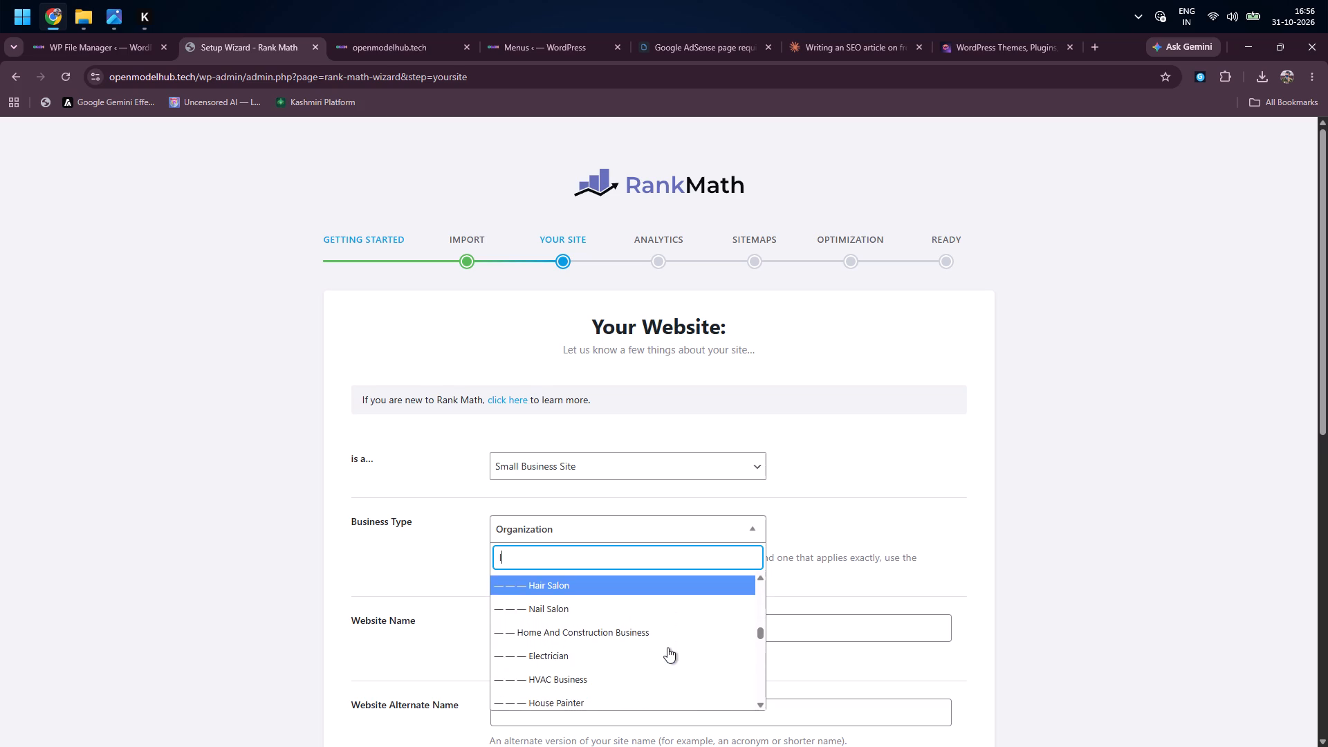
scroll(667, 647, "down", 3)
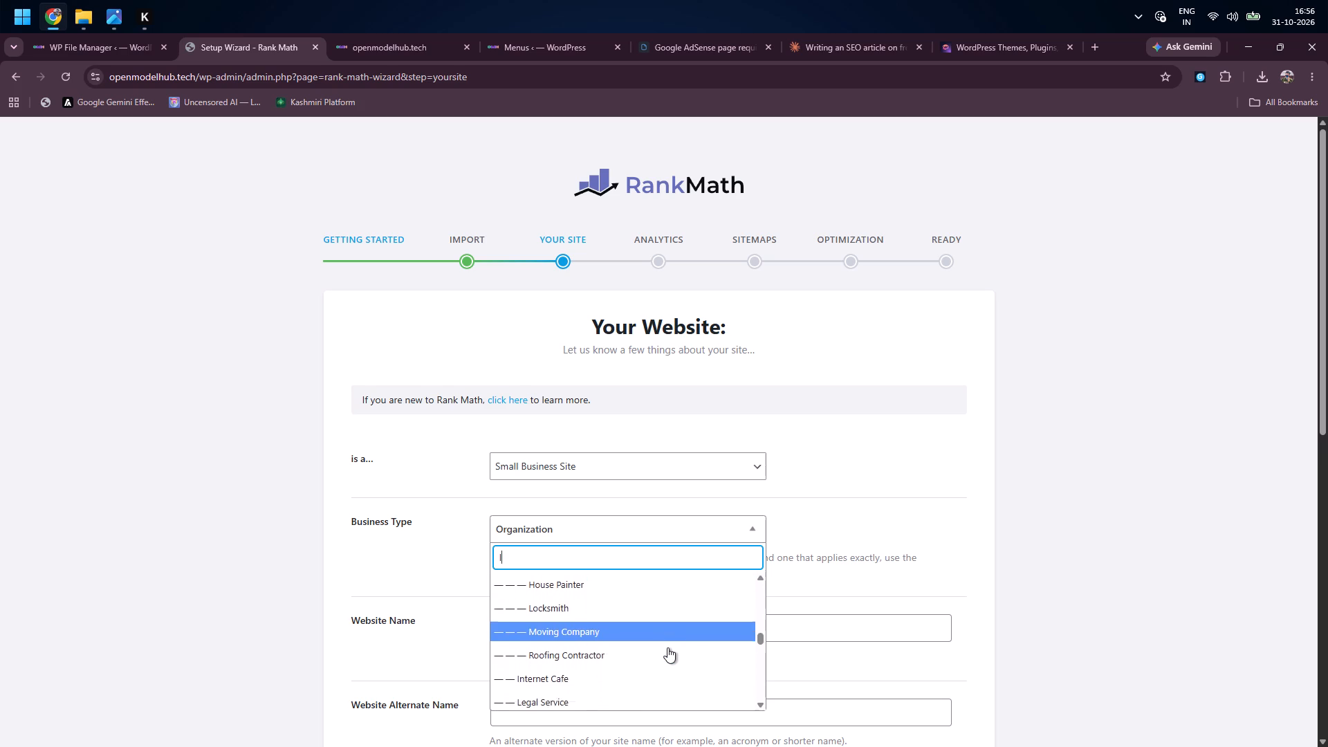
scroll(667, 647, "down", 2)
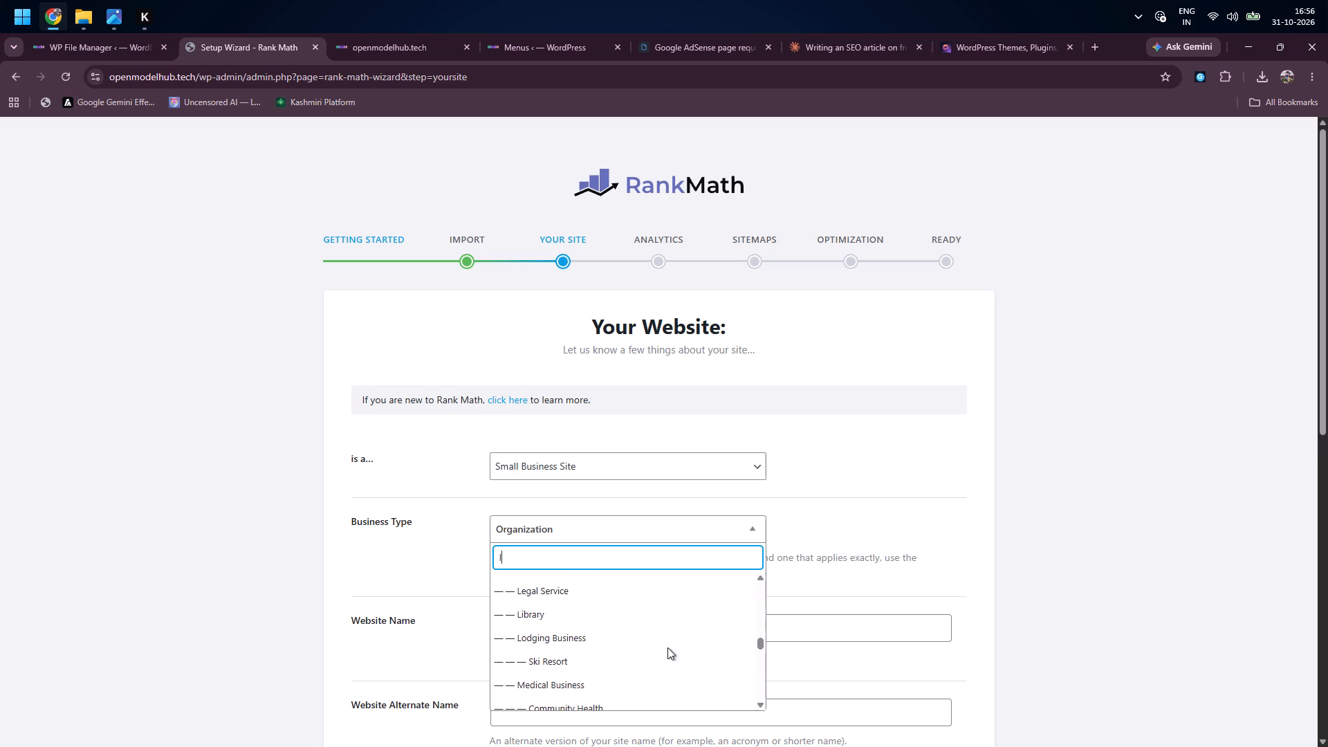
scroll(667, 647, "down", 3)
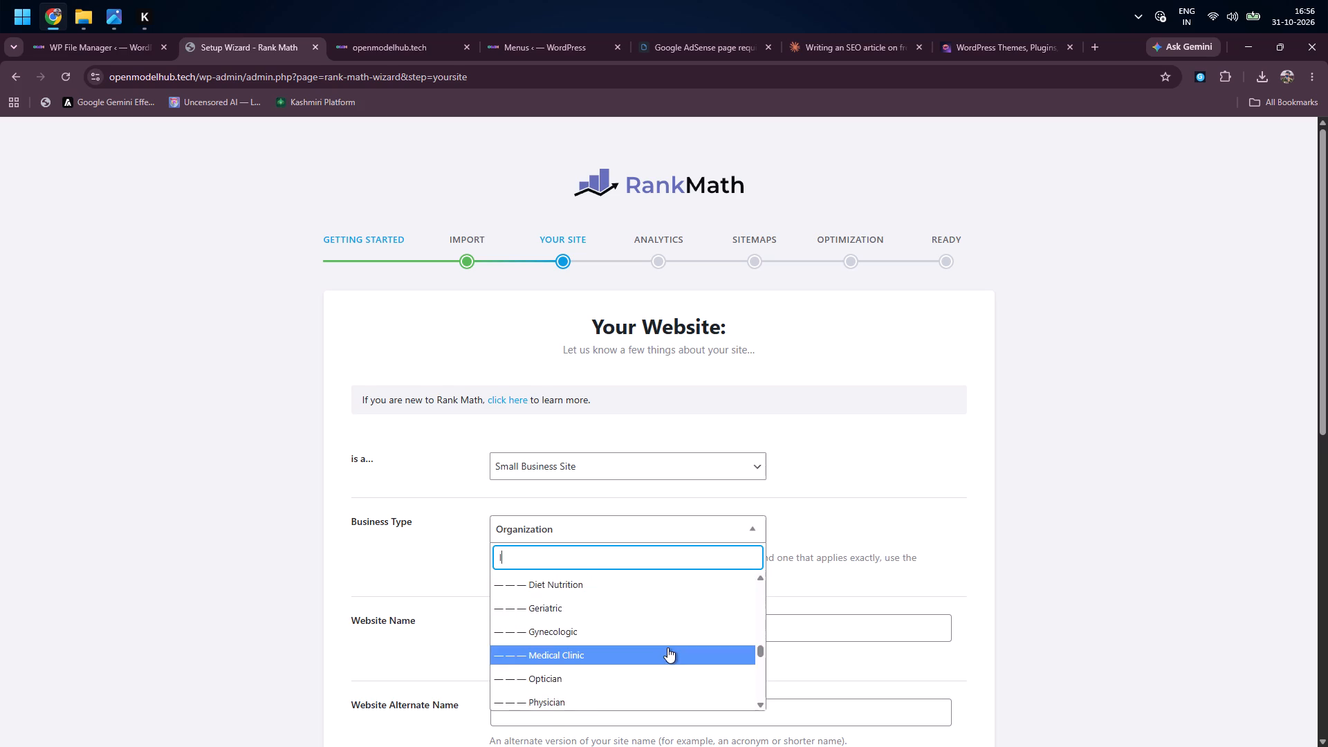
scroll(667, 647, "down", 3)
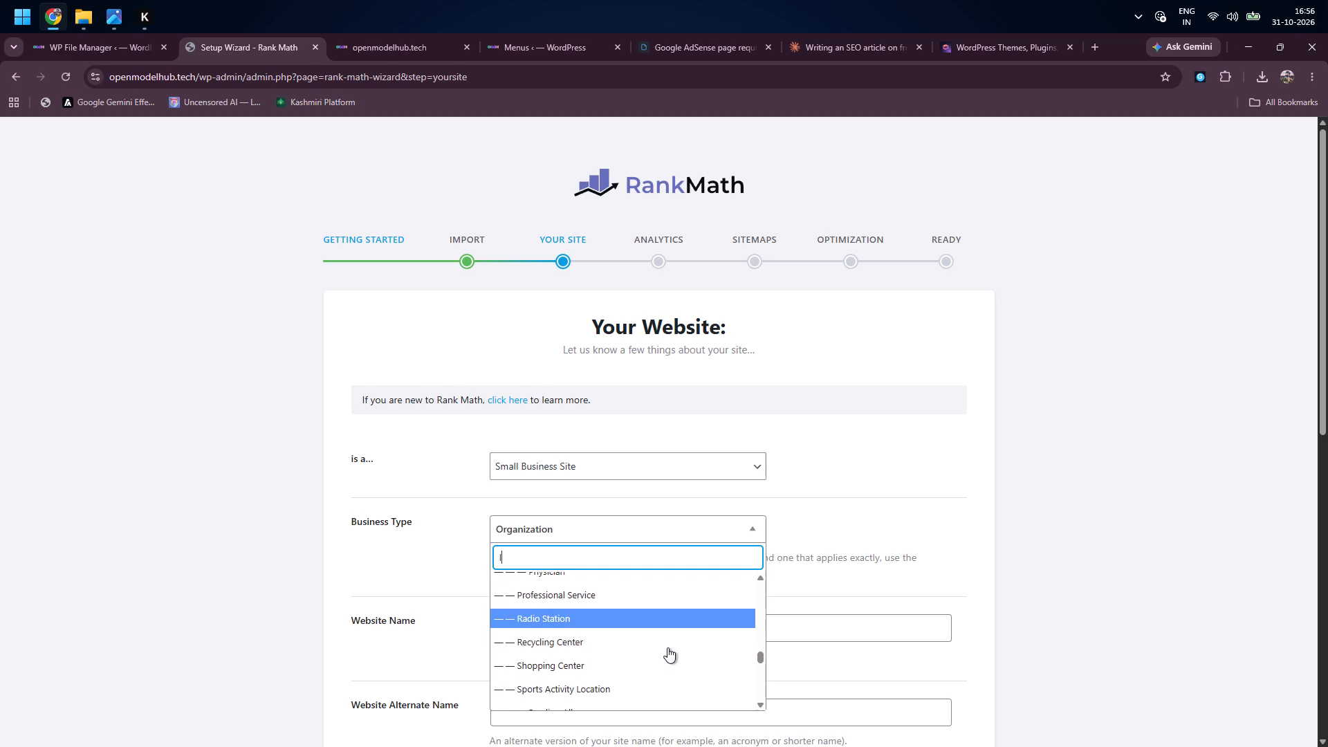
scroll(667, 647, "down", 1)
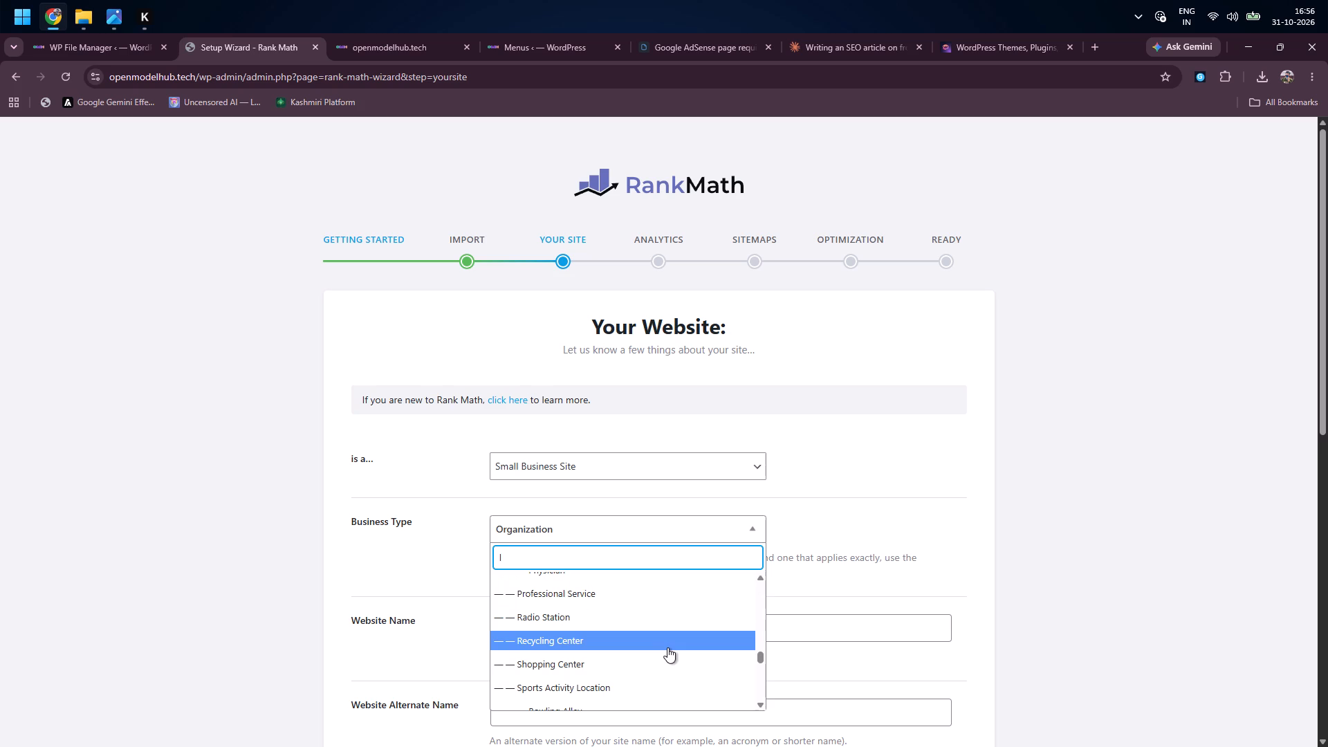
scroll(667, 647, "down", 1)
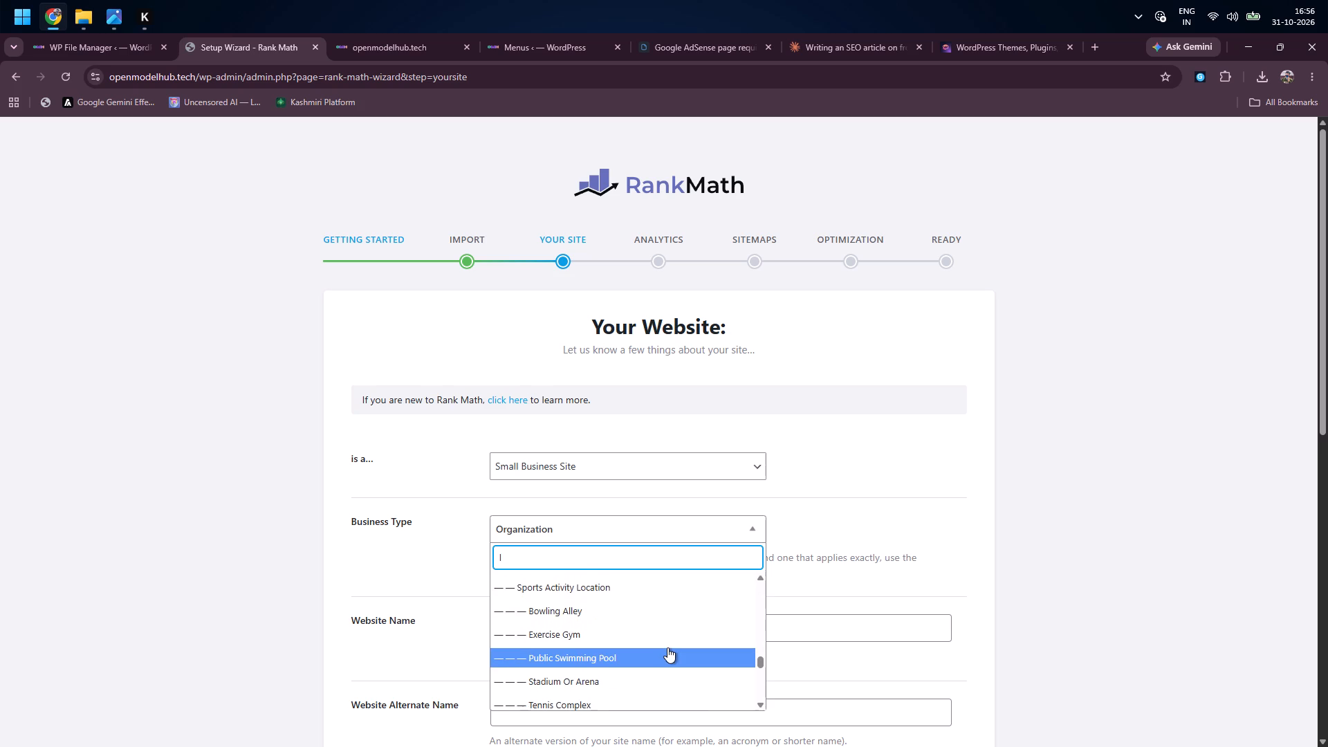
scroll(667, 647, "down", 2)
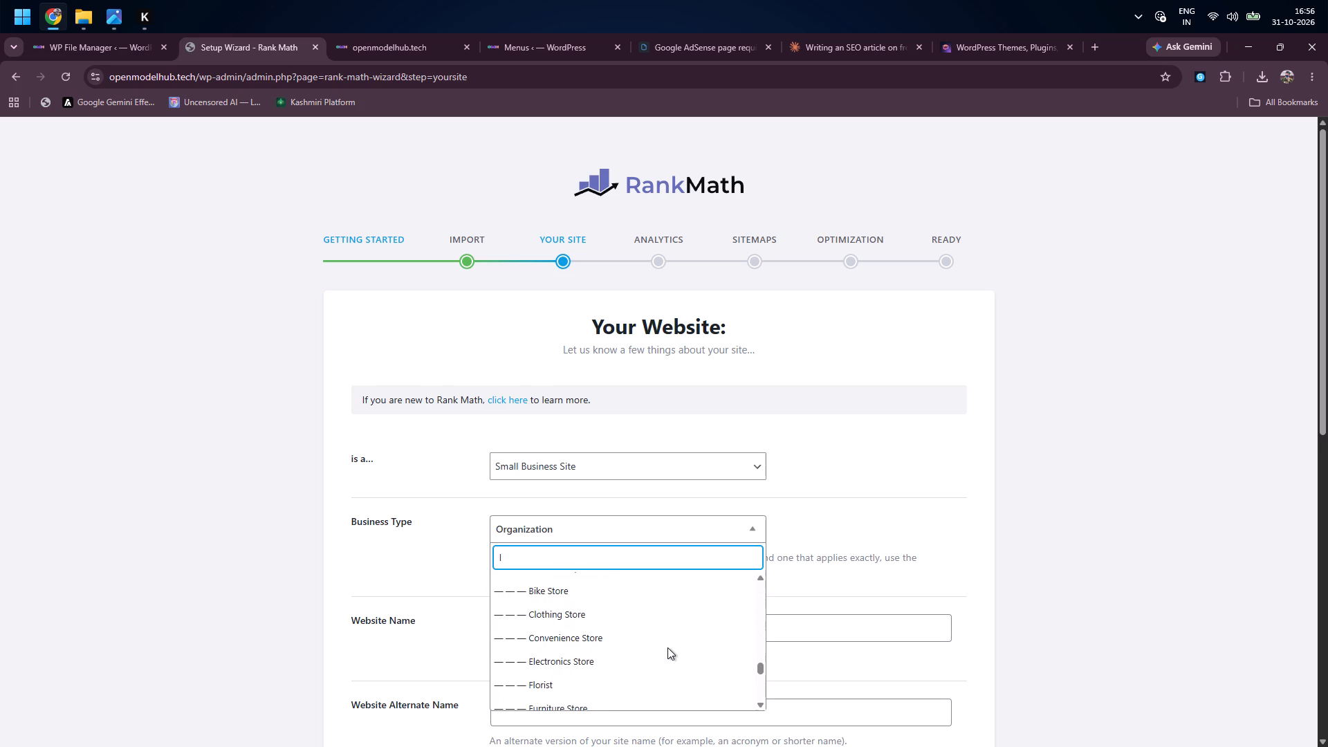
scroll(667, 647, "down", 2)
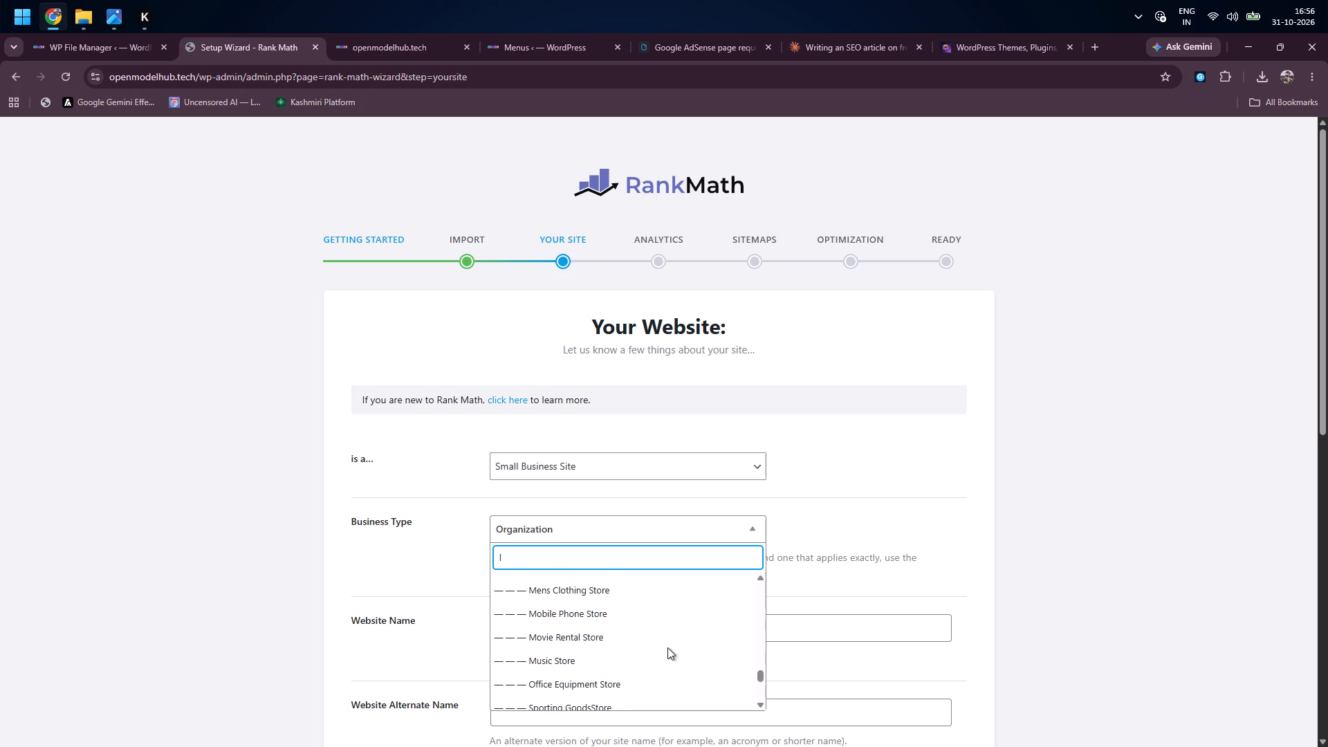
scroll(667, 647, "down", 2)
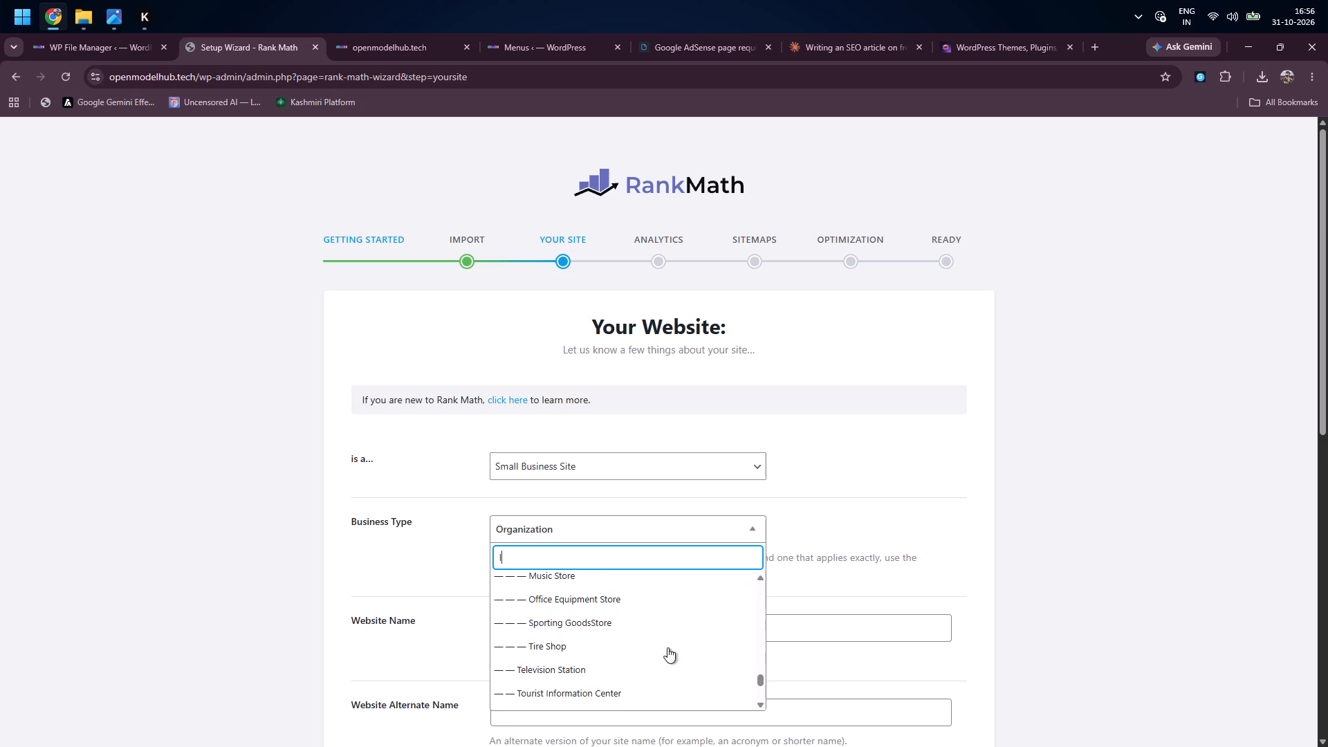
scroll(667, 647, "down", 4)
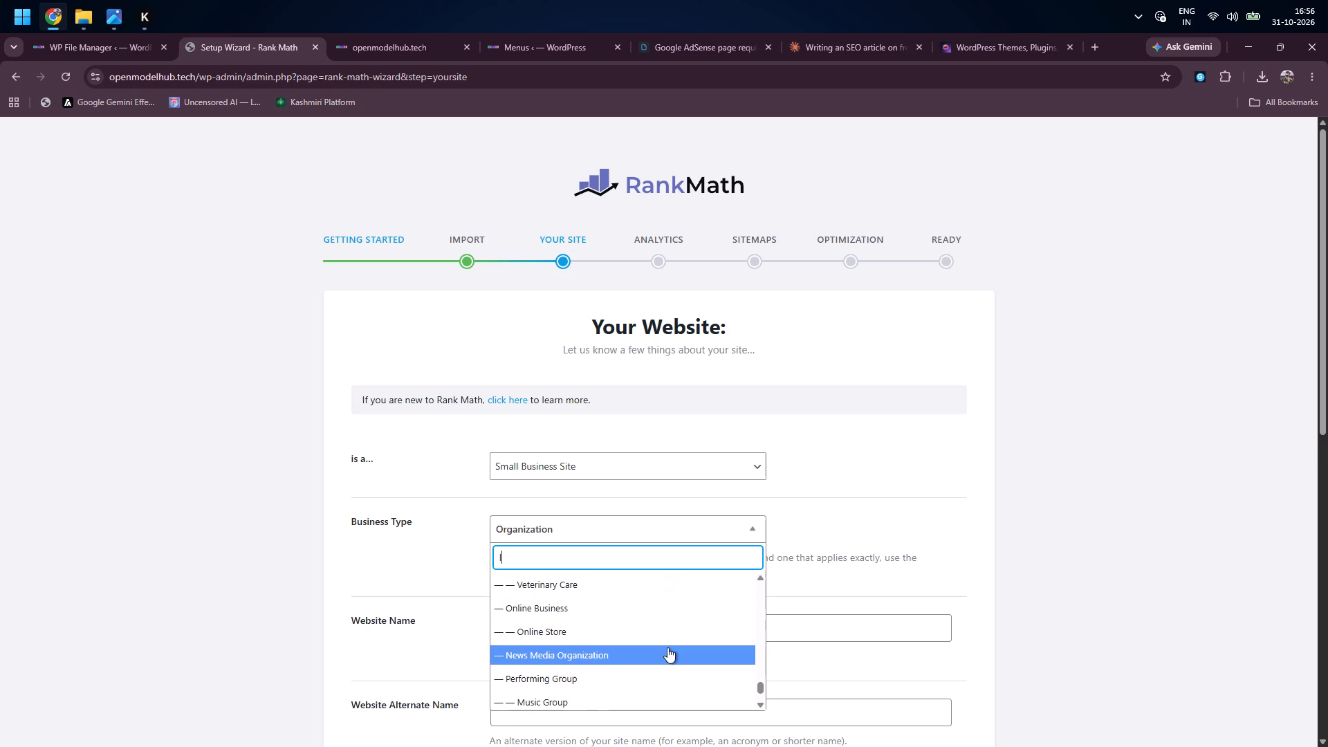
scroll(667, 647, "down", 4)
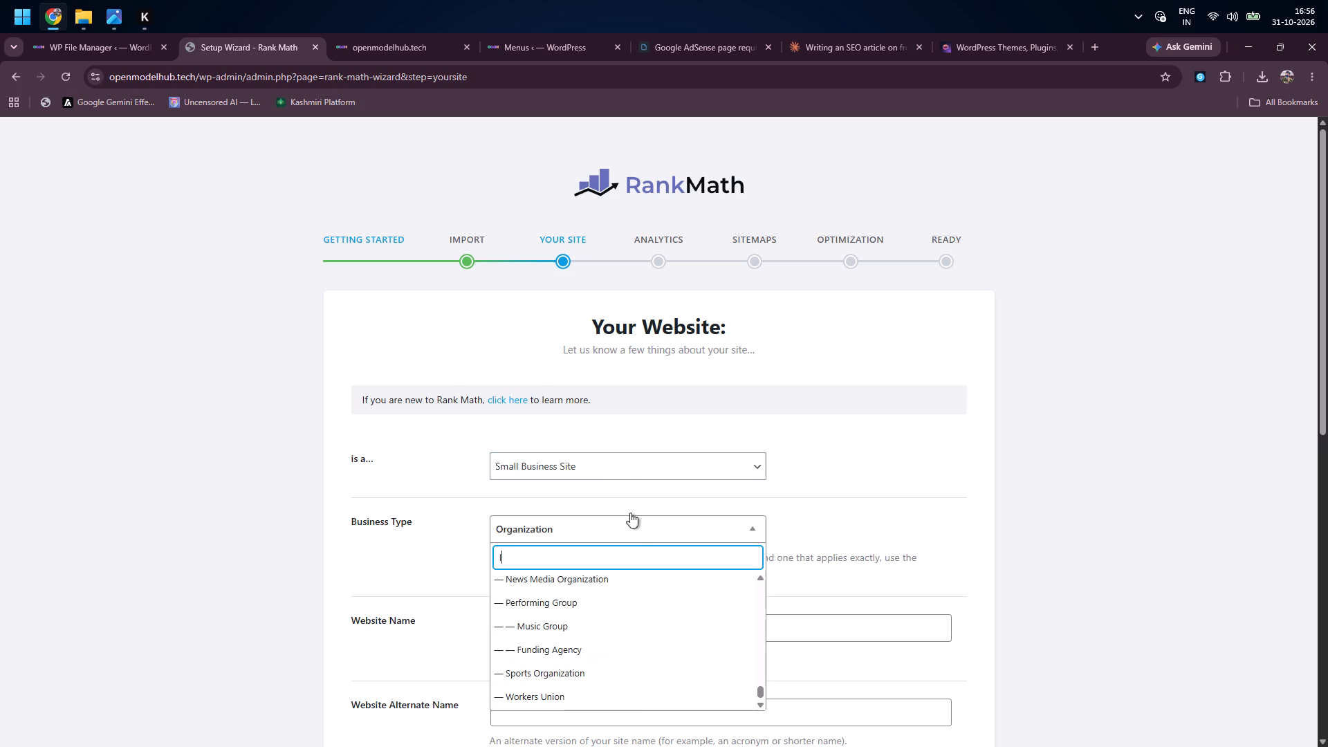
Change the website type to Community Blog/News Site and recheck the Business Type options.
left_click(620, 471)
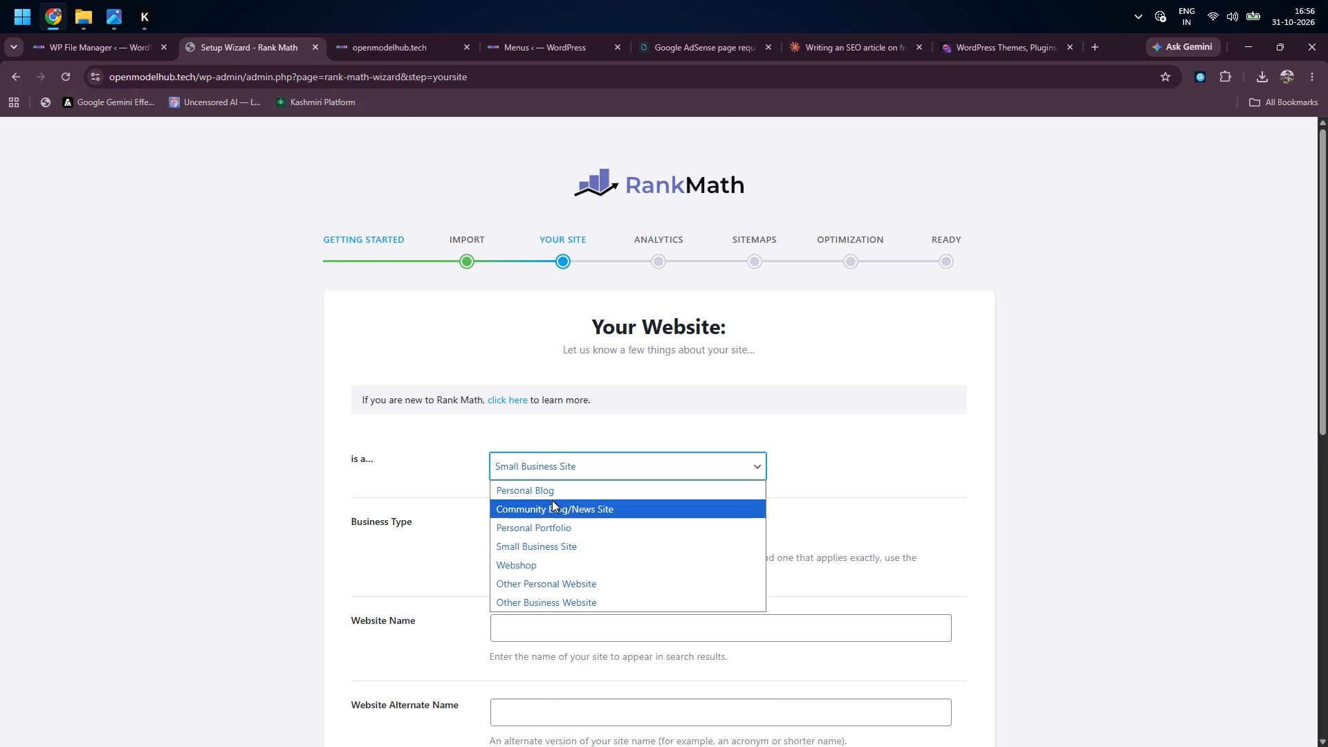
left_click(541, 508)
scroll(541, 508, "down", 1)
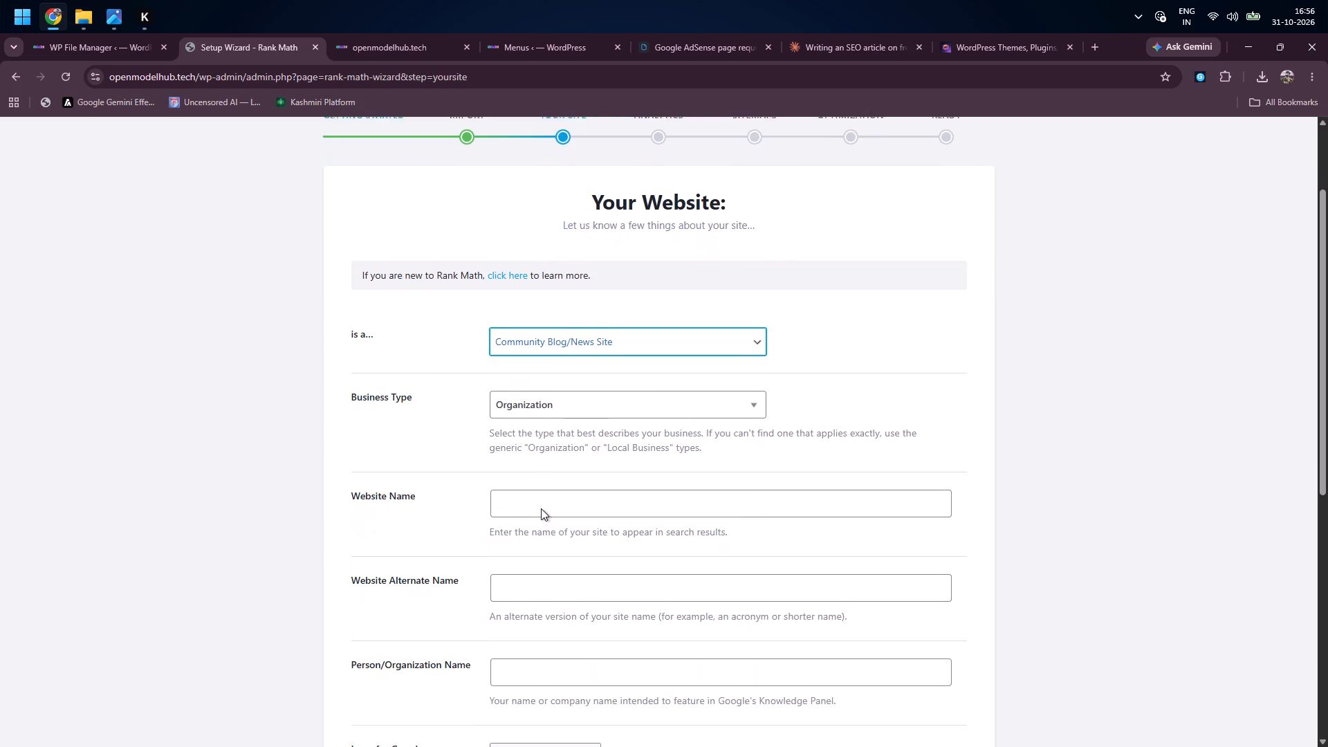
scroll(541, 508, "down", 1)
left_click(613, 389)
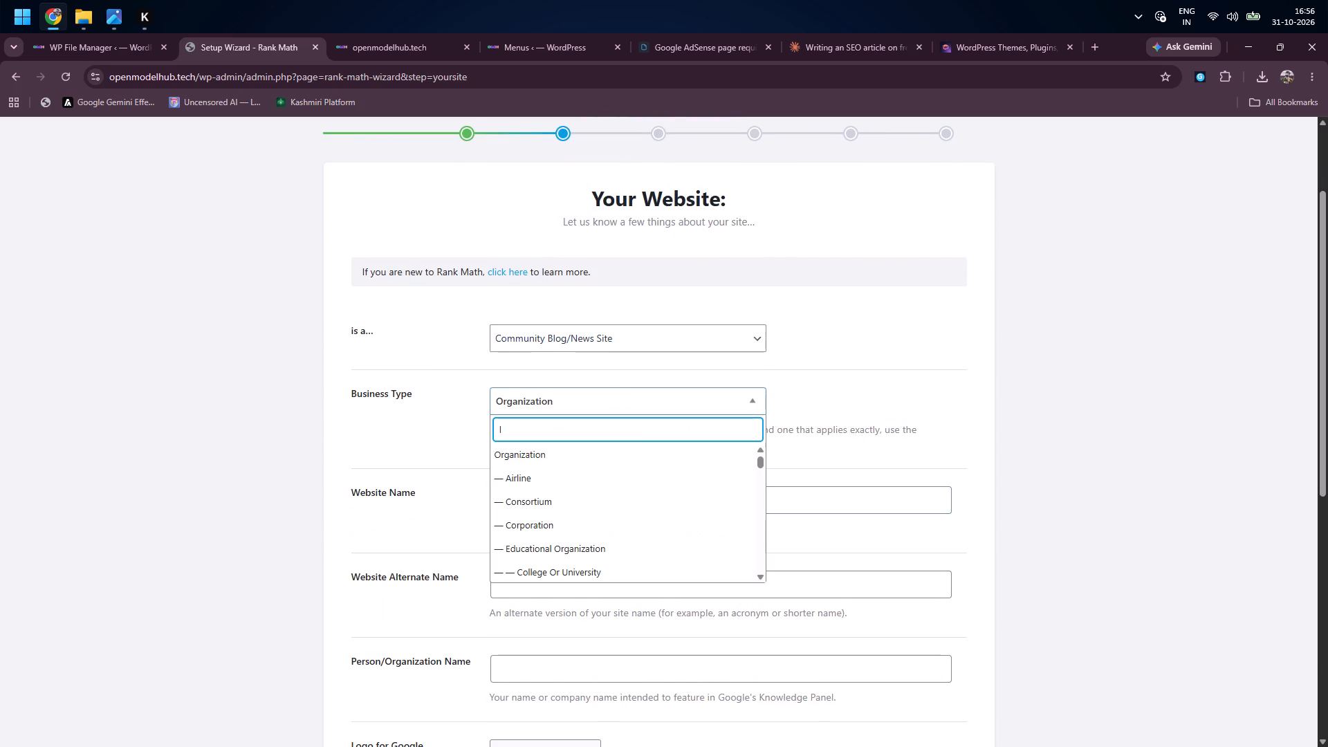
left_click(869, 341)
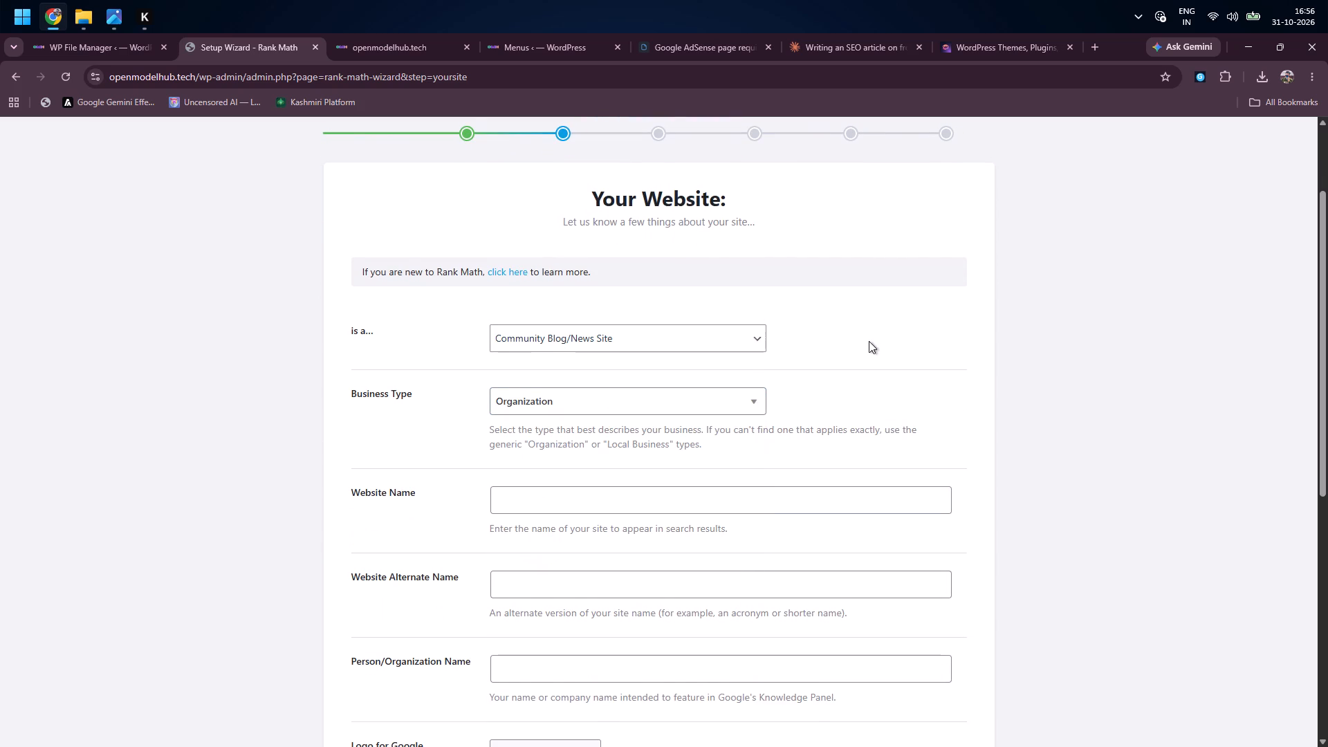
scroll(706, 470, "down", 1)
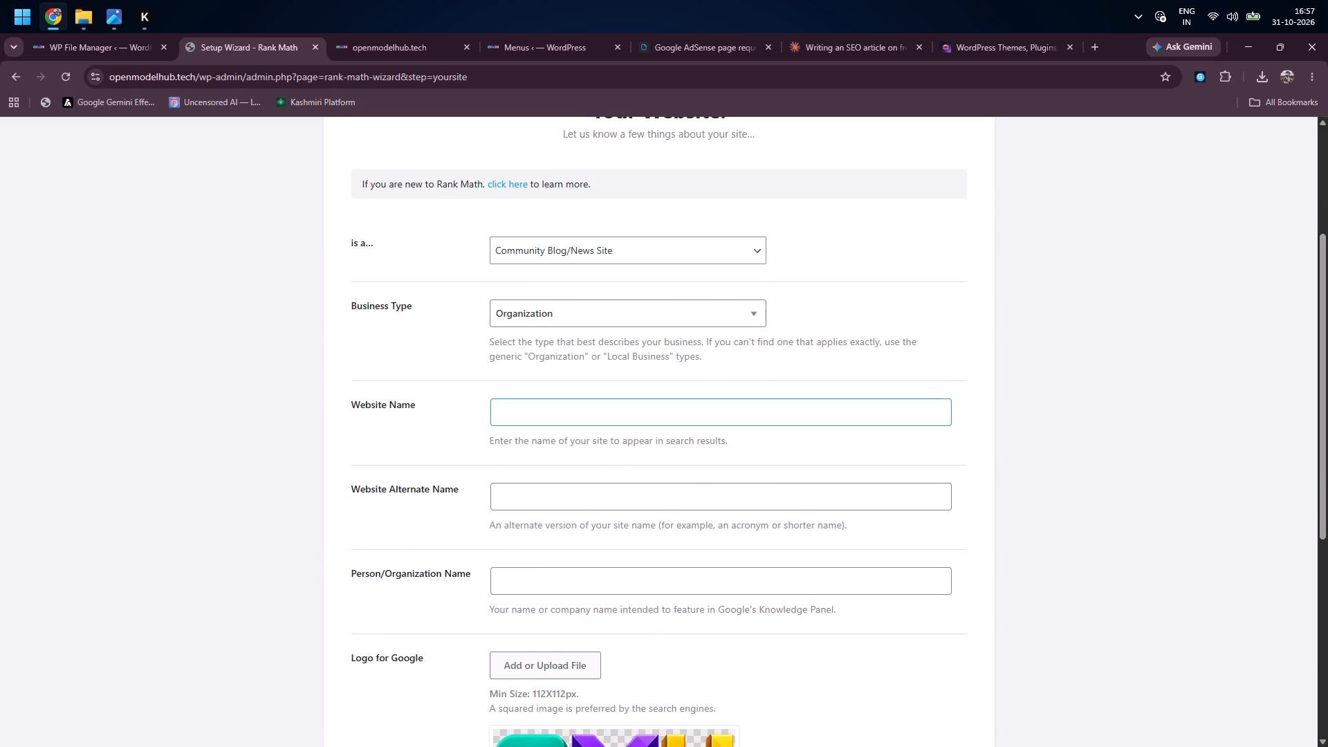
Enter the website name as Open Model Hub in title case.
left_click(600, 421)
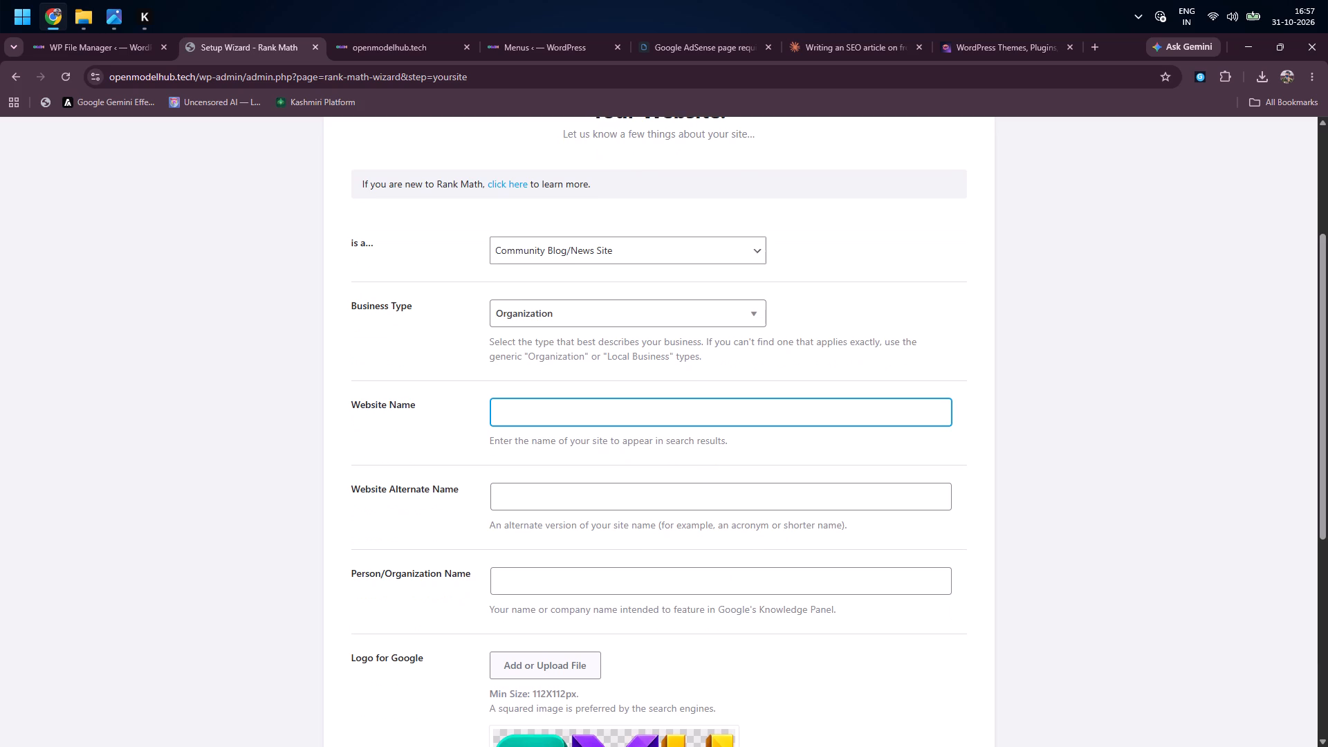
type("OE")
key("BackSpace")
type("PEN MODEL HUB")
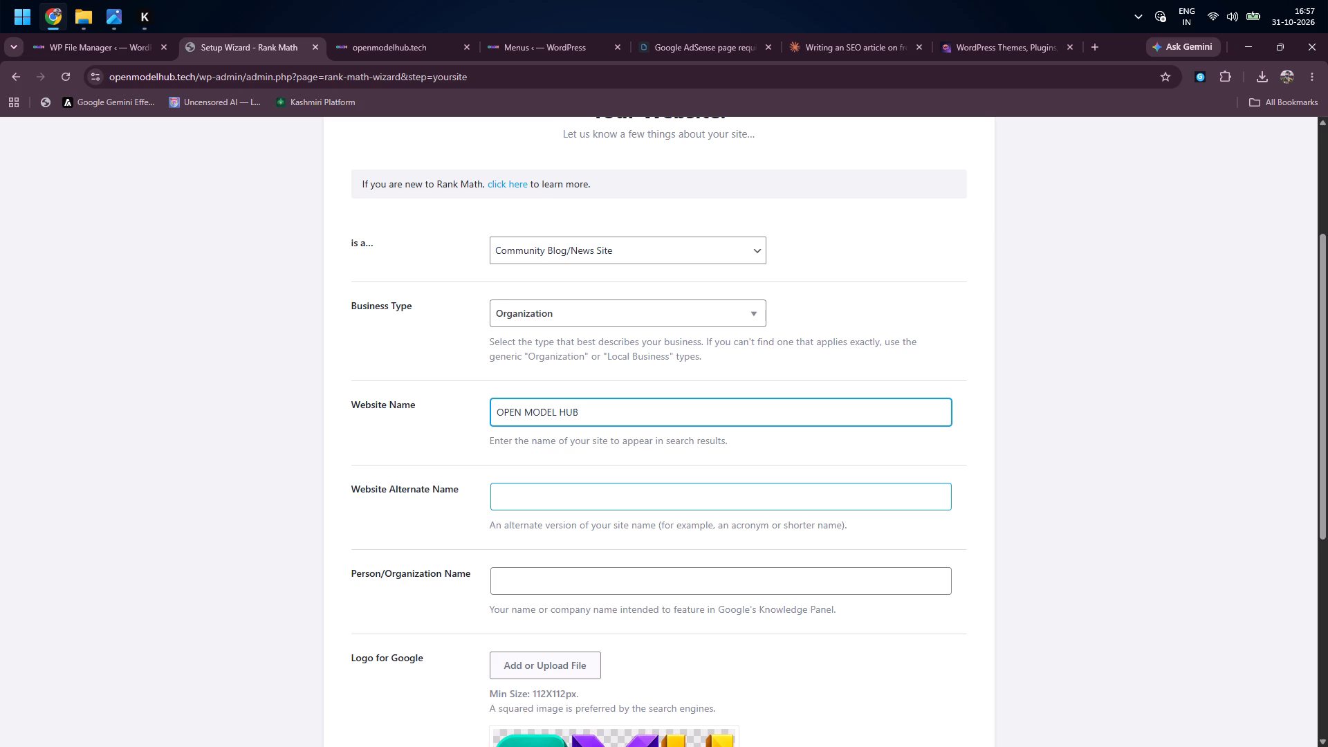
key("BackSpace")
key("BackSpace")
key("BackSpace")
key("BackSpace")
key("BackSpace")
key("BackSpace")
key("BackSpace")
key("BackSpace")
key("BackSpace")
key("BackSpace")
key("BackSpace")
key("BackSpace")
key("BackSpace")
key("BackSpace")
key("BackSpace")
key("BackSpace")
key("BackSpace")
key("BackSpace")
type("Open Model Hub")
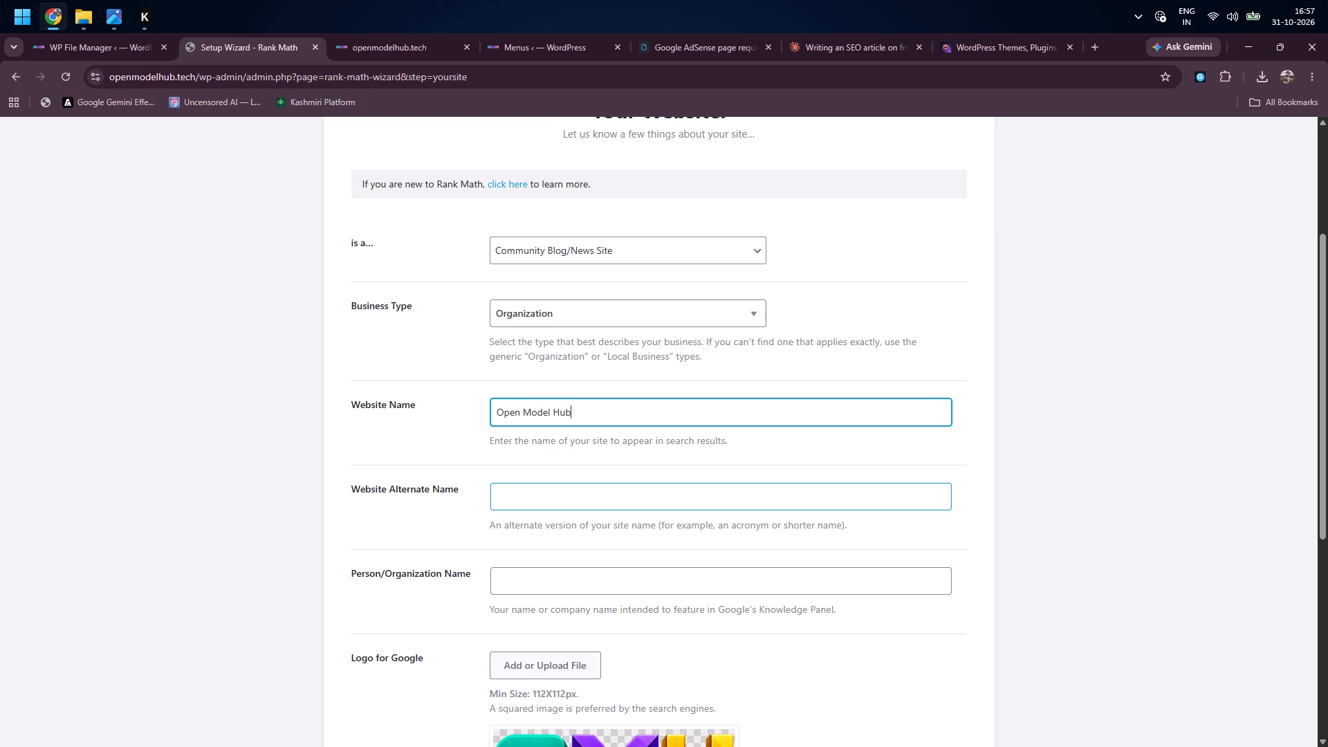
Enter OMH as the website alternate name.
left_click(531, 508)
type("OM")
key("shift+h")
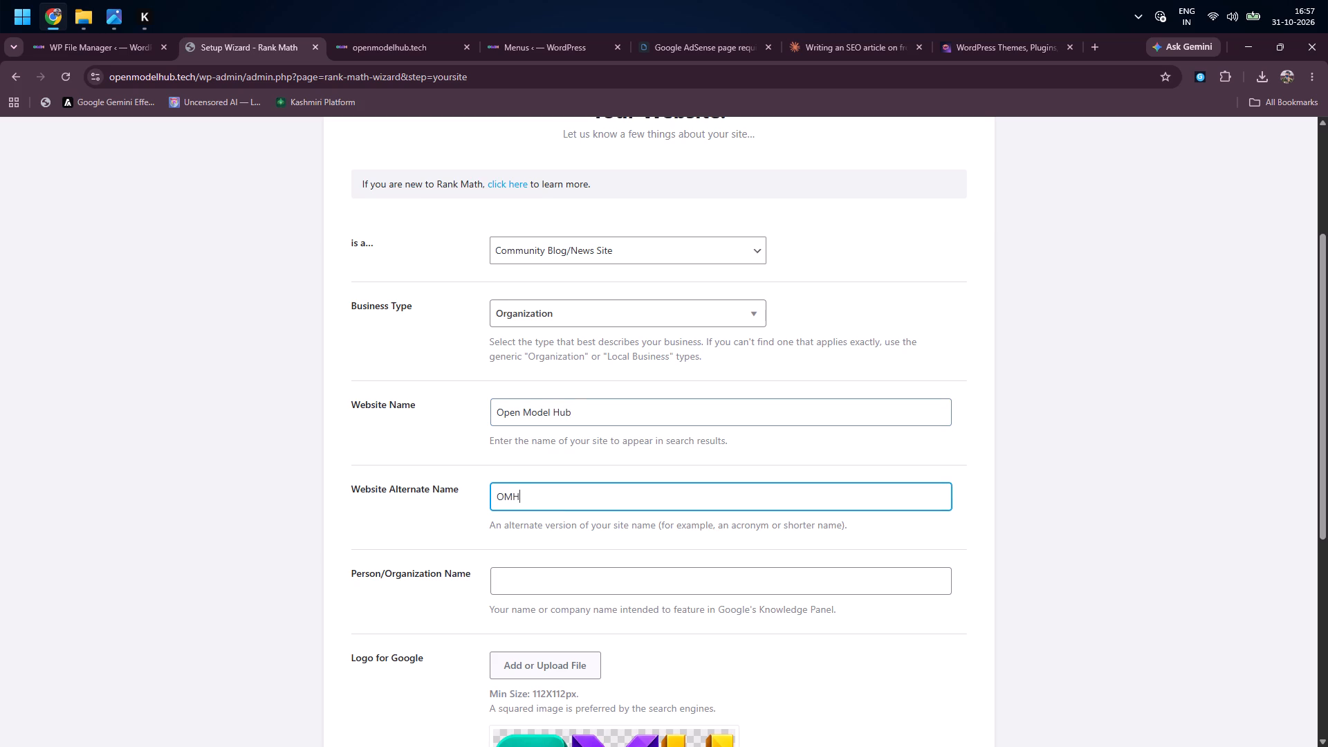
left_click(518, 585)
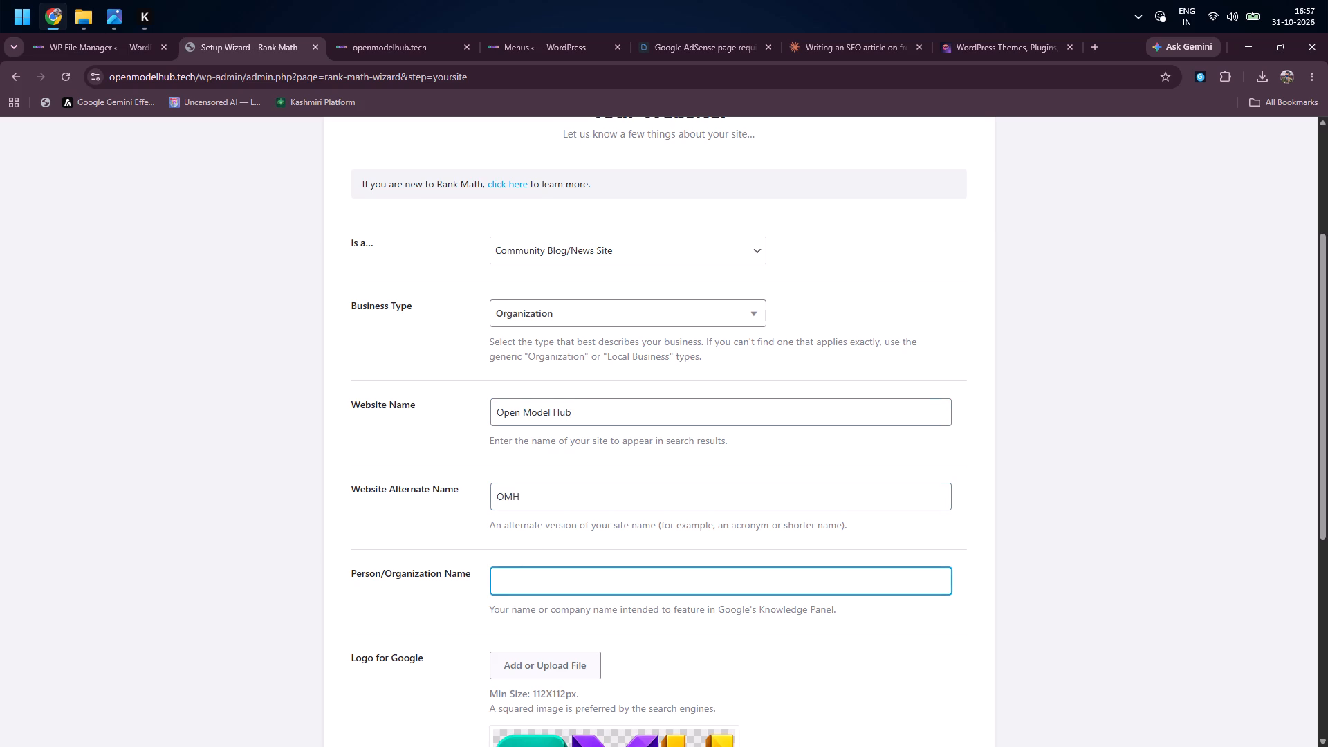
Set the Logo for Google to the 1101 by 495 pixel OMH.png image from the media library.
scroll(518, 585, "down", 1)
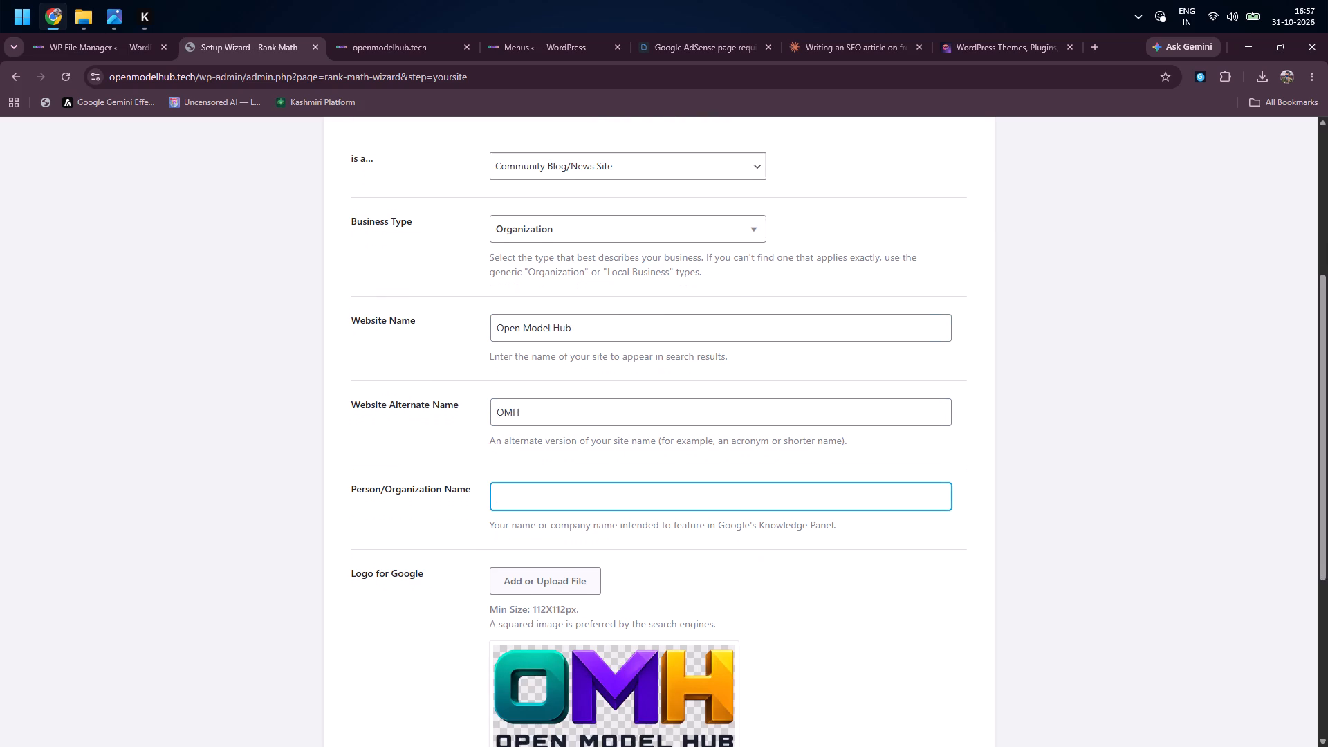
scroll(518, 585, "down", 3)
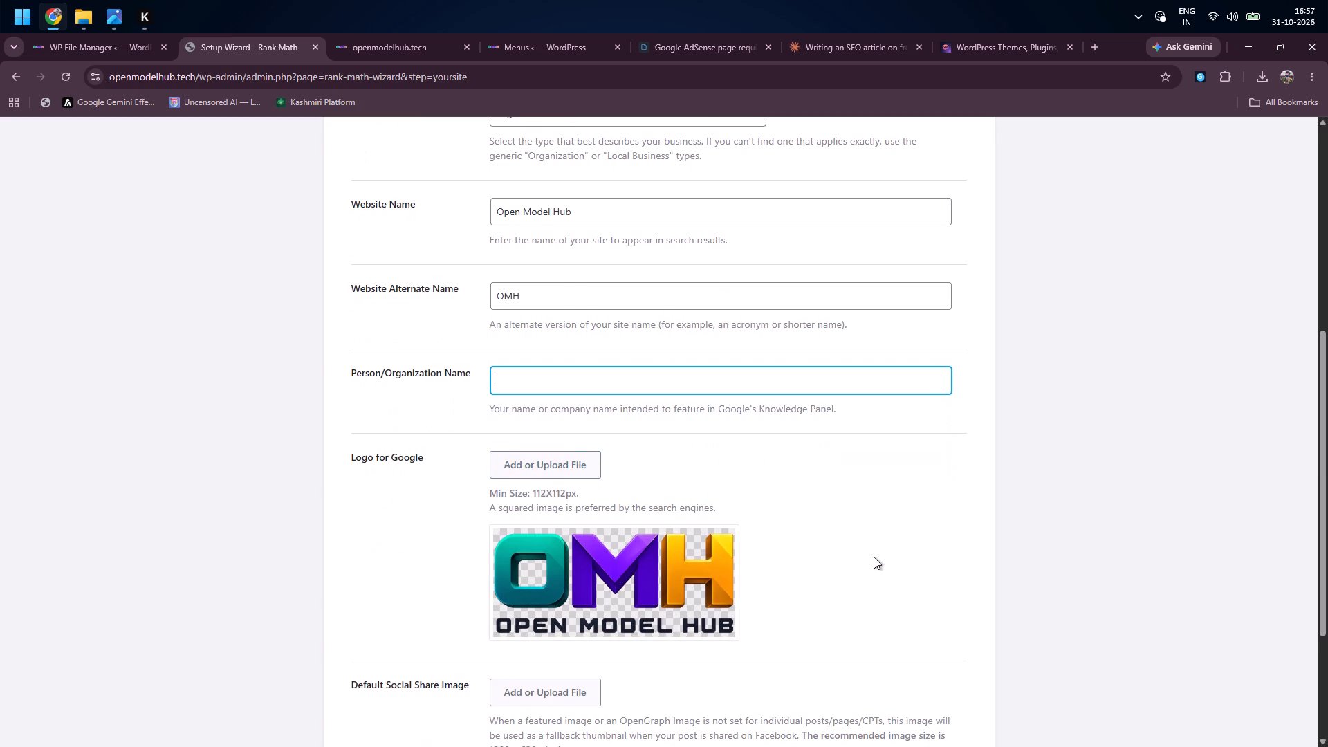
scroll(874, 557, "down", 2)
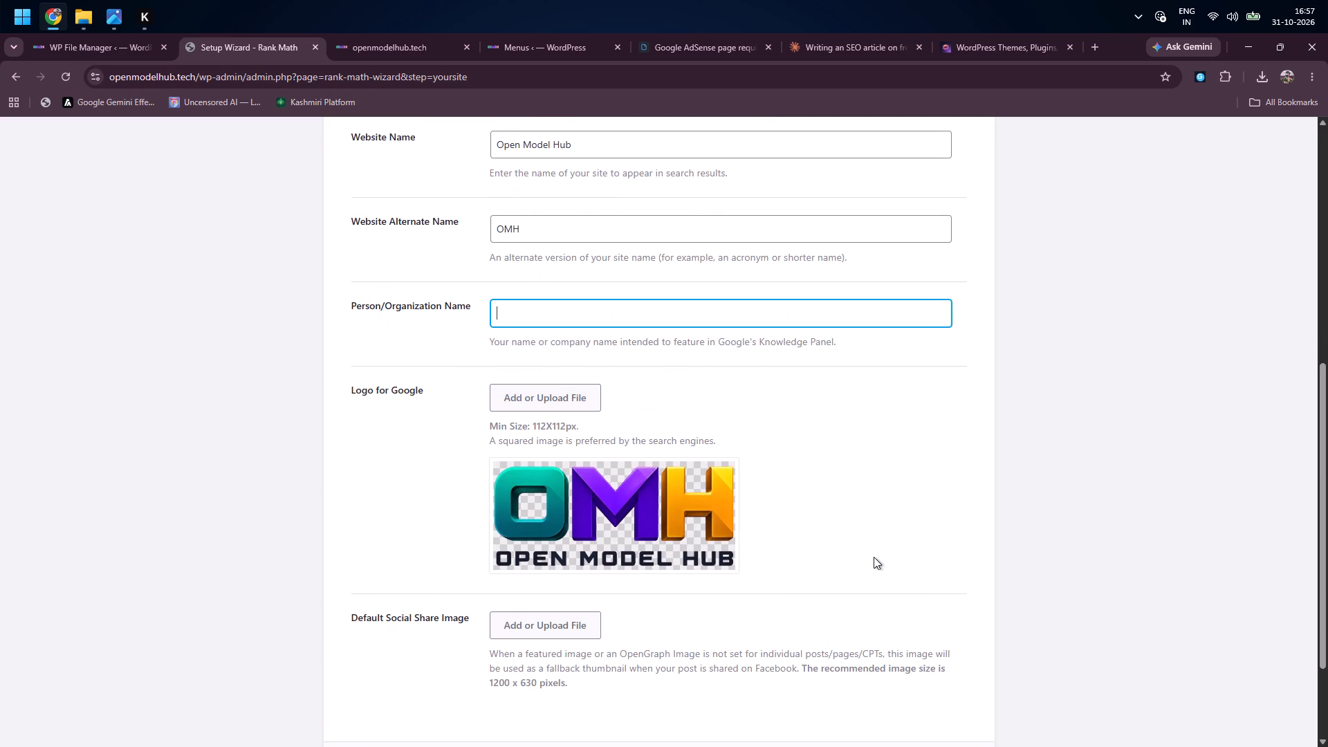
scroll(491, 608, "down", 3)
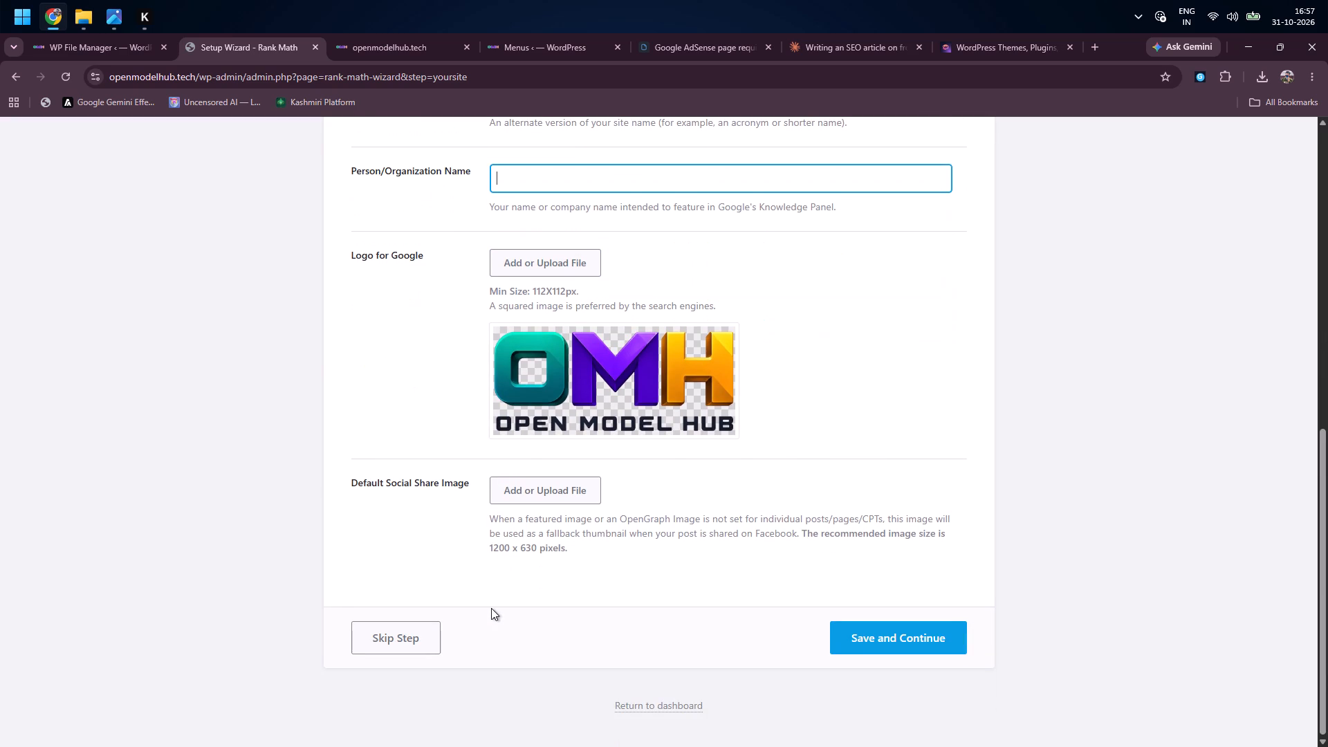
left_click(590, 382)
left_click(590, 382)
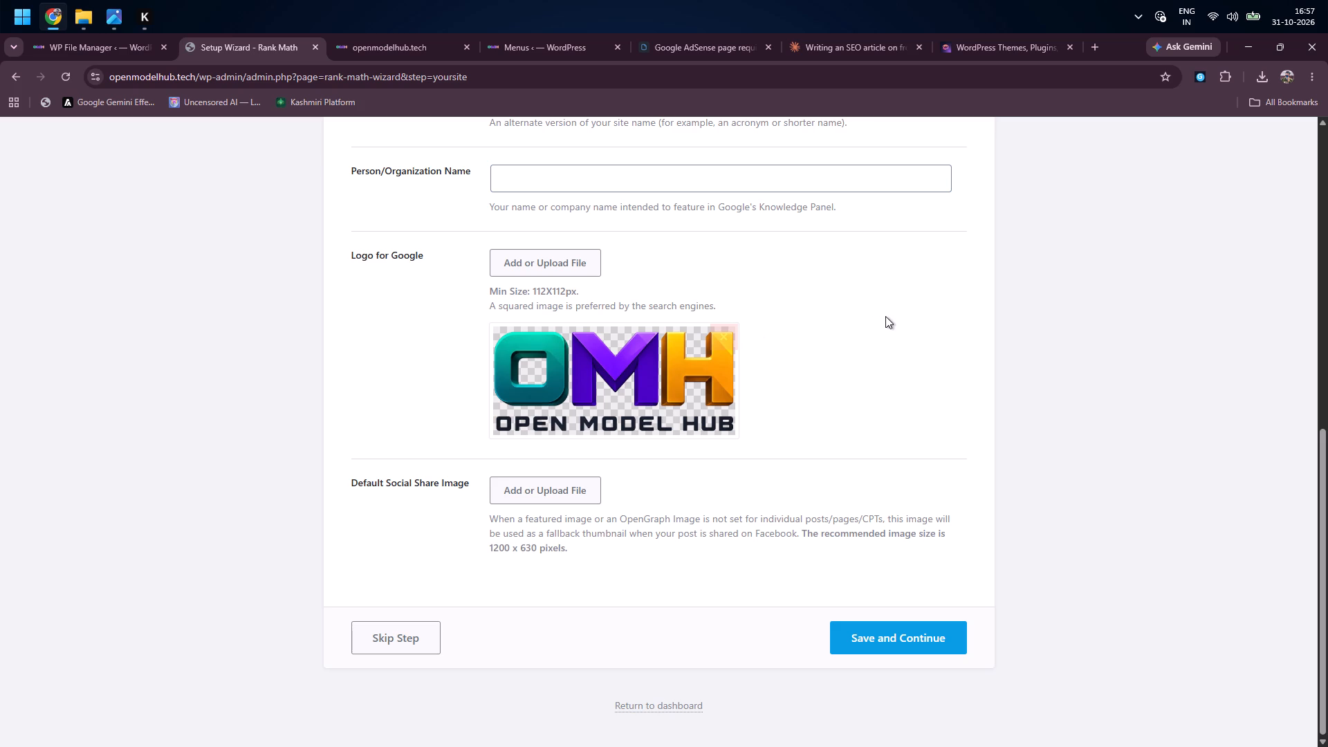
left_click(534, 262)
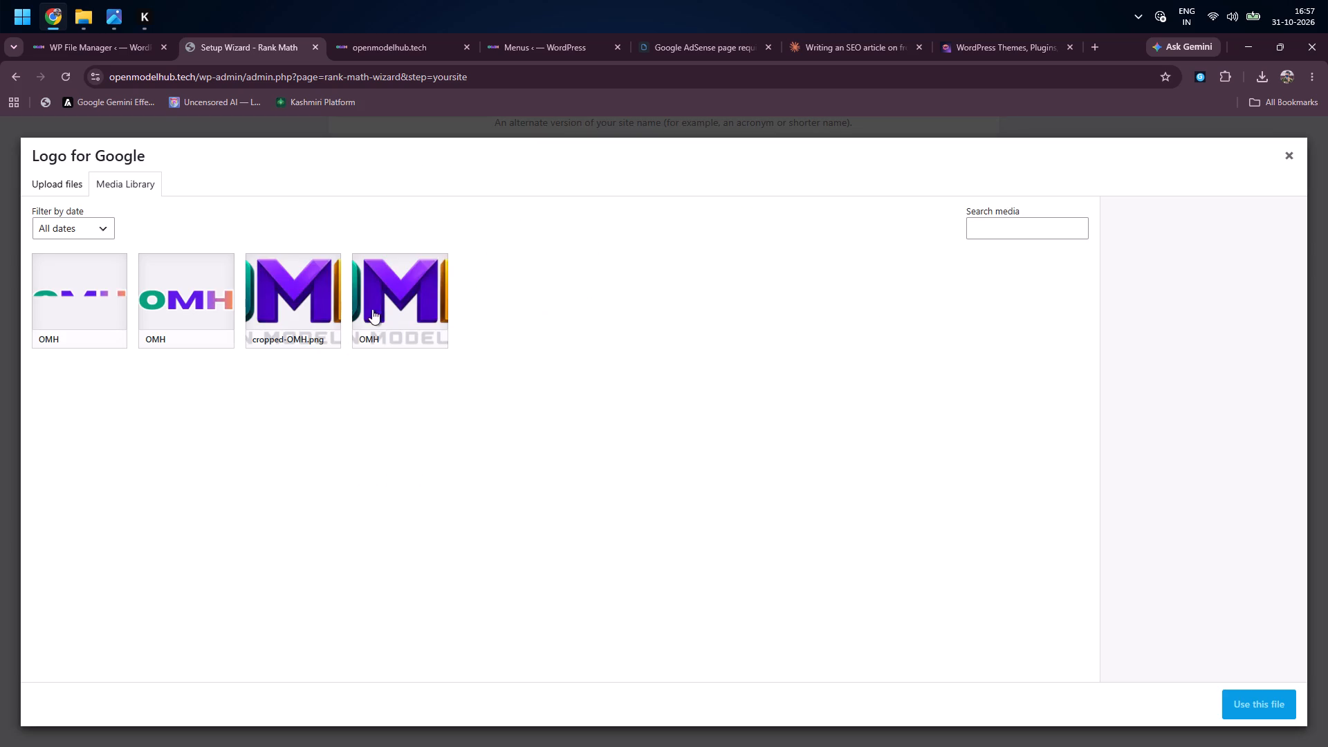
left_click(403, 309)
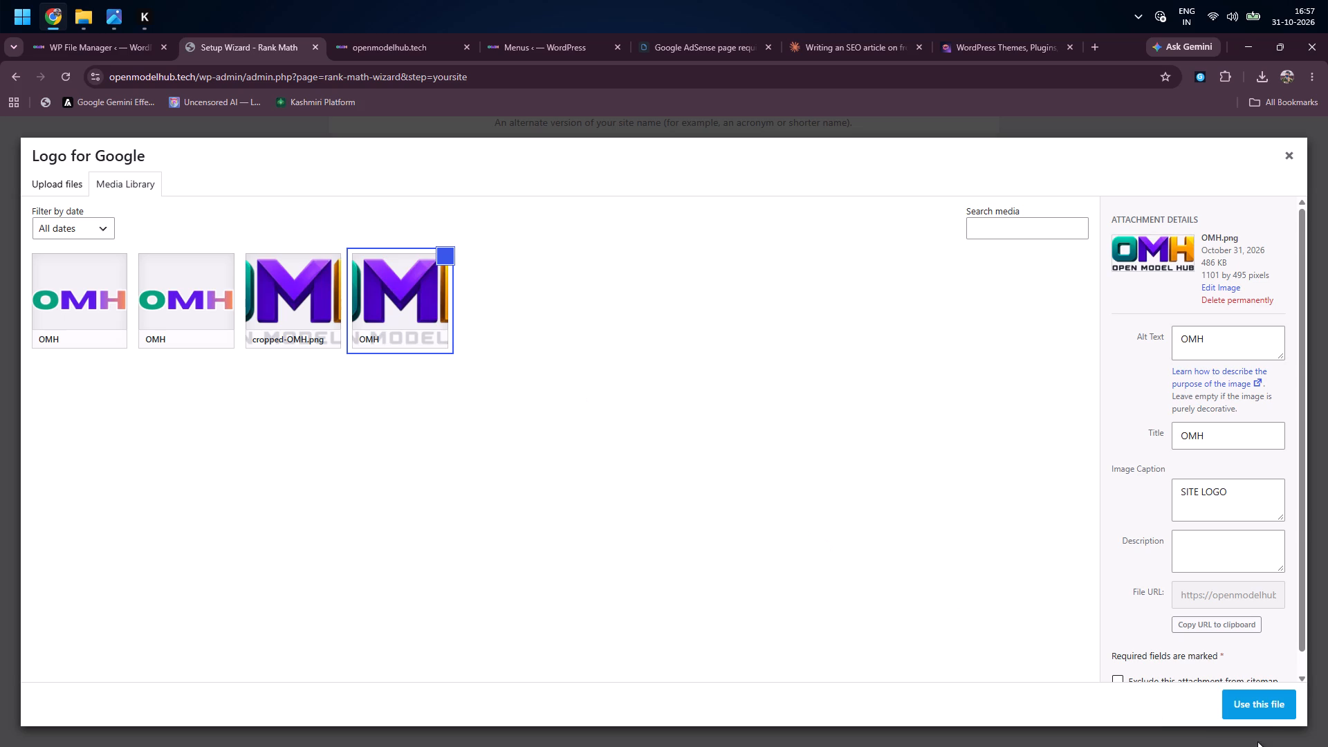
left_click(1277, 703)
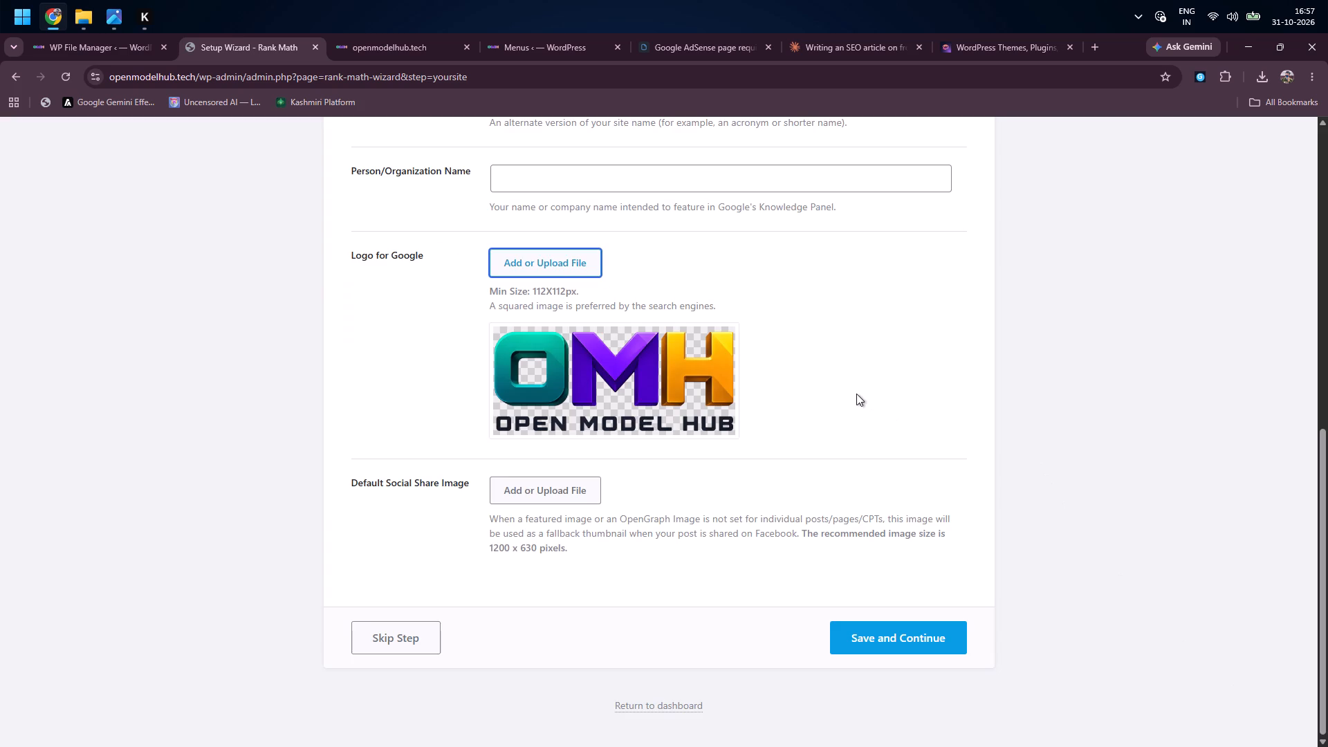
left_click(856, 394)
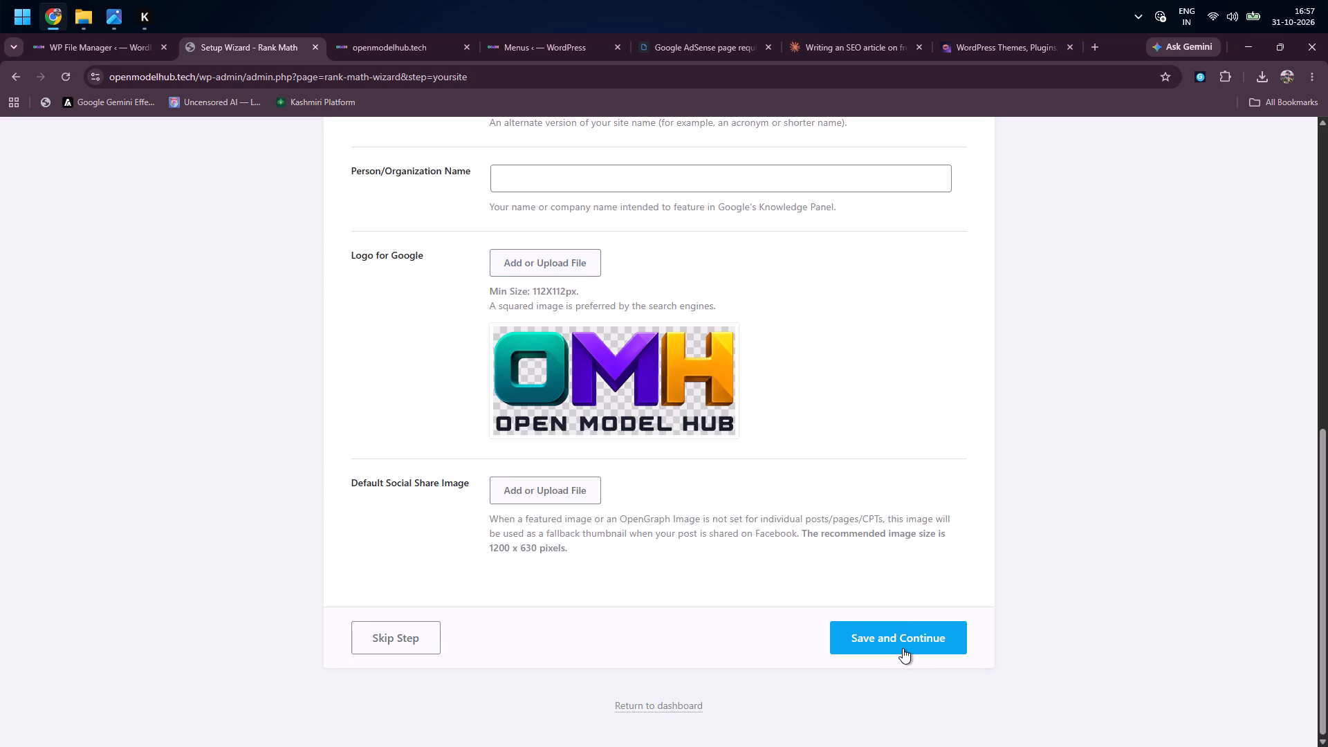
Save the Your Website details and continue to the wizard's Analytics stage to review the Google services connection.
left_click(903, 647)
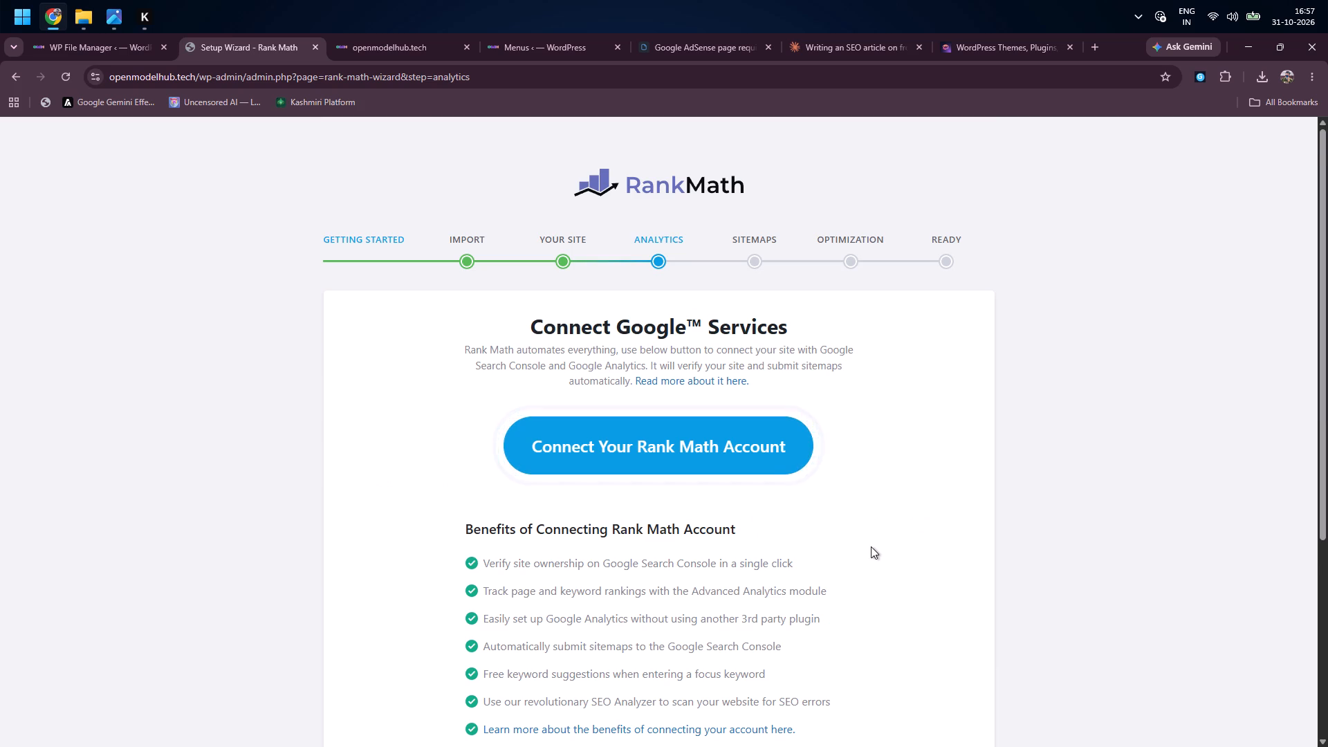
scroll(871, 546, "down", 3)
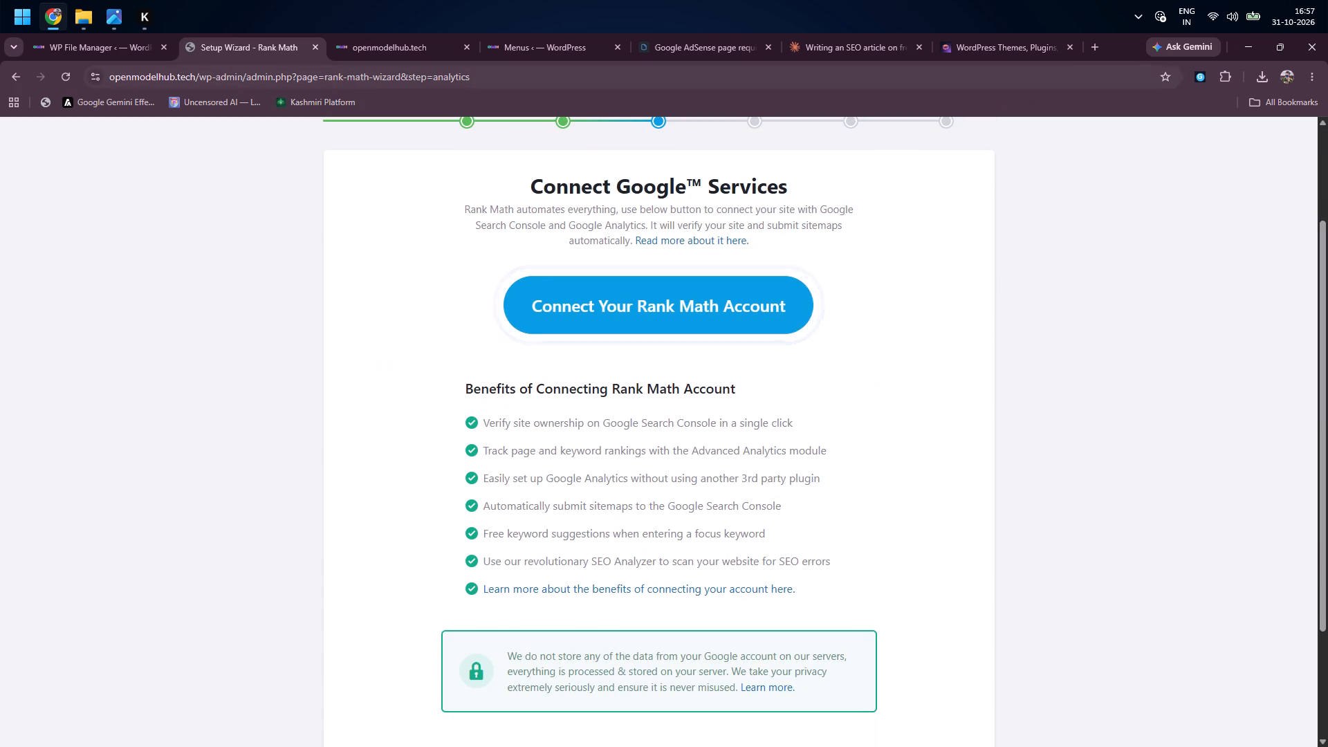
Close the WordPress themes tab, search for google search console in a new tab, and start Search Console, checking the available accounts.
left_click(1070, 51)
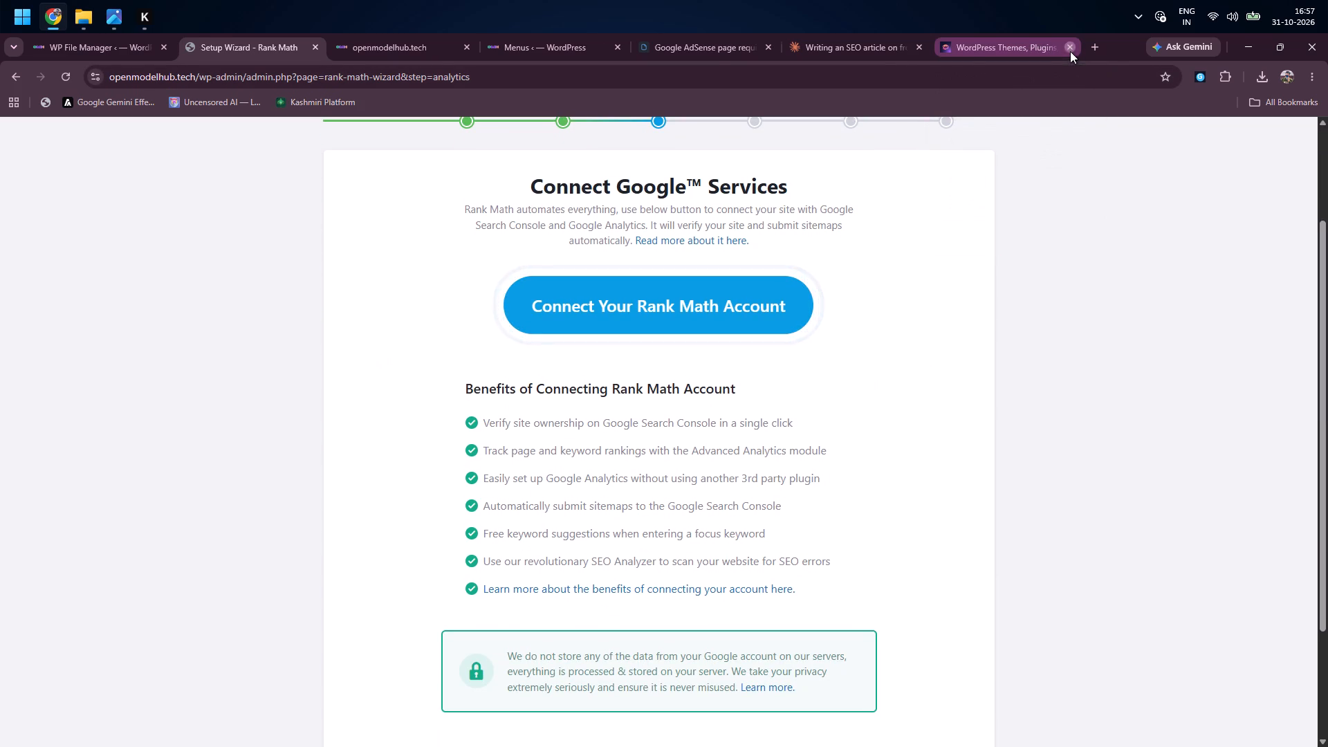
left_click(1027, 46)
type("google search s")
key("BackSpace")
type("console")
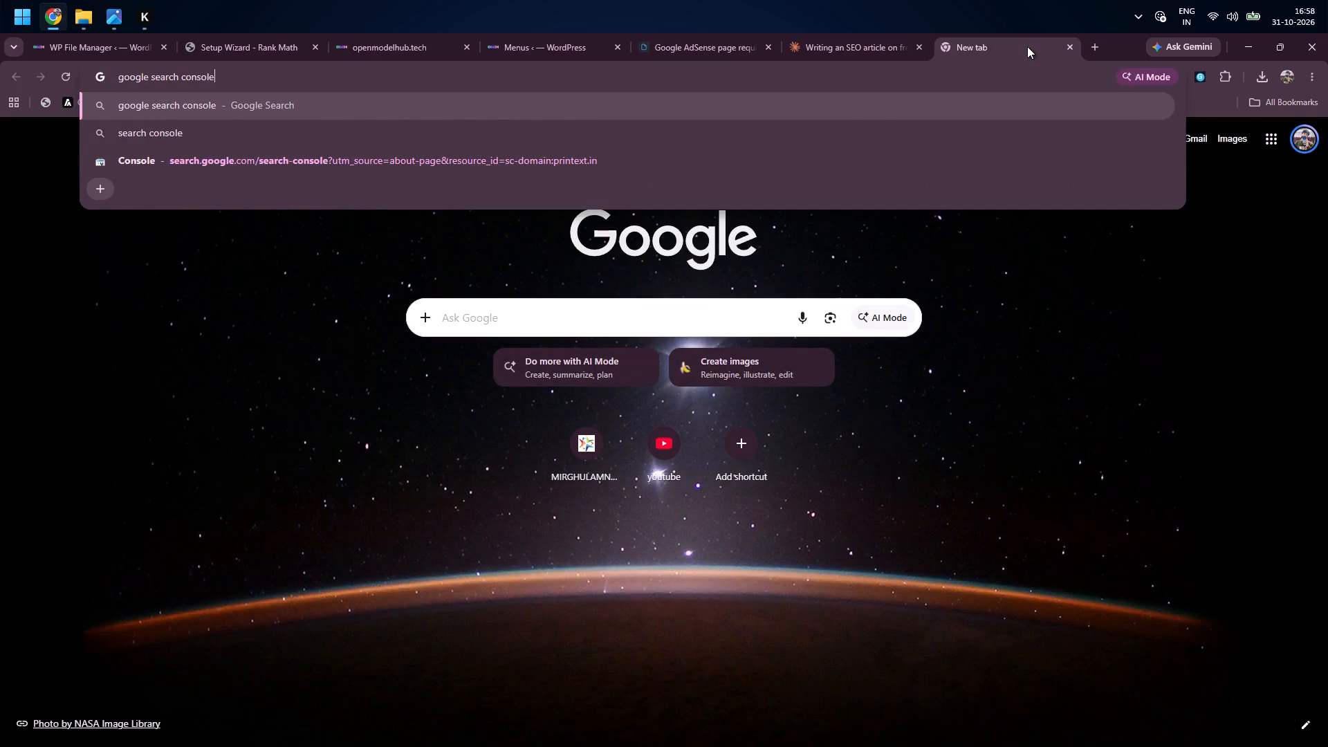
key("Return")
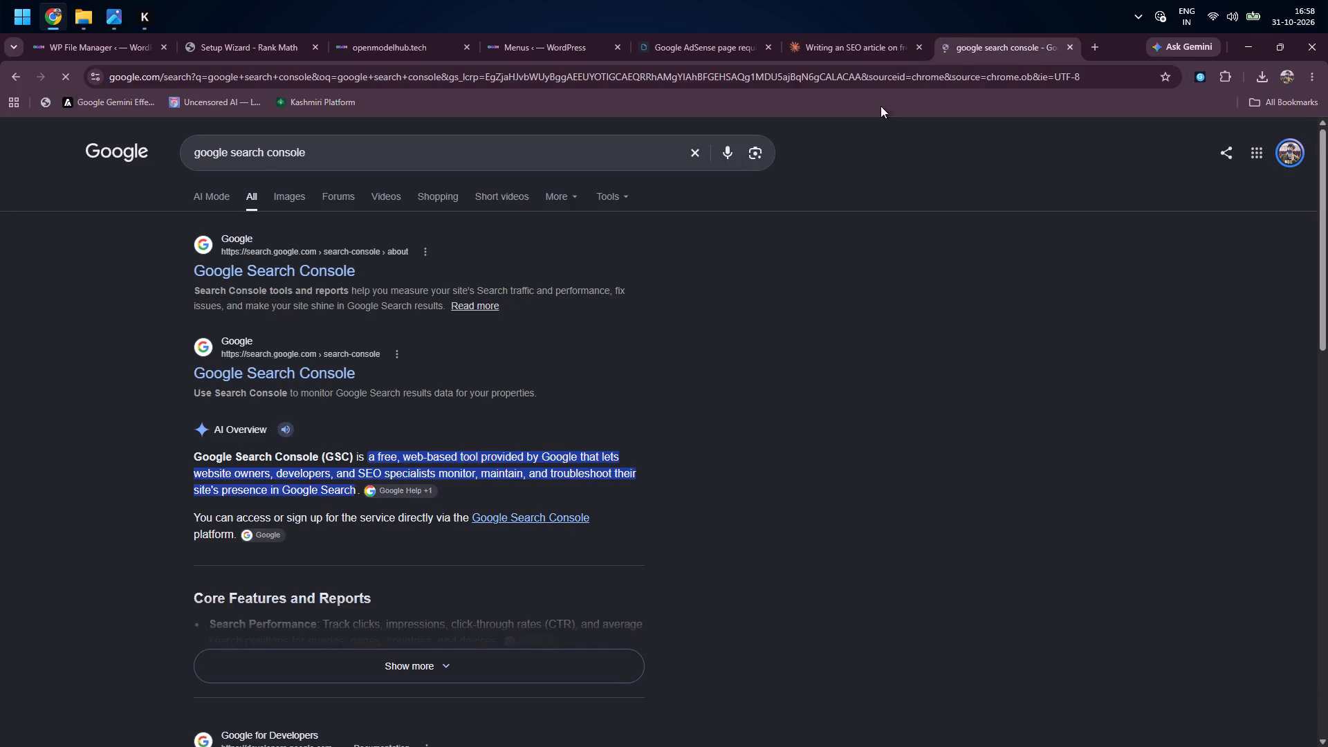
left_click(212, 267)
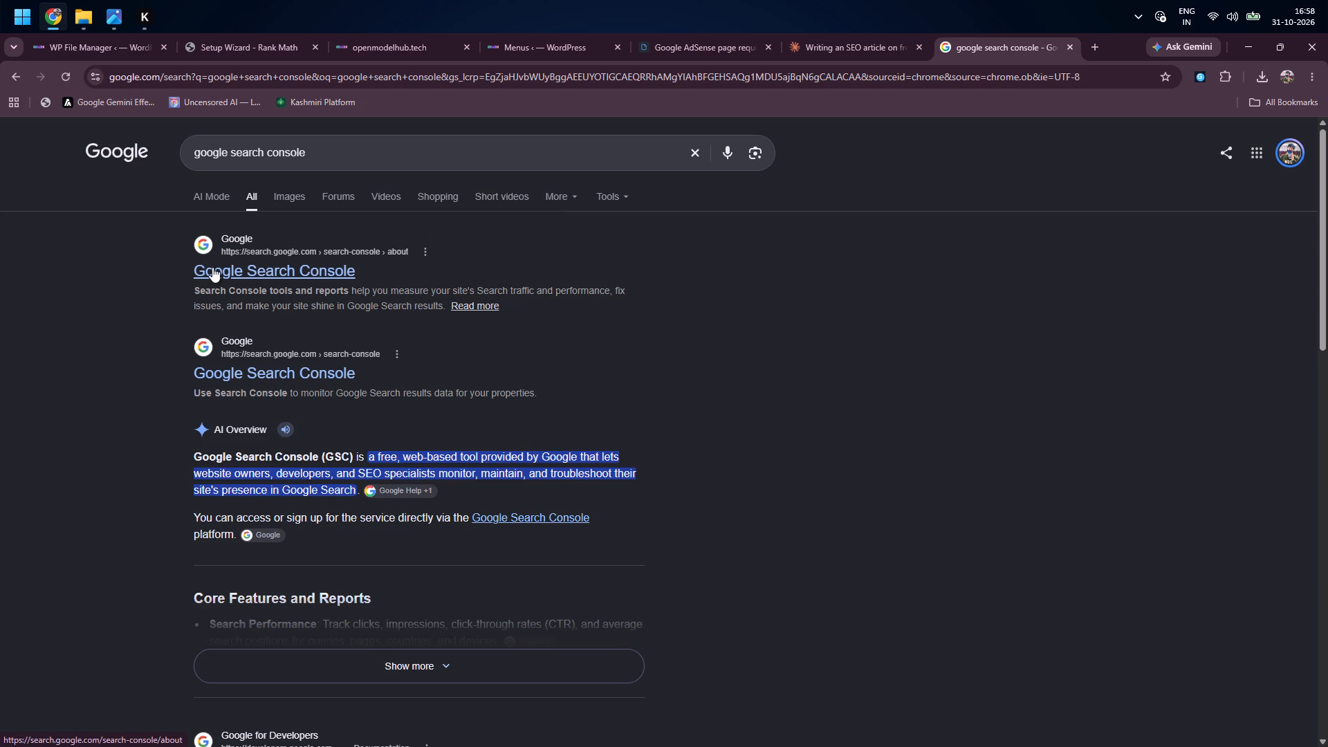
scroll(370, 303, "down", 2)
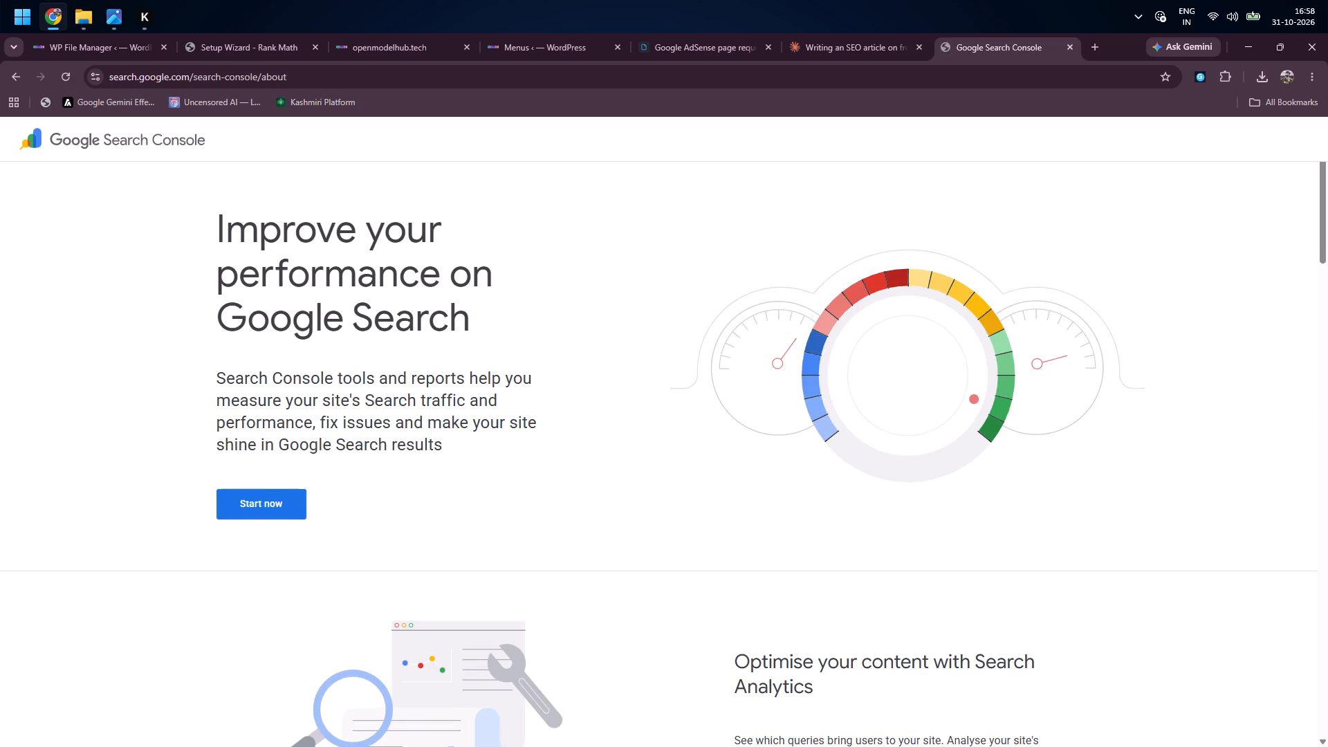
left_click(266, 495)
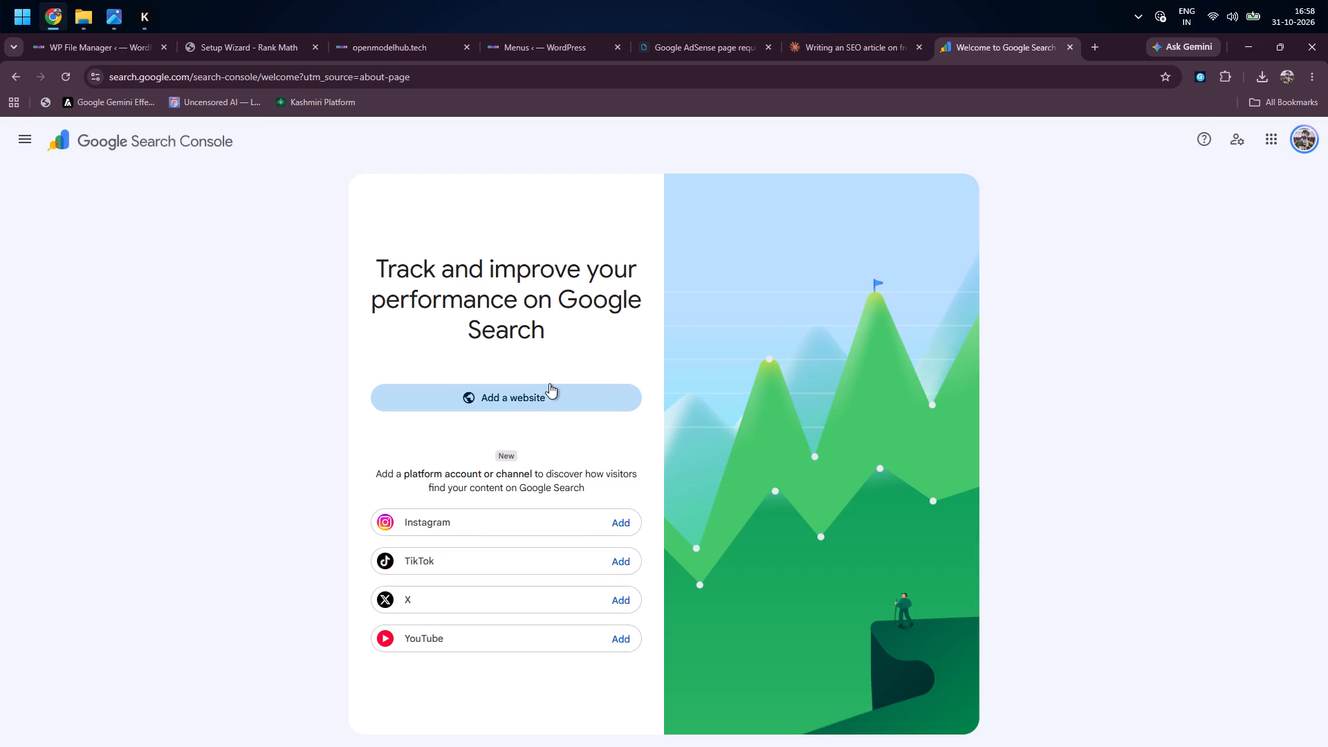
left_click(1310, 151)
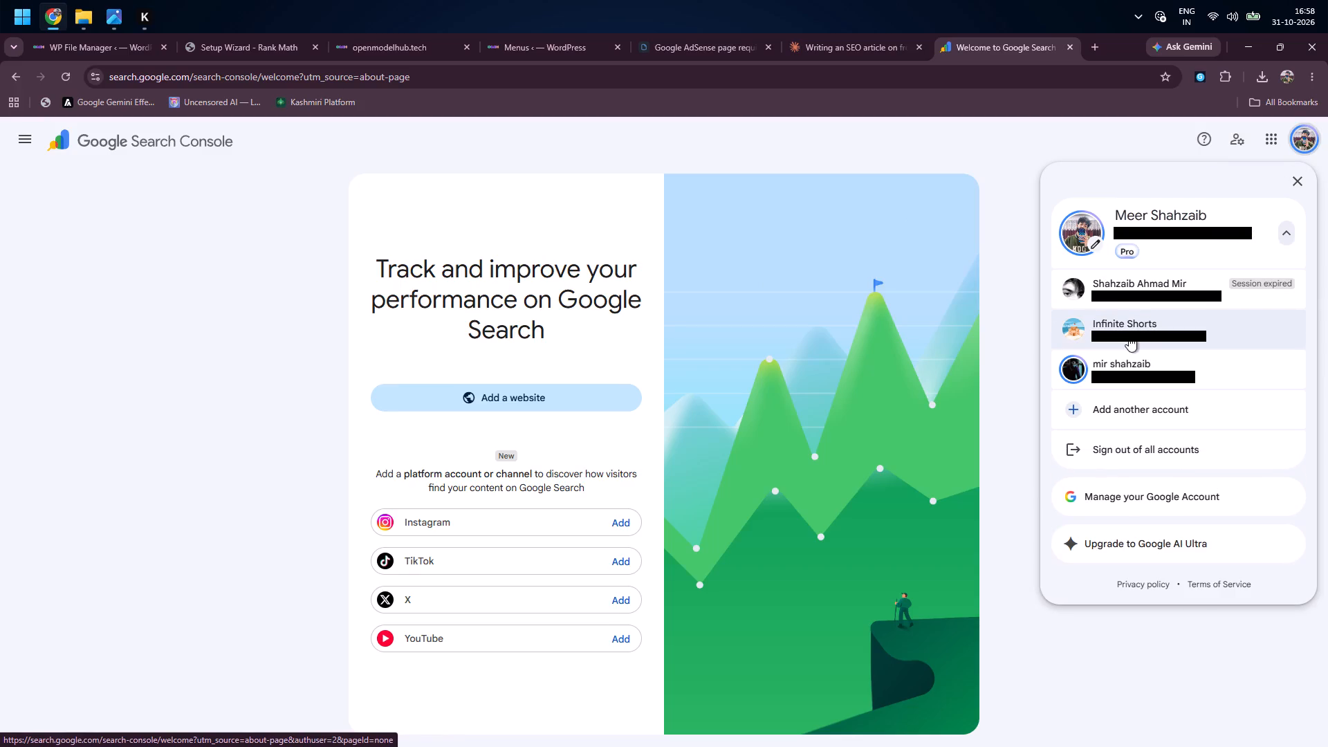
left_click(1000, 331)
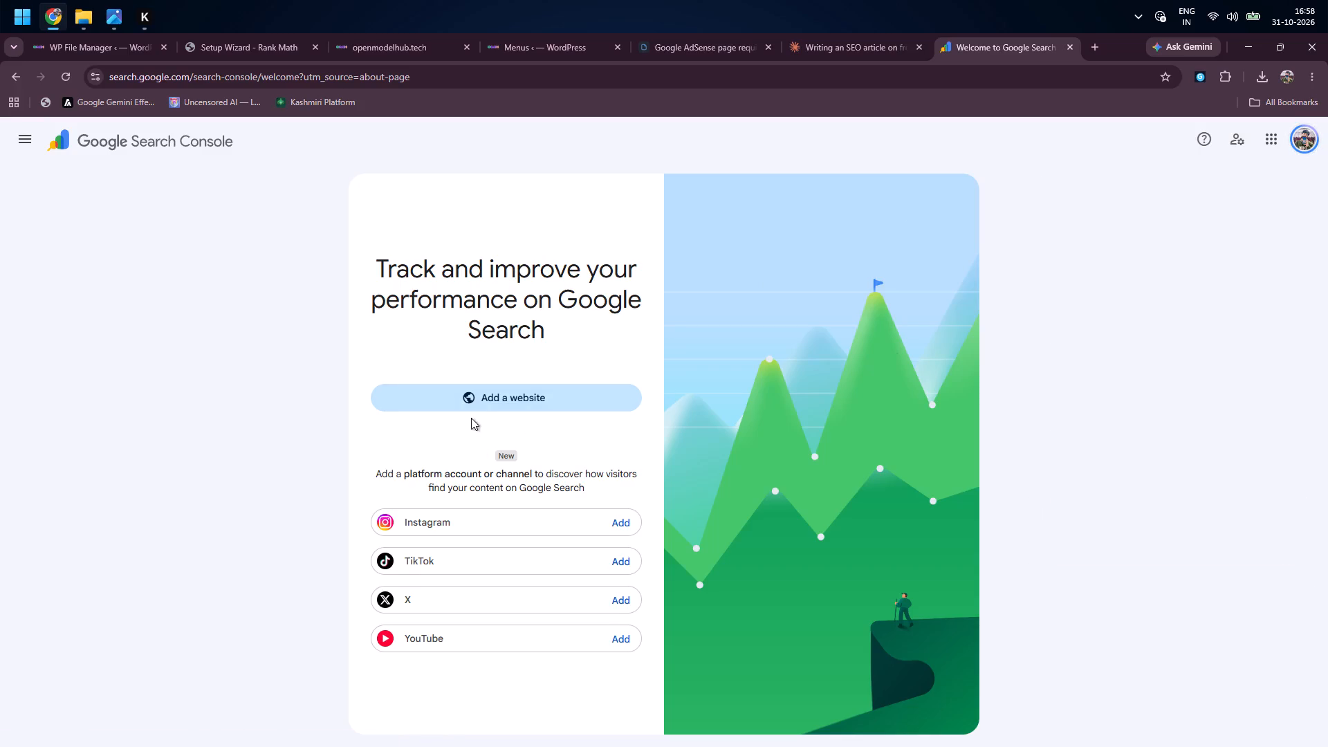
left_click(481, 403)
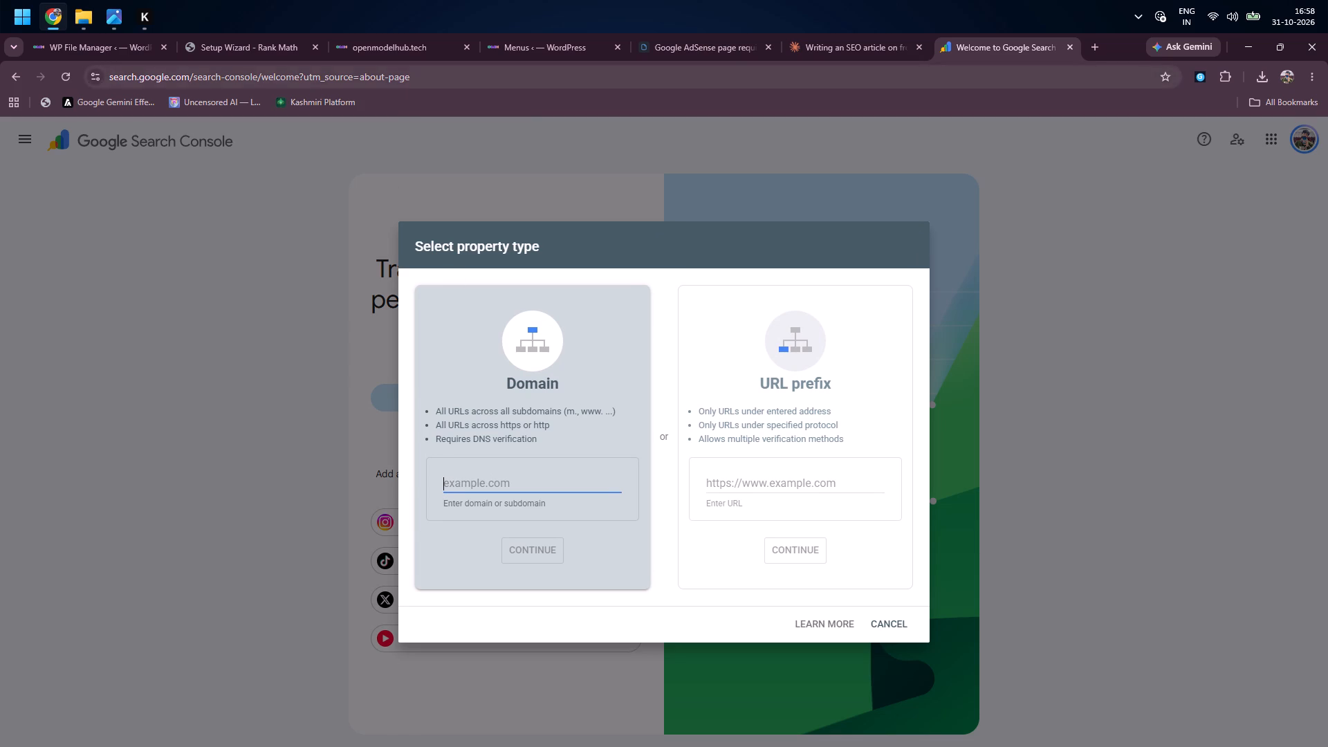
left_click(398, 50)
left_click(215, 86)
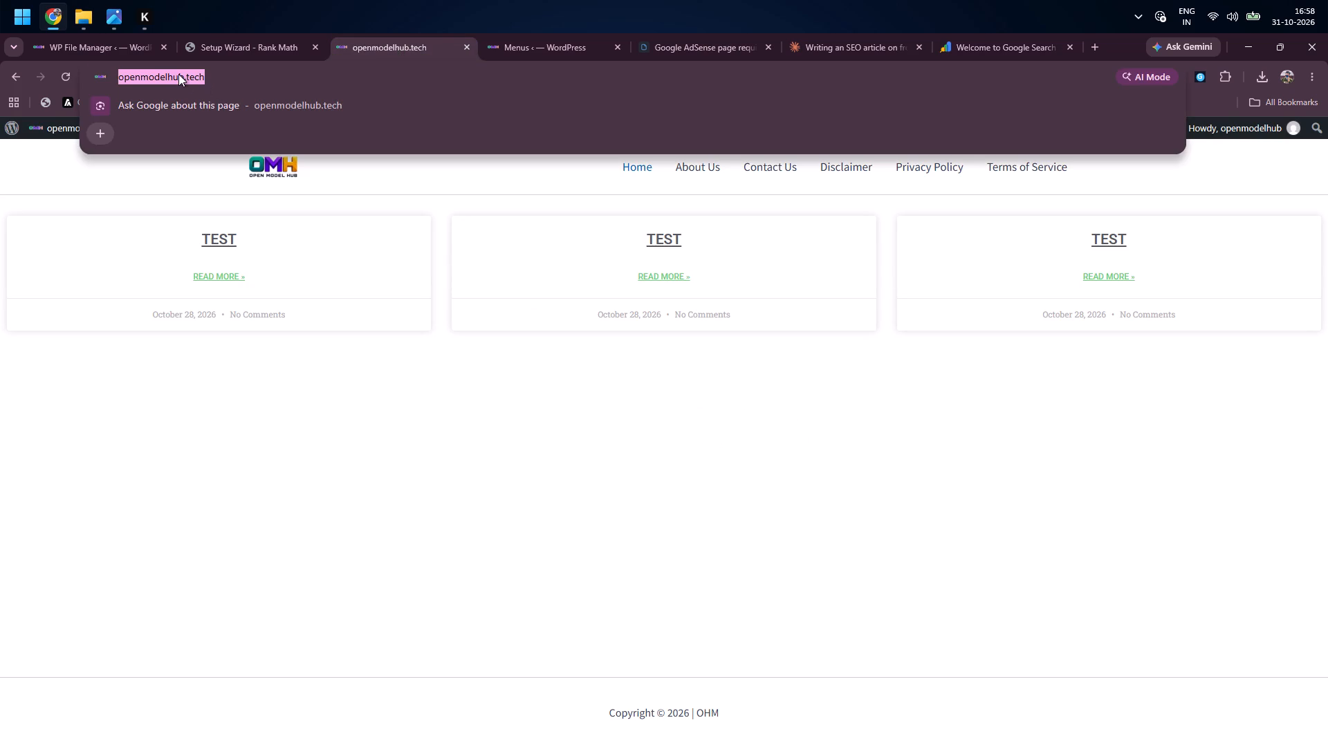
key("ctrl+c")
left_click(952, 49)
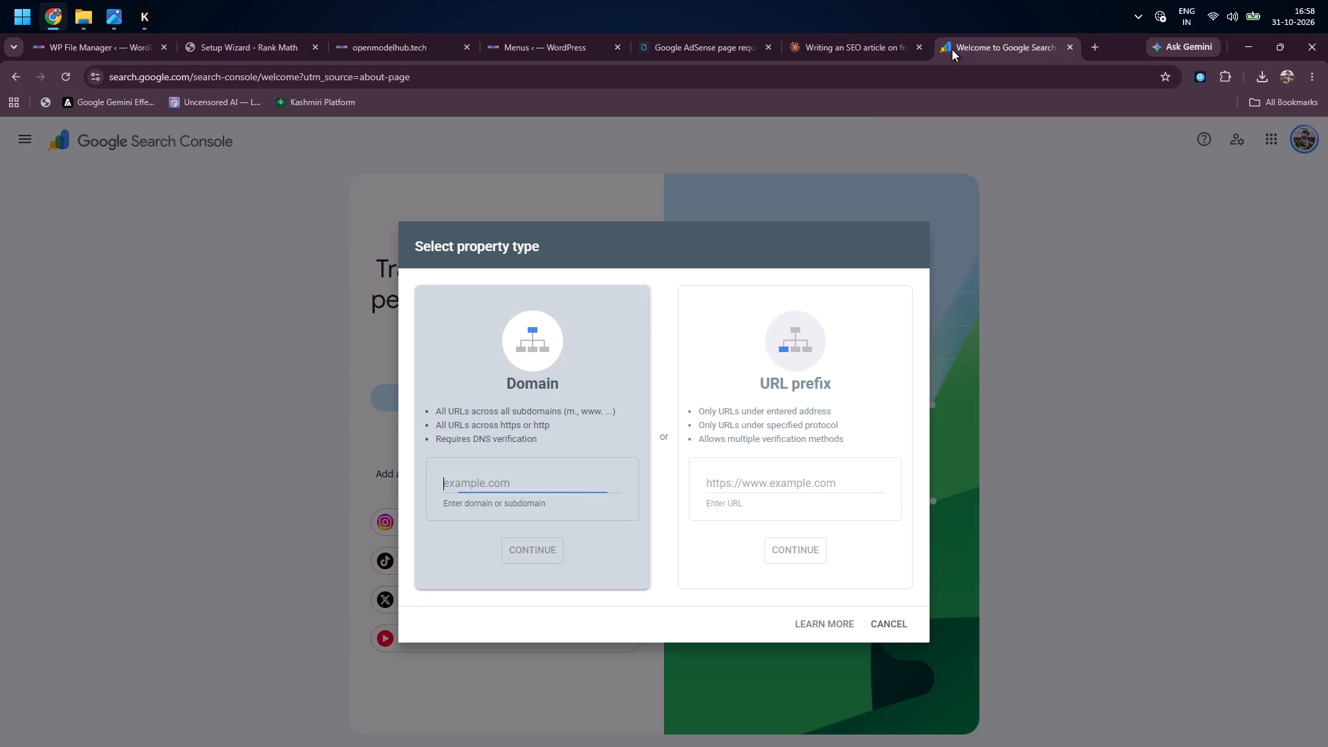
left_click(459, 481)
key("ctrl+v")
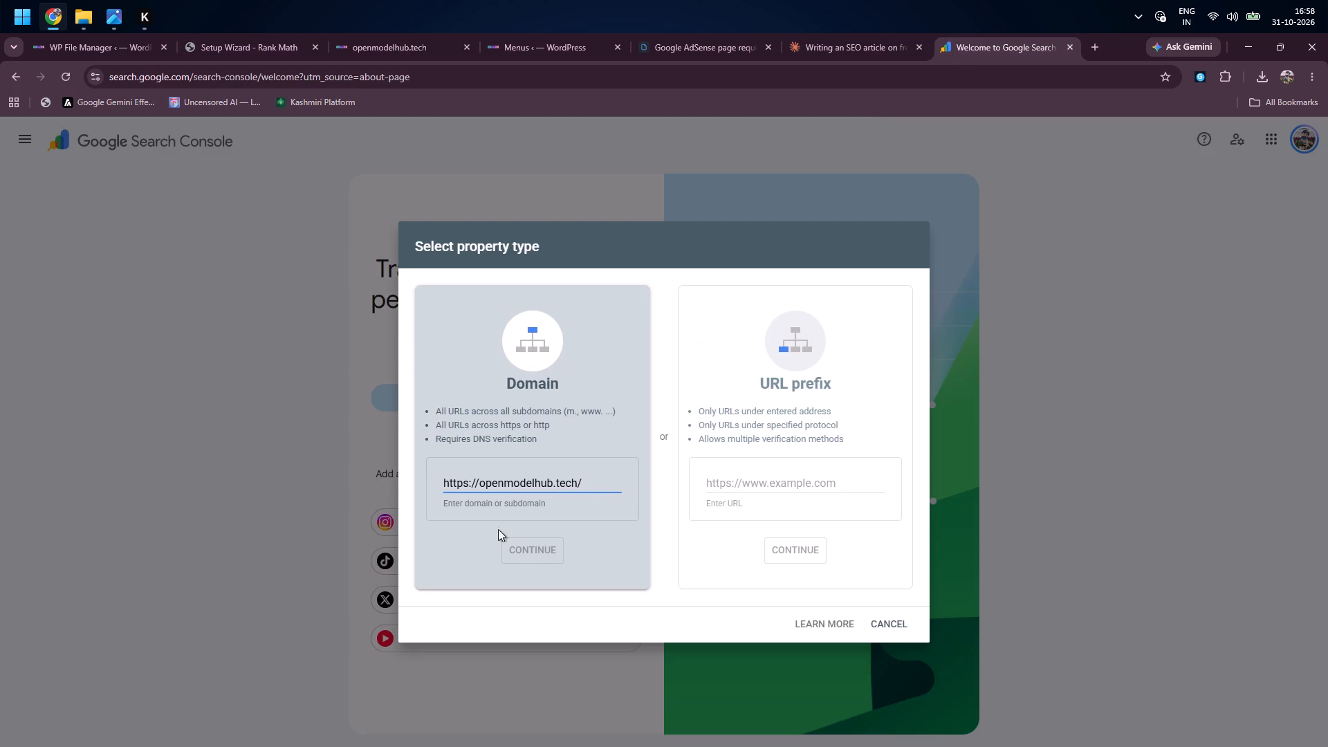